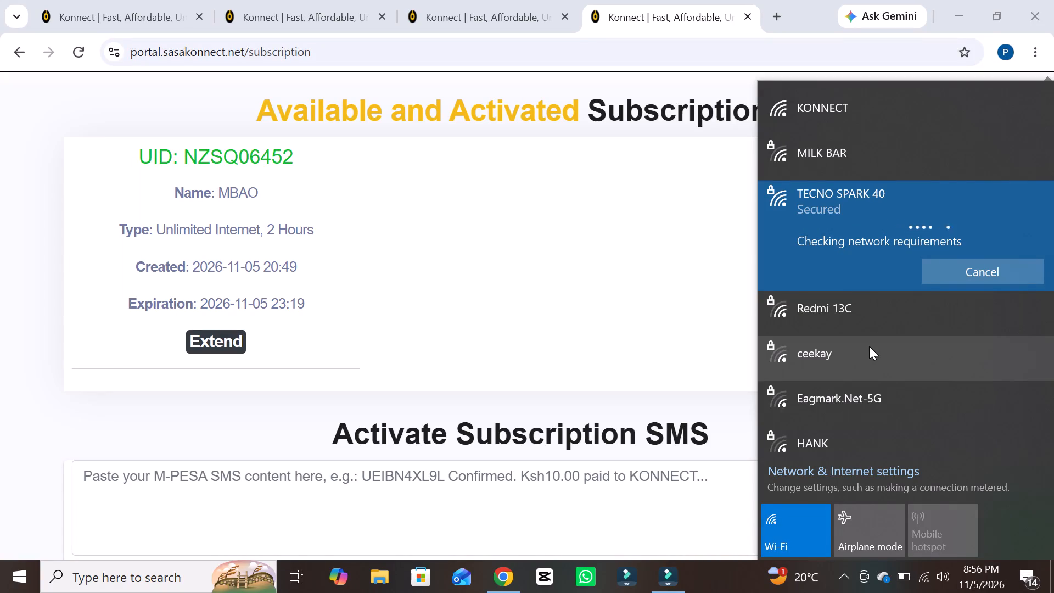
Dismiss the Wi-Fi network list, switch to Wondershare Filmora and retry loading the Trending templates.
{"action": "double_click", "coordinate": [596, 293]}
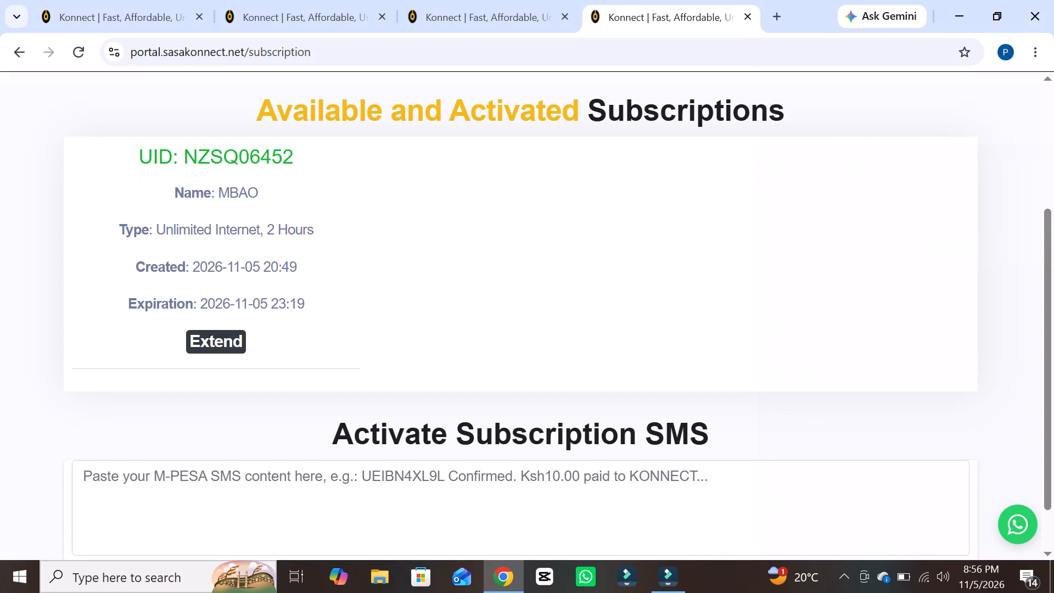
{"action": "left_click", "coordinate": [664, 583]}
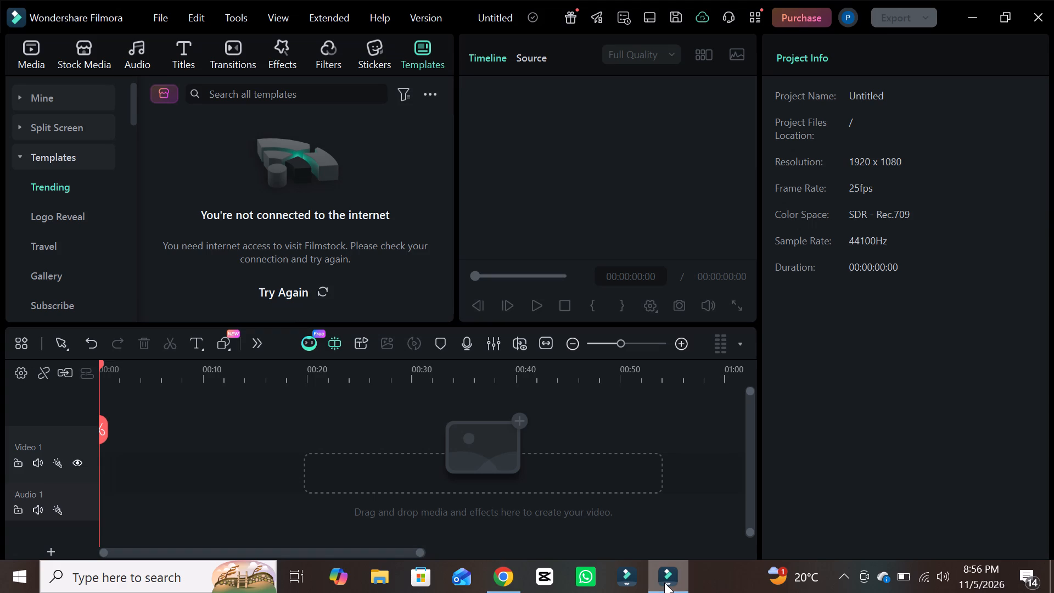
{"action": "left_click", "coordinate": [322, 295]}
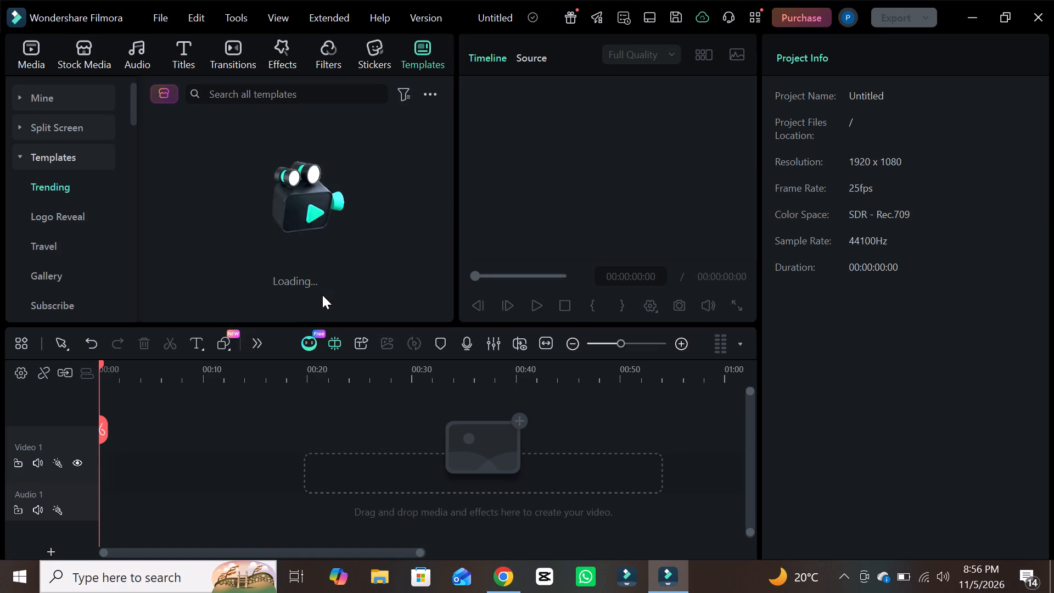
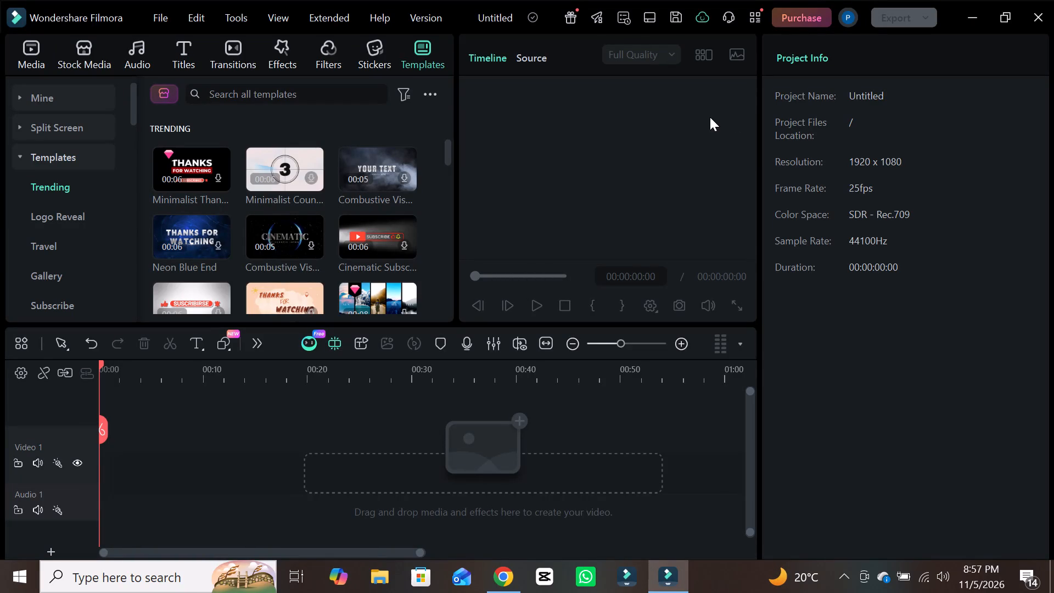
Browse the Basic split screen templates to examine the available multi-pane layouts.
{"action": "double_click", "coordinate": [81, 130]}
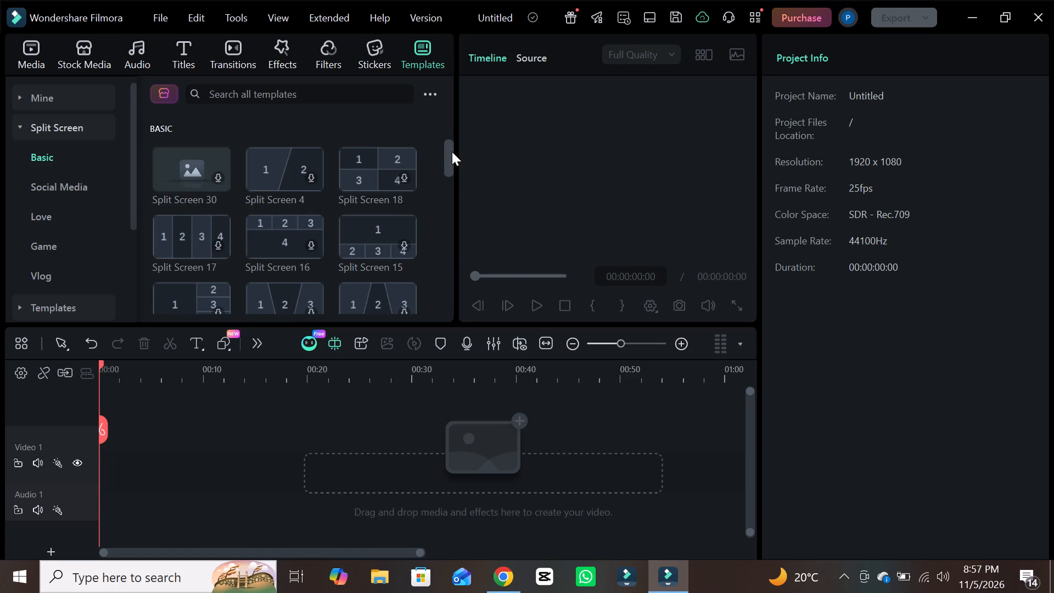
{"action": "left_click_drag", "start_coordinate": [452, 152], "coordinate": [448, 150]}
{"action": "left_click_drag", "start_coordinate": [448, 150], "coordinate": [448, 164]}
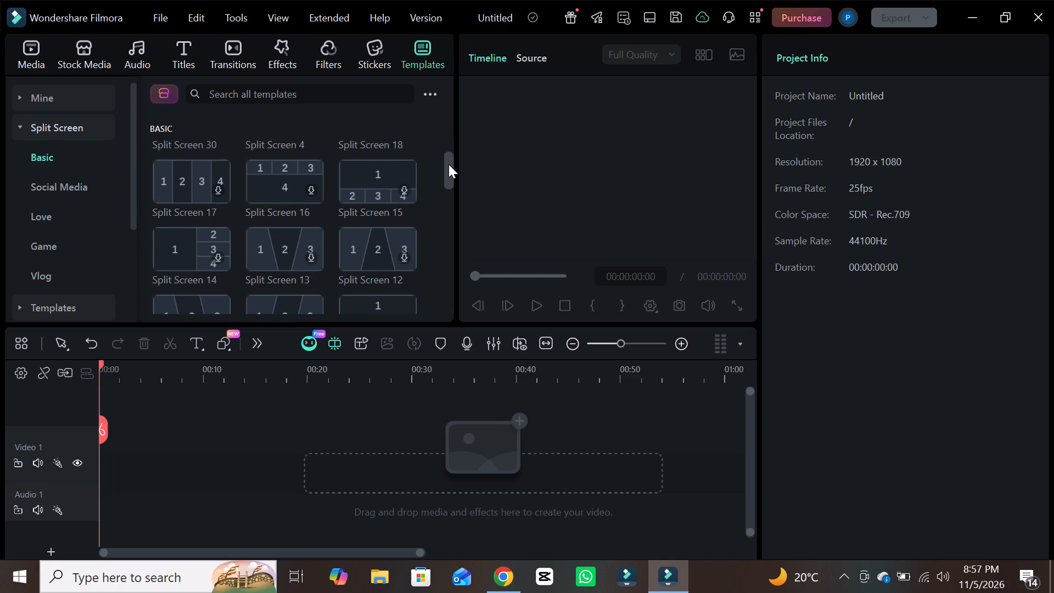
{"action": "left_click_drag", "start_coordinate": [448, 164], "coordinate": [453, 187]}
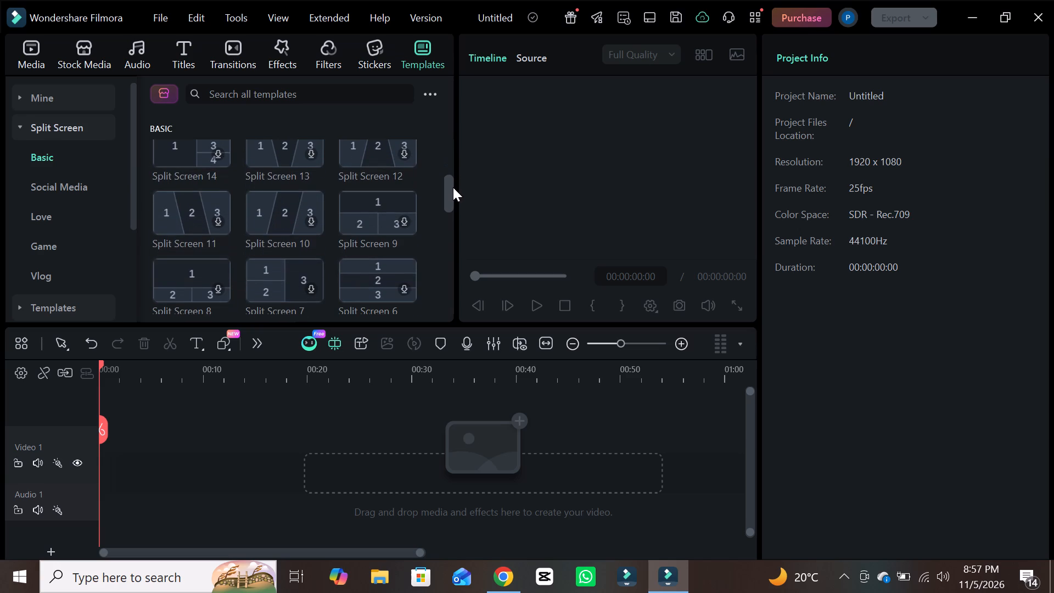
{"action": "left_click_drag", "start_coordinate": [453, 187], "coordinate": [453, 192]}
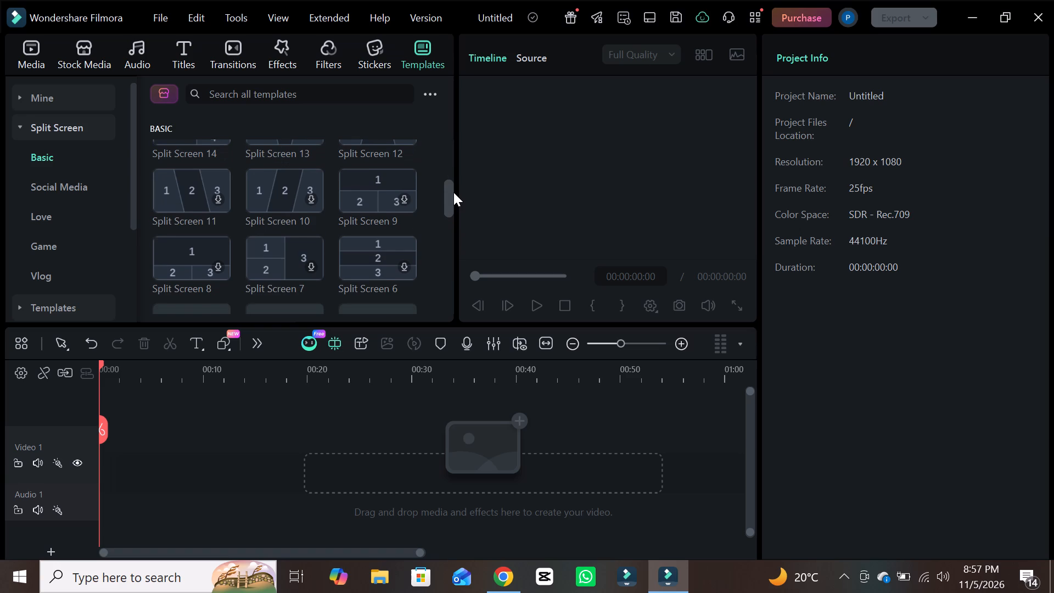
{"action": "left_click_drag", "start_coordinate": [453, 192], "coordinate": [454, 194]}
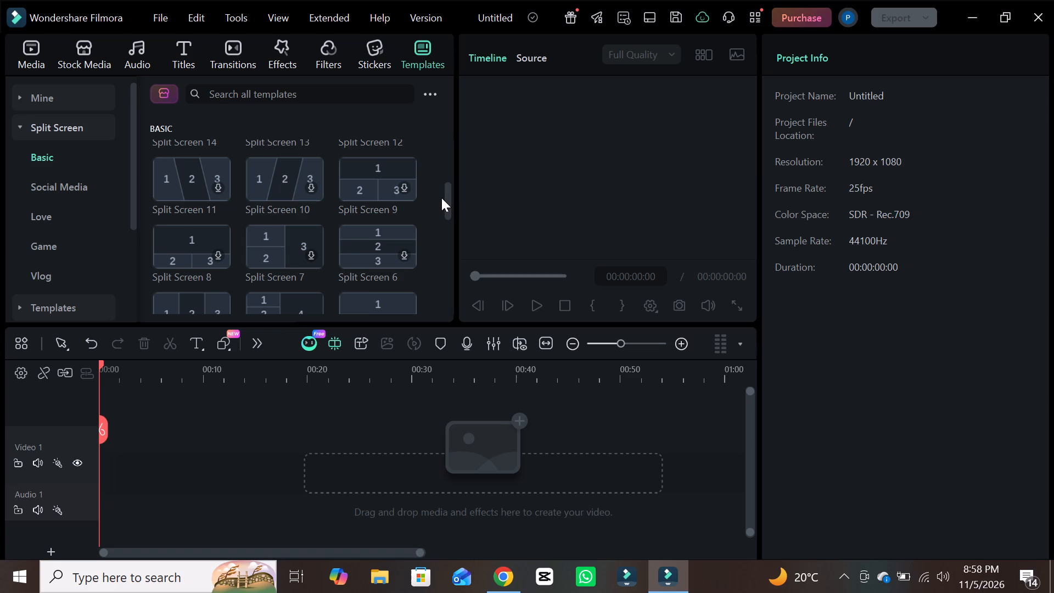
{"action": "left_click_drag", "start_coordinate": [446, 198], "coordinate": [440, 216]}
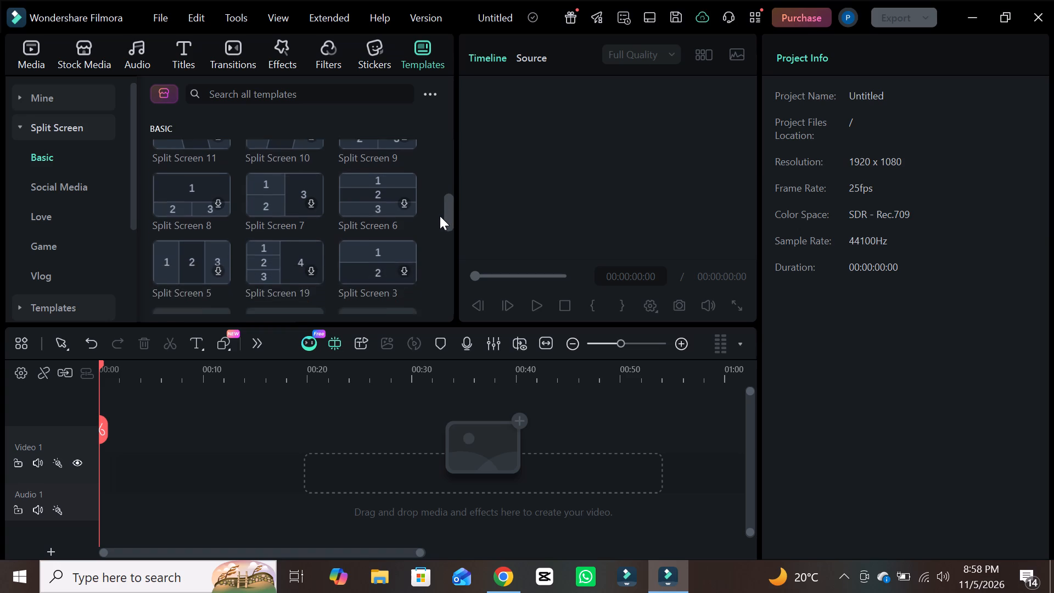
{"action": "left_click_drag", "start_coordinate": [440, 216], "coordinate": [439, 226]}
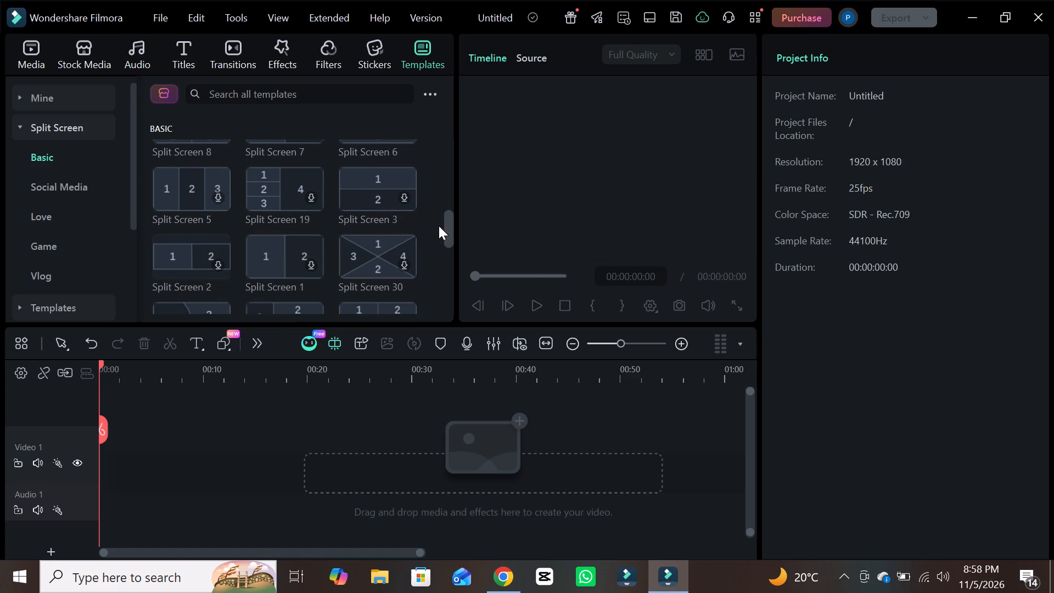
{"action": "left_click_drag", "start_coordinate": [439, 226], "coordinate": [439, 219]}
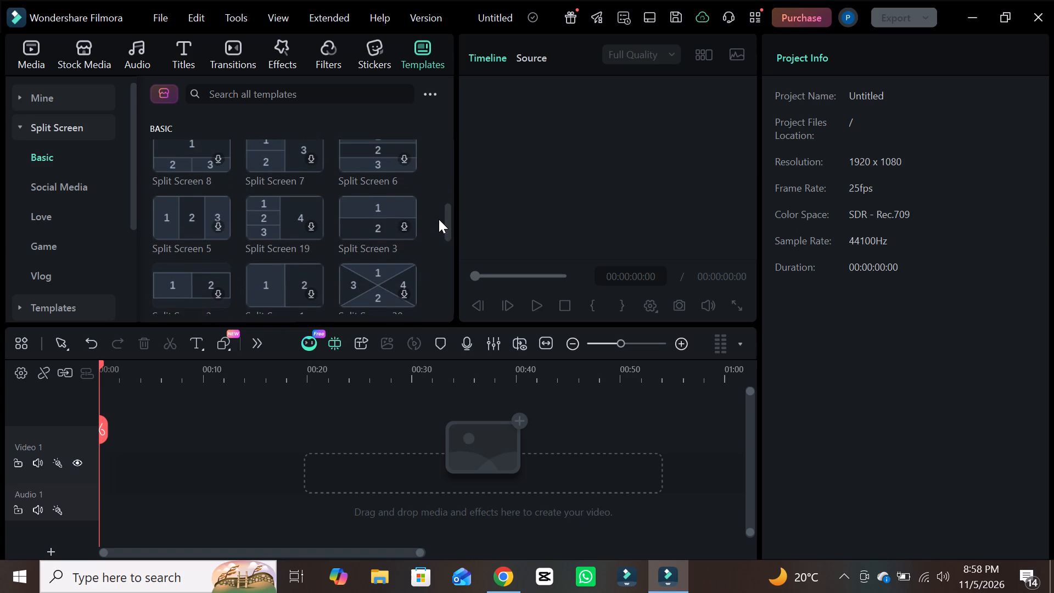
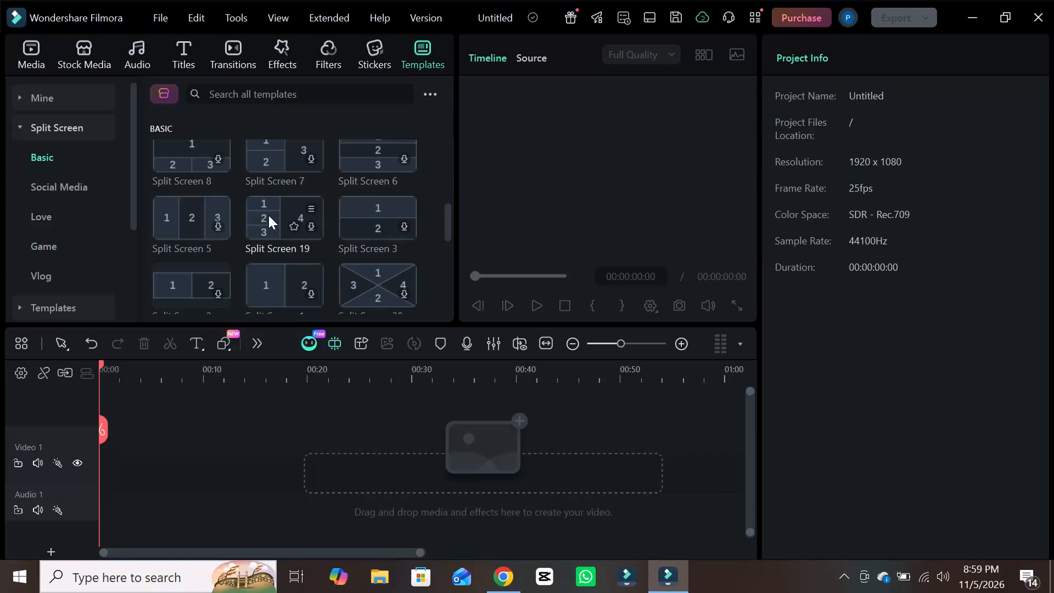
Download the three-column Split Screen 5 template from the Basic split screen collection.
{"action": "left_click", "coordinate": [220, 226]}
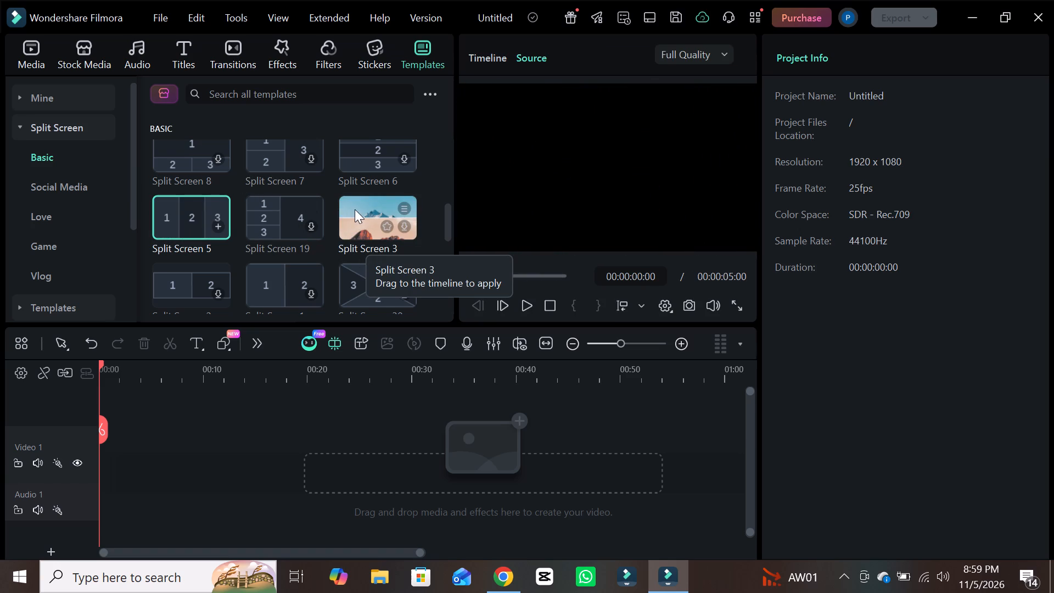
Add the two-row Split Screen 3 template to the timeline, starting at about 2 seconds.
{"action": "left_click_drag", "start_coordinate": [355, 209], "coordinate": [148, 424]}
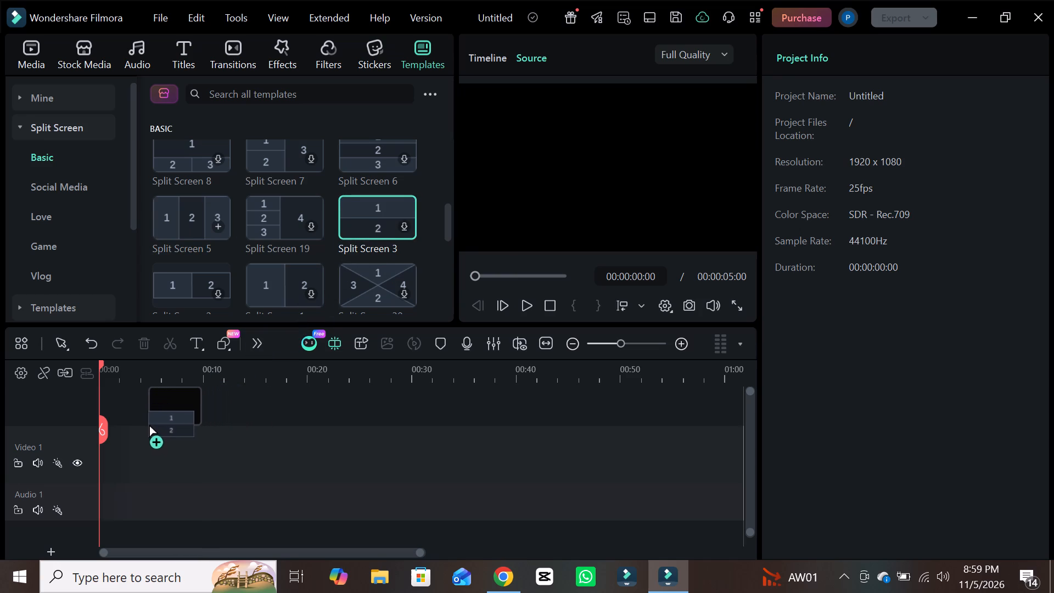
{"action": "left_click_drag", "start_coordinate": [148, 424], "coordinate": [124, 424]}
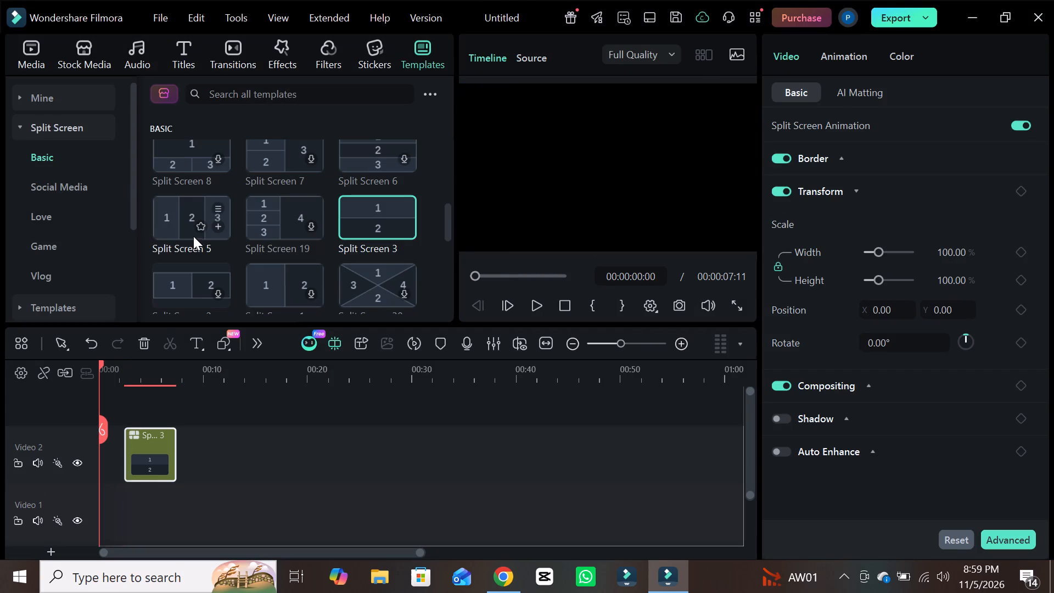
Add the Split Screen 5 template to the Video 2 track, starting at about 9 seconds.
{"action": "left_click_drag", "start_coordinate": [213, 227], "coordinate": [215, 232]}
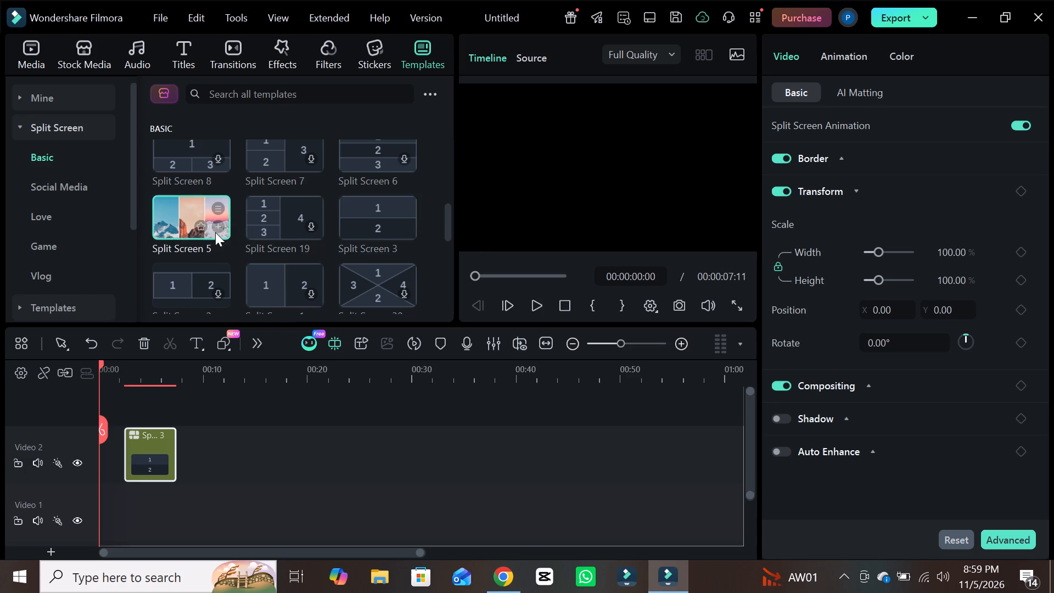
{"action": "left_click_drag", "start_coordinate": [215, 232], "coordinate": [196, 435]}
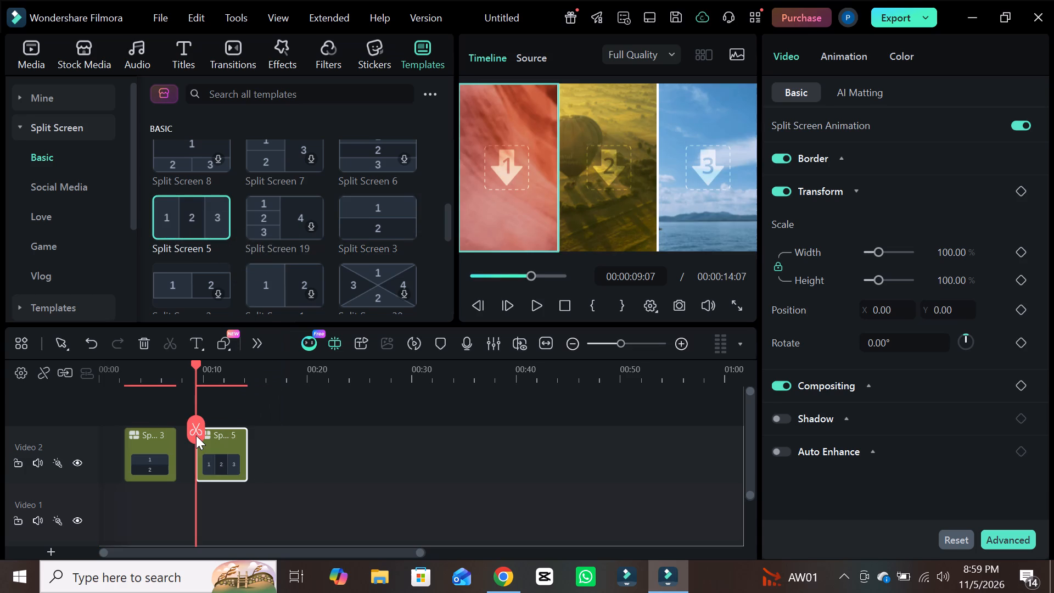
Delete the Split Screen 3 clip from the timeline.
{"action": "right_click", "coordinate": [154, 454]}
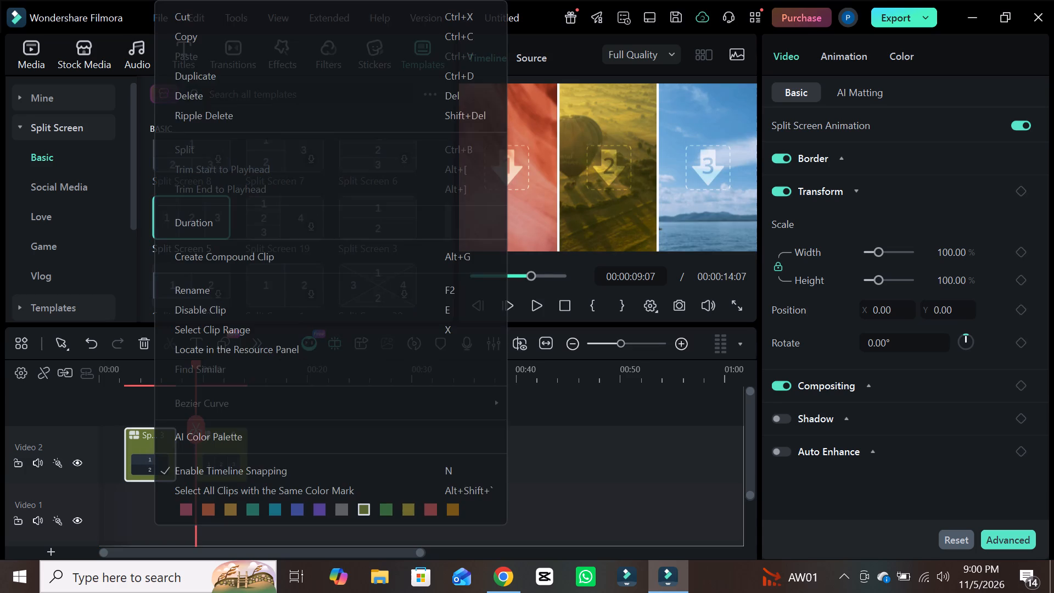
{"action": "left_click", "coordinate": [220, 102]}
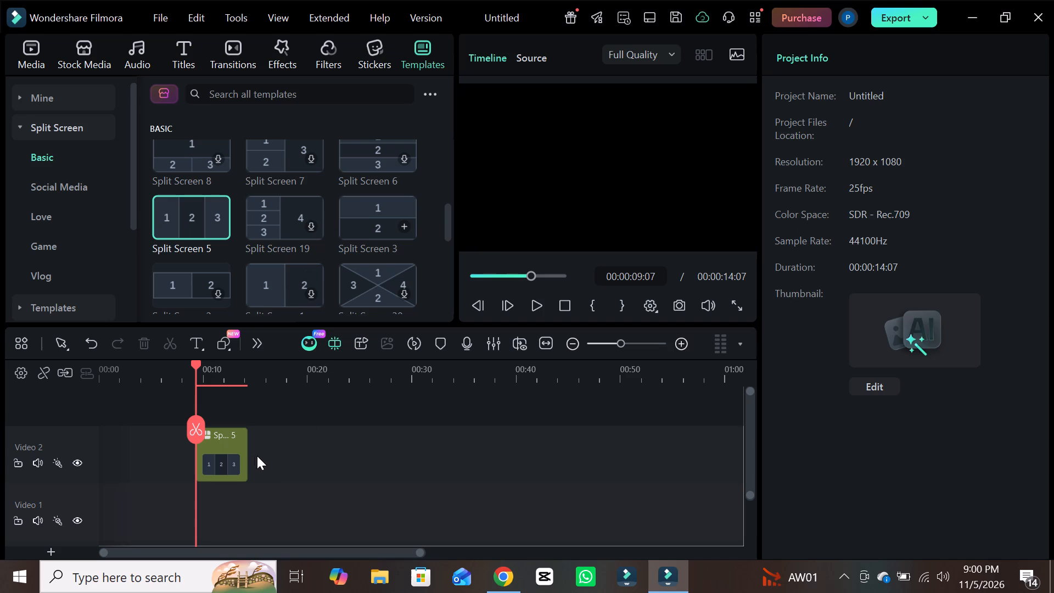
Return the playhead to the timeline start and move the Split Screen 5 clip earlier, to begin at about 1 second.
{"action": "left_click_drag", "start_coordinate": [195, 437], "coordinate": [92, 452]}
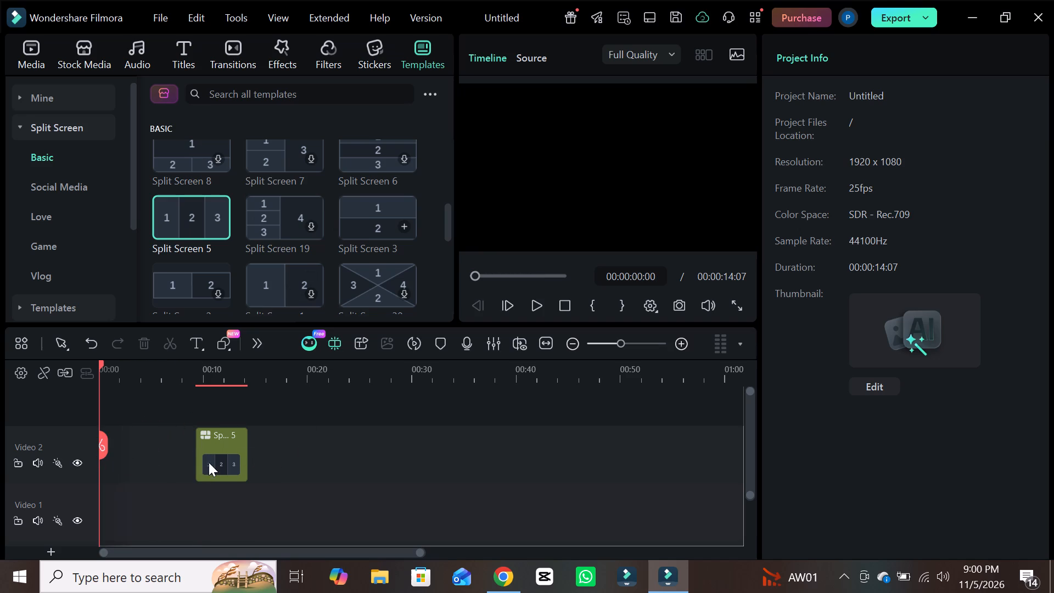
{"action": "left_click_drag", "start_coordinate": [194, 452], "coordinate": [160, 451]}
{"action": "left_click_drag", "start_coordinate": [160, 451], "coordinate": [162, 449]}
{"action": "left_click_drag", "start_coordinate": [207, 448], "coordinate": [187, 449]}
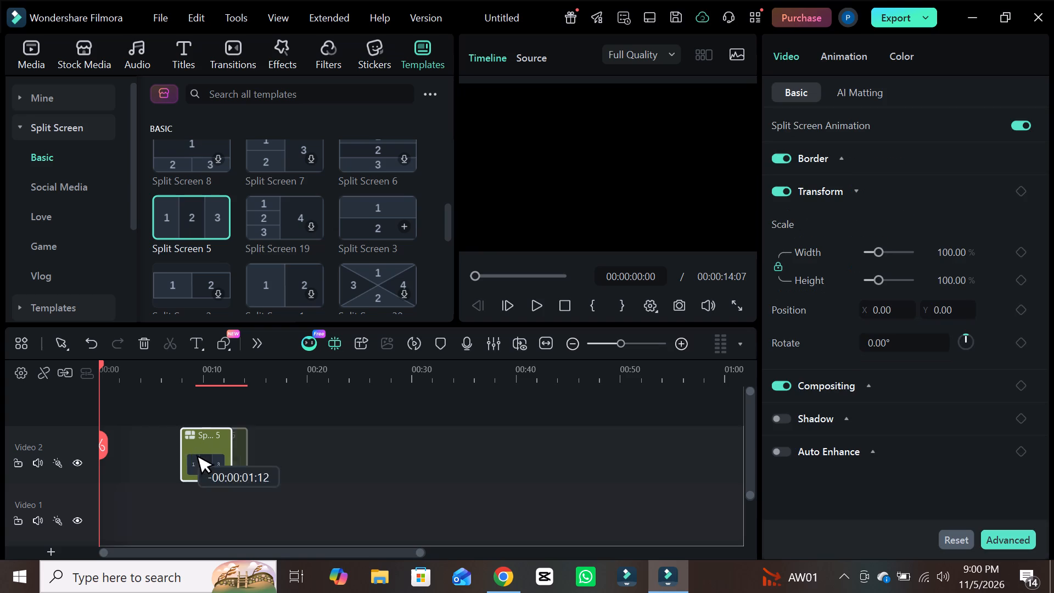
{"action": "left_click_drag", "start_coordinate": [187, 449], "coordinate": [120, 452]}
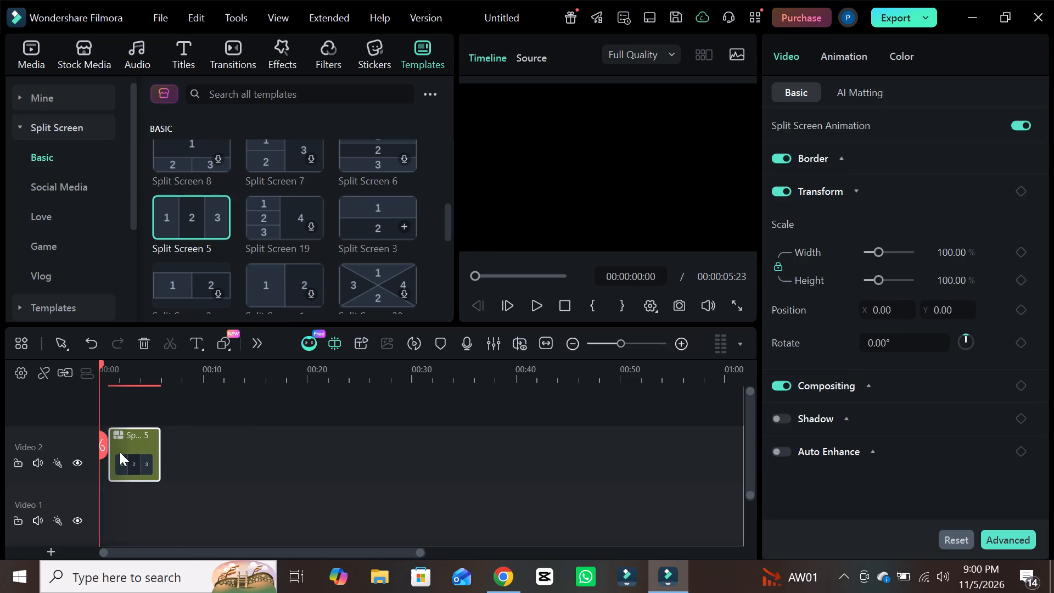
Extend the Split Screen 5 clip to about 15 seconds and align its start with 00:00 on the timeline.
{"action": "left_click_drag", "start_coordinate": [158, 455], "coordinate": [206, 453]}
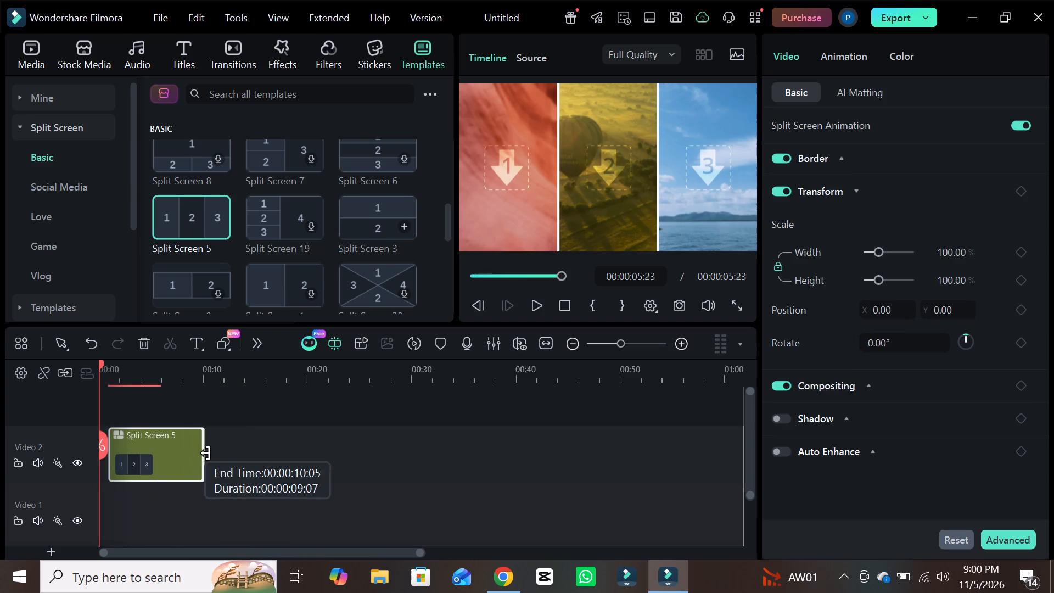
{"action": "left_click_drag", "start_coordinate": [206, 453], "coordinate": [266, 453]}
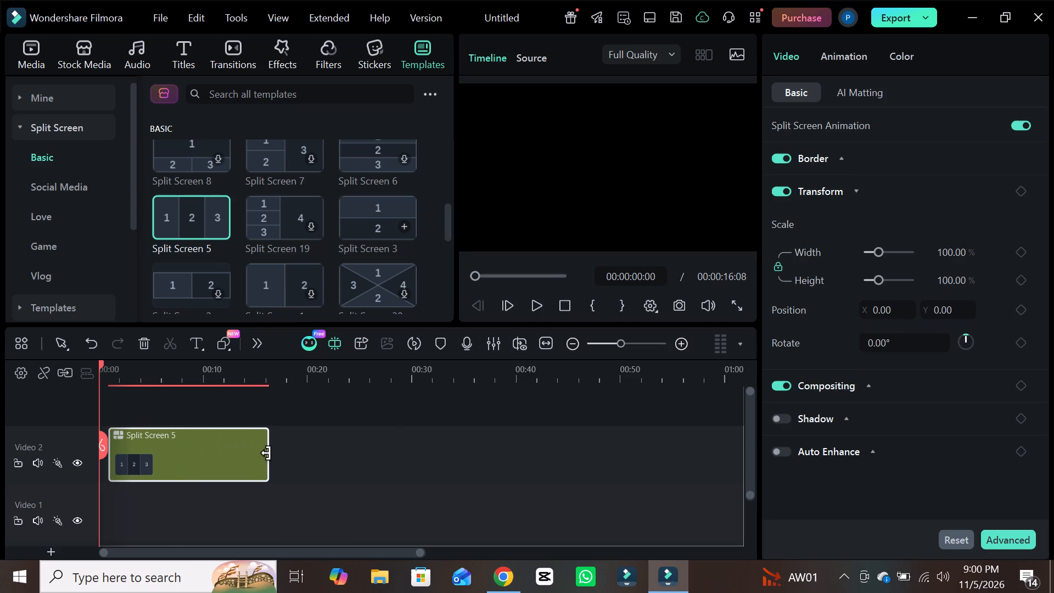
{"action": "left_click_drag", "start_coordinate": [167, 457], "coordinate": [93, 447]}
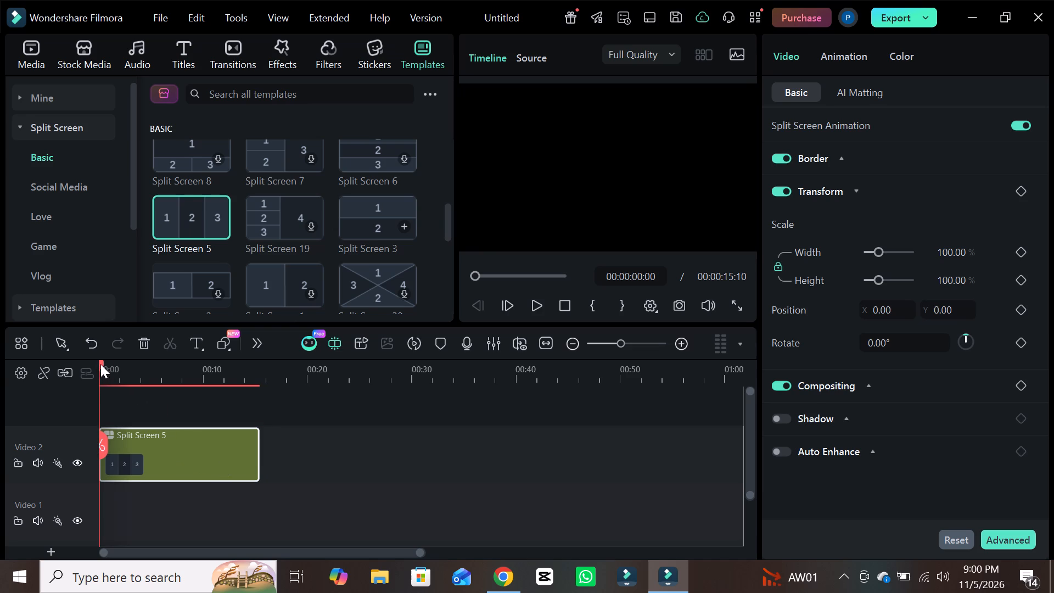
Place the playhead at 00:00:02:15 within the Split Screen 5 clip to preview its three panes.
{"action": "left_click_drag", "start_coordinate": [100, 361], "coordinate": [122, 368]}
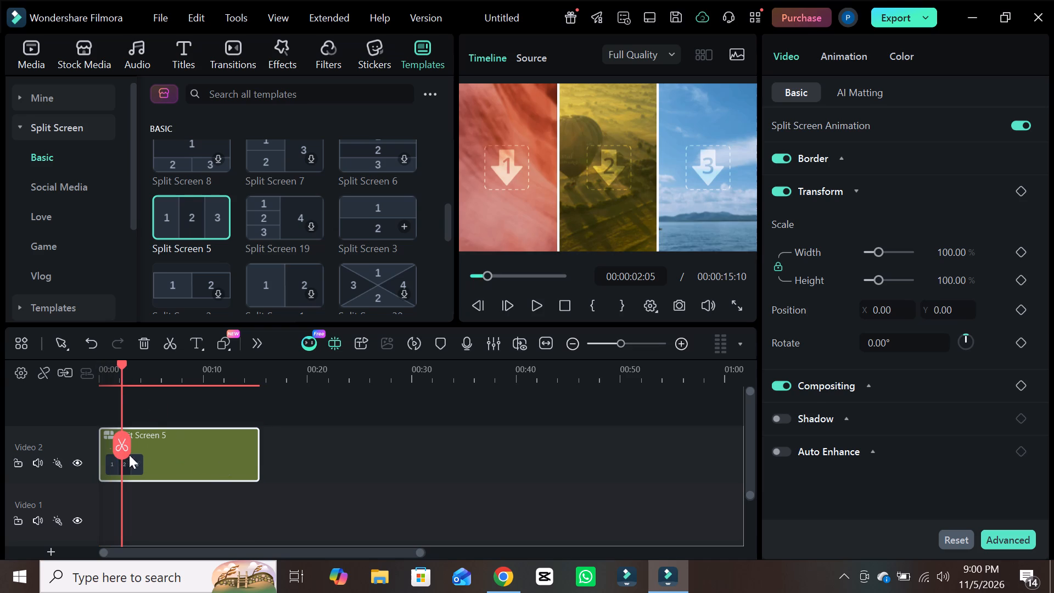
{"action": "left_click_drag", "start_coordinate": [121, 445], "coordinate": [103, 371]}
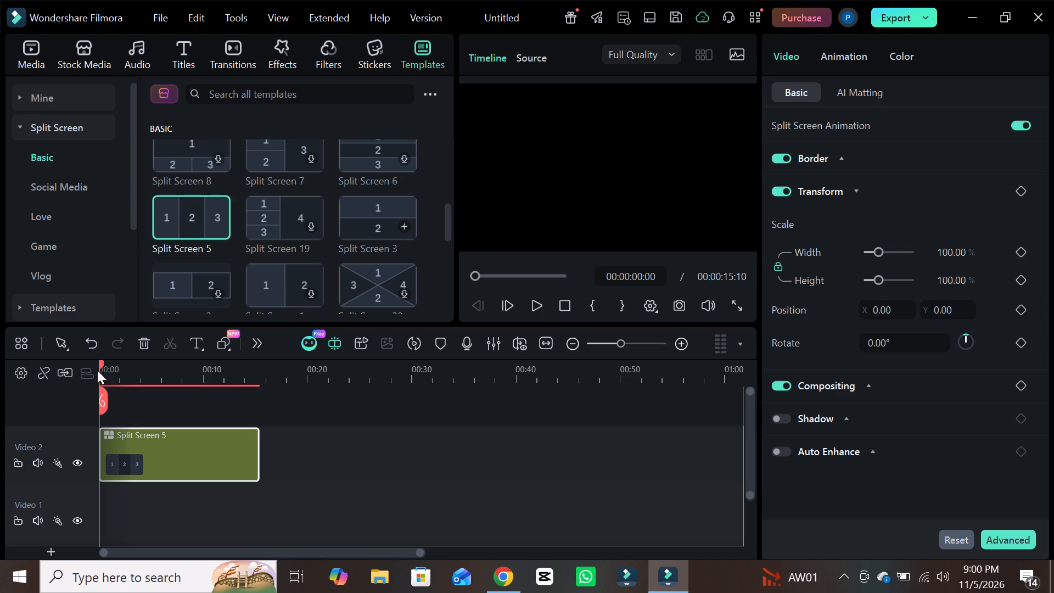
{"action": "left_click_drag", "start_coordinate": [101, 364], "coordinate": [126, 377]}
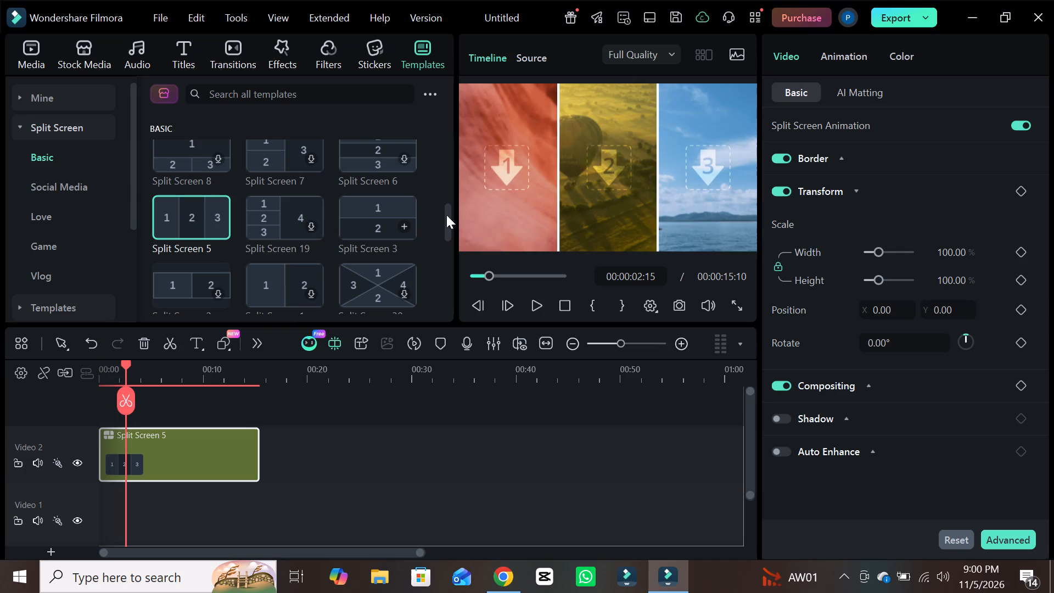
Insert the ALICJA ROSOLSKA photo from the project media into pane 1 of the split screen.
{"action": "left_click", "coordinate": [27, 55]}
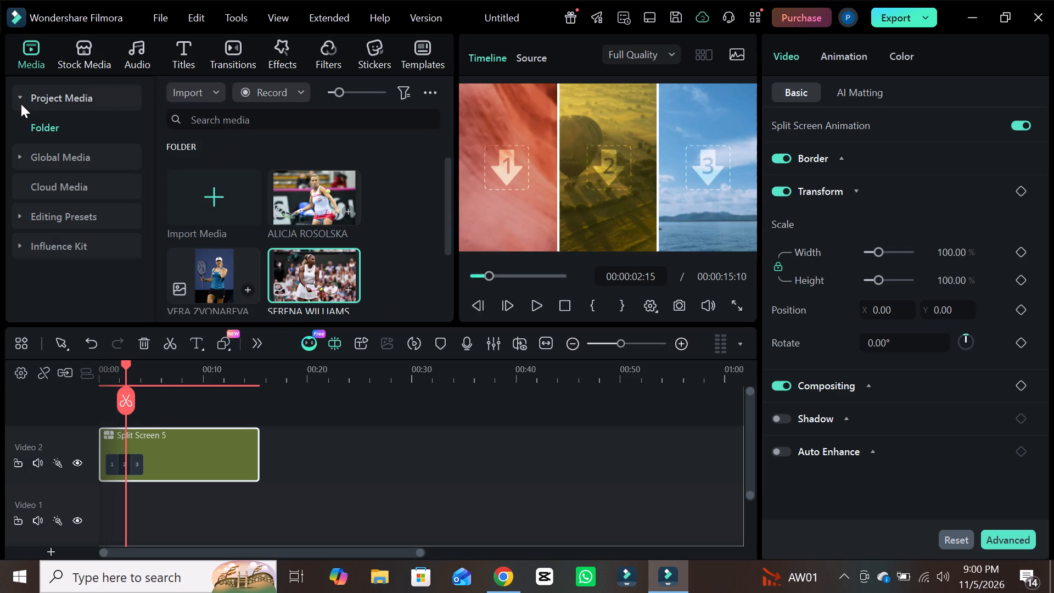
{"action": "left_click_drag", "start_coordinate": [298, 209], "coordinate": [293, 226]}
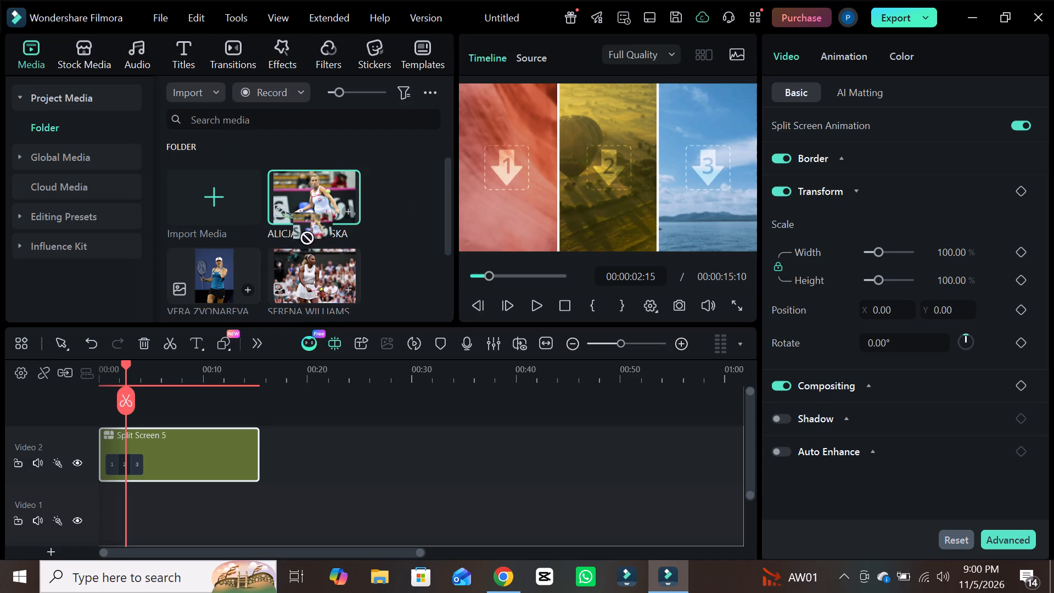
{"action": "left_click_drag", "start_coordinate": [293, 226], "coordinate": [445, 197]}
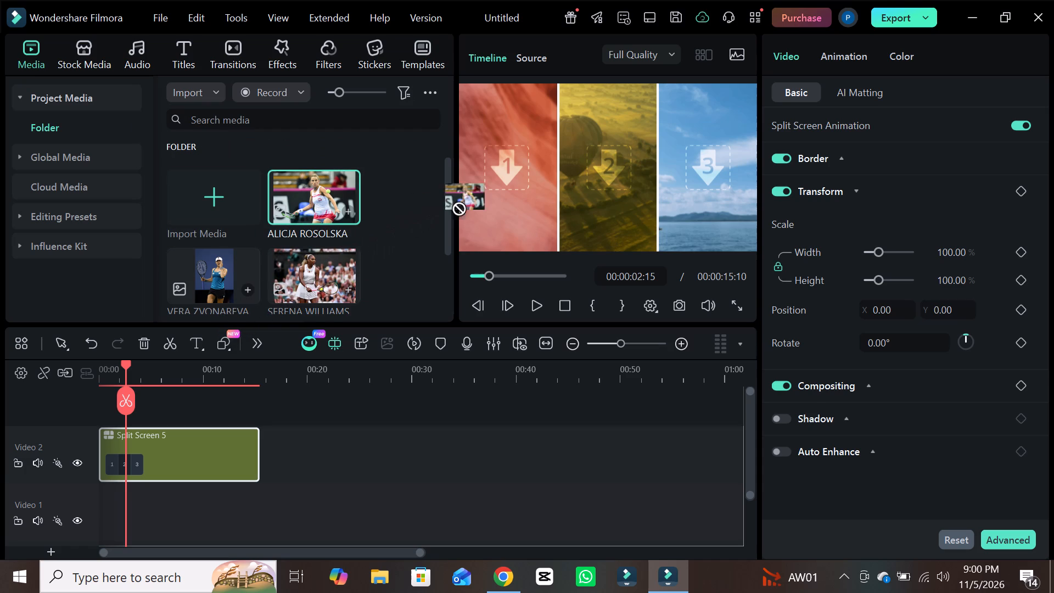
{"action": "left_click_drag", "start_coordinate": [445, 197], "coordinate": [495, 170]}
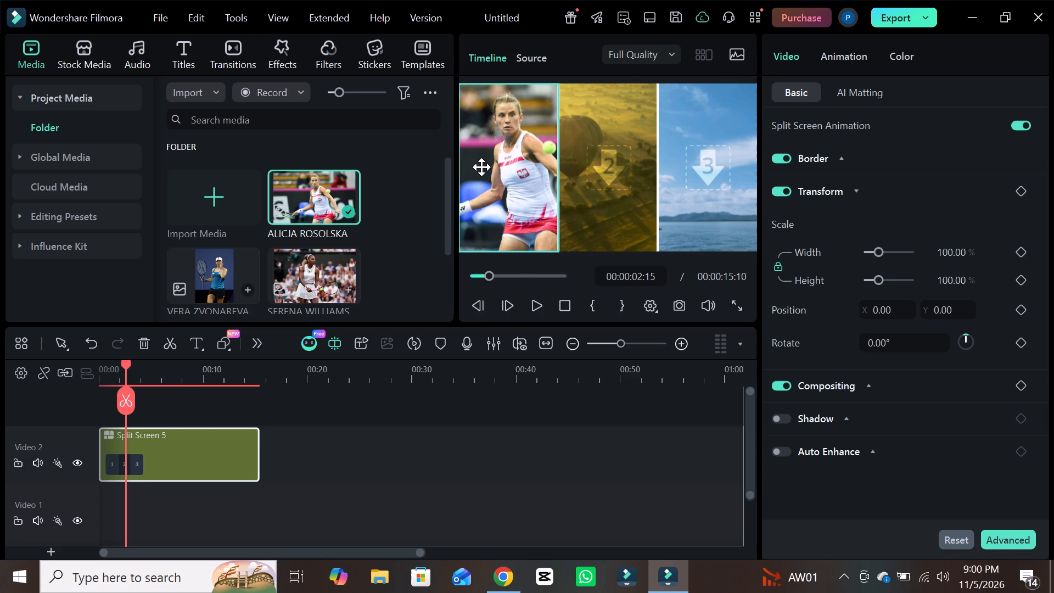
Reposition the photo inside pane 1 so the player is well framed and the photo fills the pane.
{"action": "left_click_drag", "start_coordinate": [491, 167], "coordinate": [483, 167]}
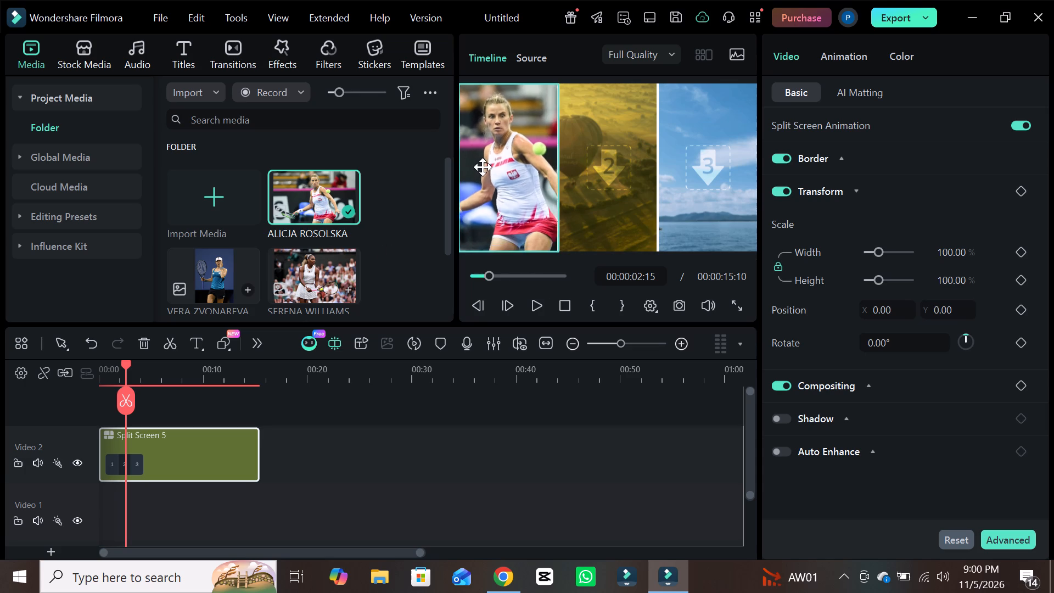
{"action": "left_click_drag", "start_coordinate": [483, 167], "coordinate": [477, 168]}
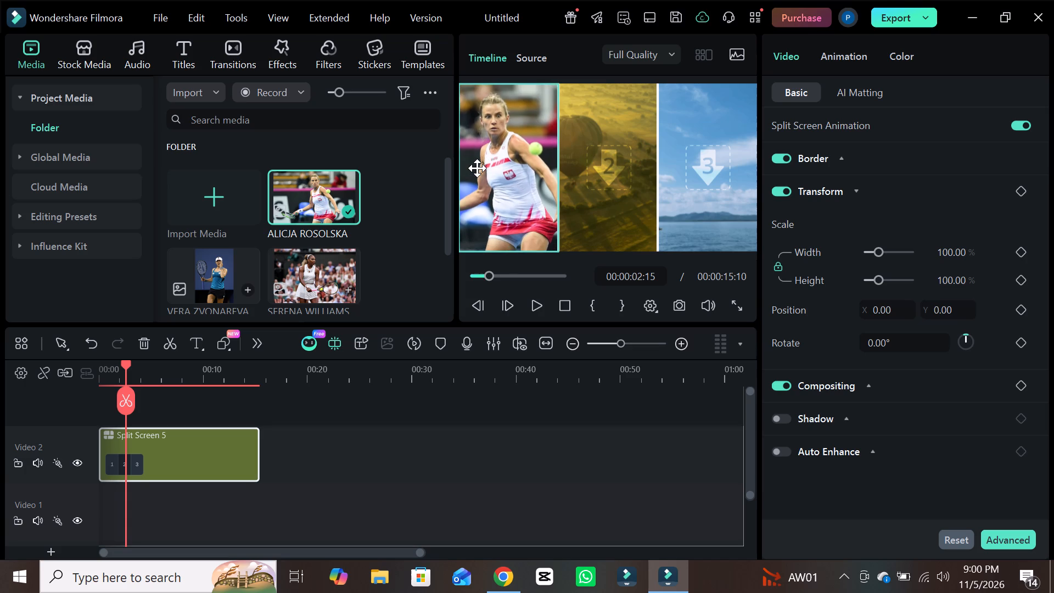
{"action": "left_click_drag", "start_coordinate": [477, 168], "coordinate": [496, 169]}
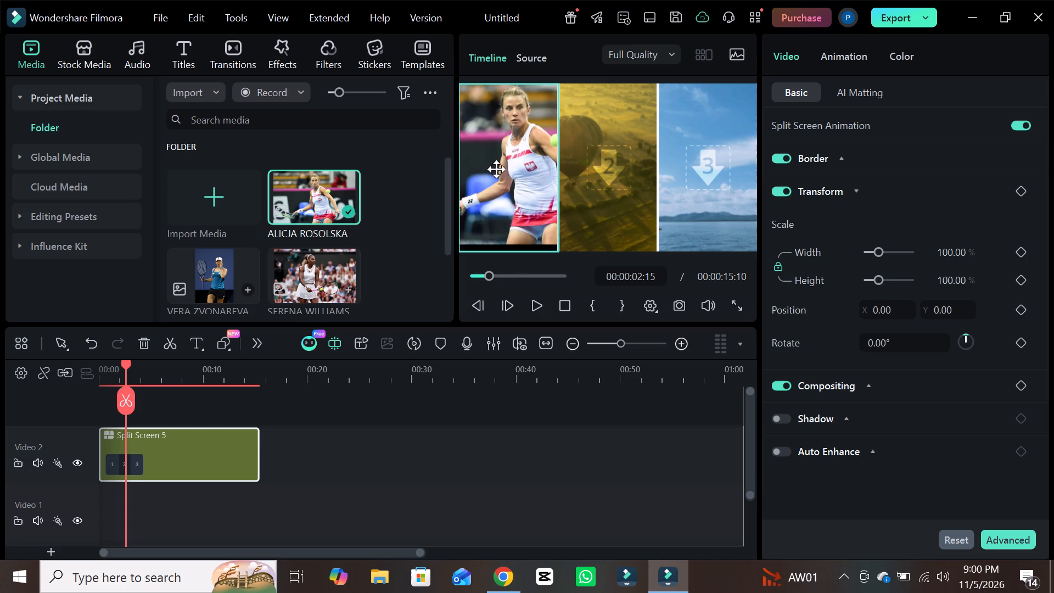
{"action": "left_click_drag", "start_coordinate": [496, 169], "coordinate": [485, 170]}
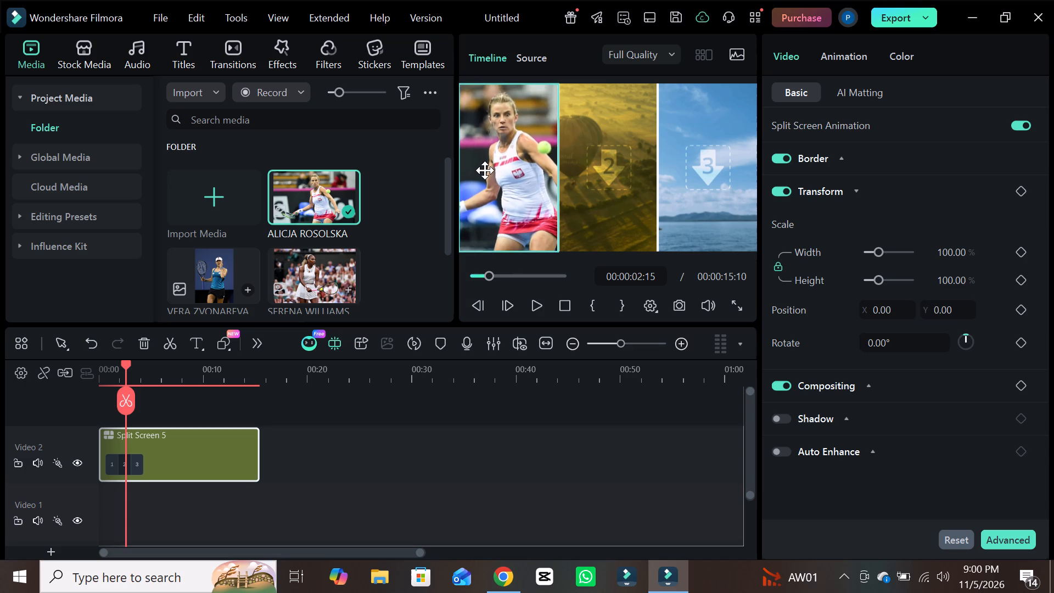
{"action": "left_click_drag", "start_coordinate": [485, 170], "coordinate": [474, 170]}
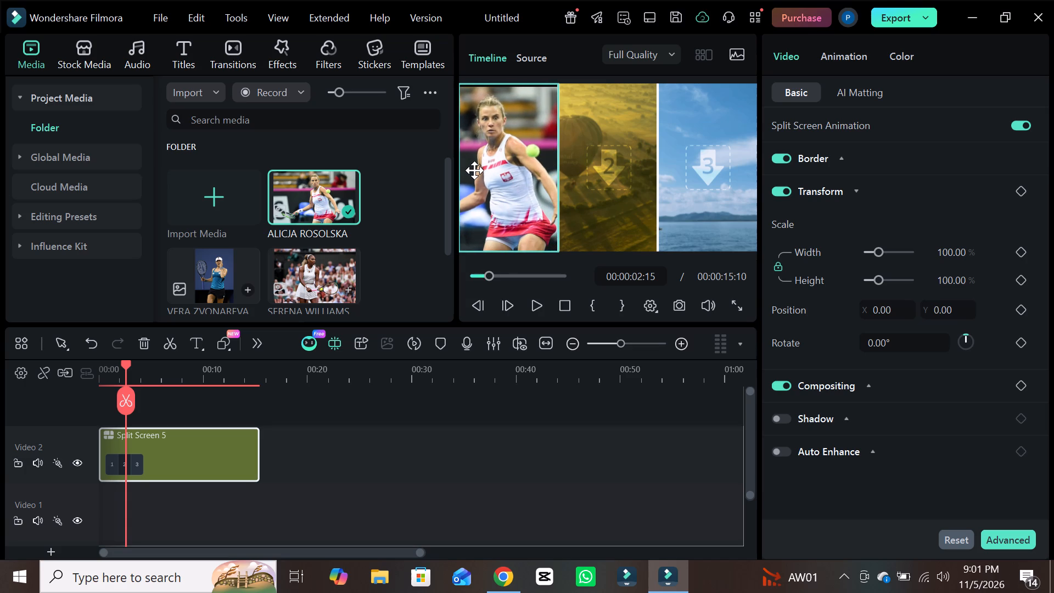
{"action": "left_click_drag", "start_coordinate": [474, 170], "coordinate": [475, 165]}
Insert the SERENA WILLIAMS photo from the project media into pane 2 of the split screen.
{"action": "left_click", "coordinate": [633, 187]}
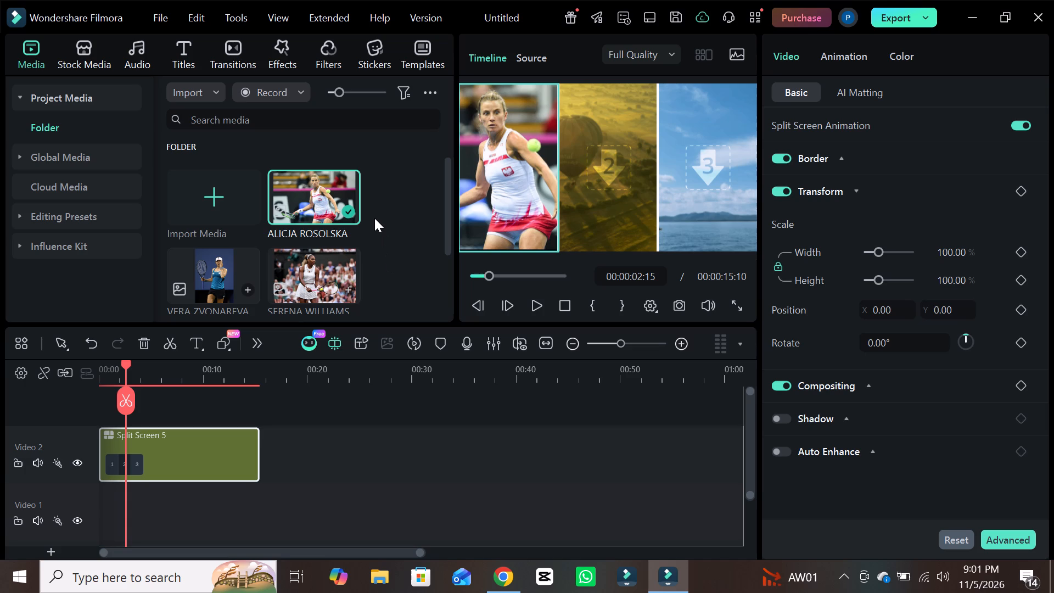
{"action": "left_click_drag", "start_coordinate": [316, 268], "coordinate": [617, 159]}
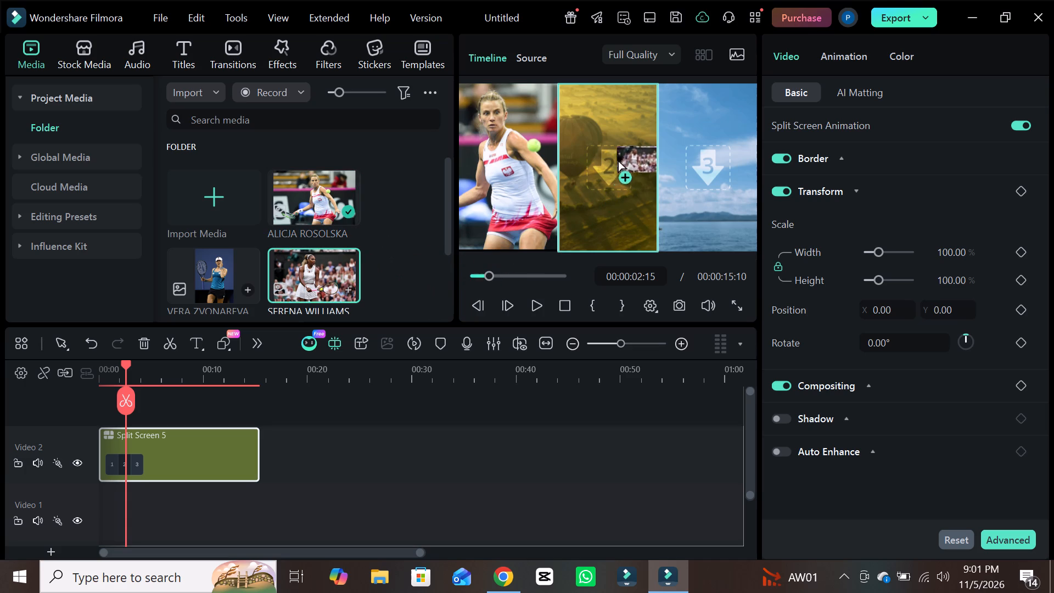
{"action": "left_click_drag", "start_coordinate": [617, 159], "coordinate": [585, 160]}
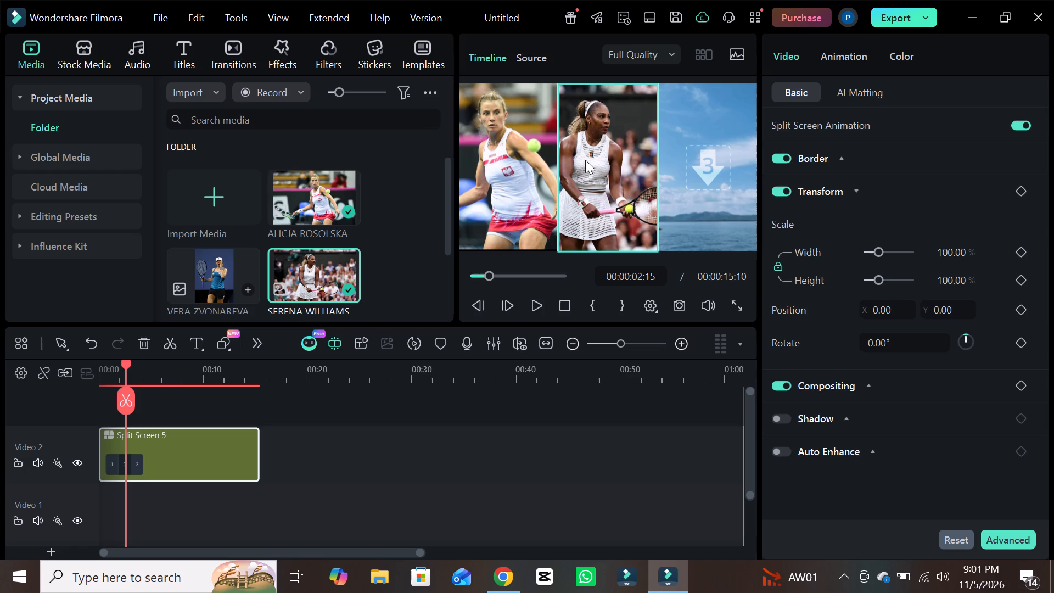
Reposition the photo inside pane 2 so the player is centred and the photo fills the pane.
{"action": "left_click_drag", "start_coordinate": [585, 160], "coordinate": [601, 166]}
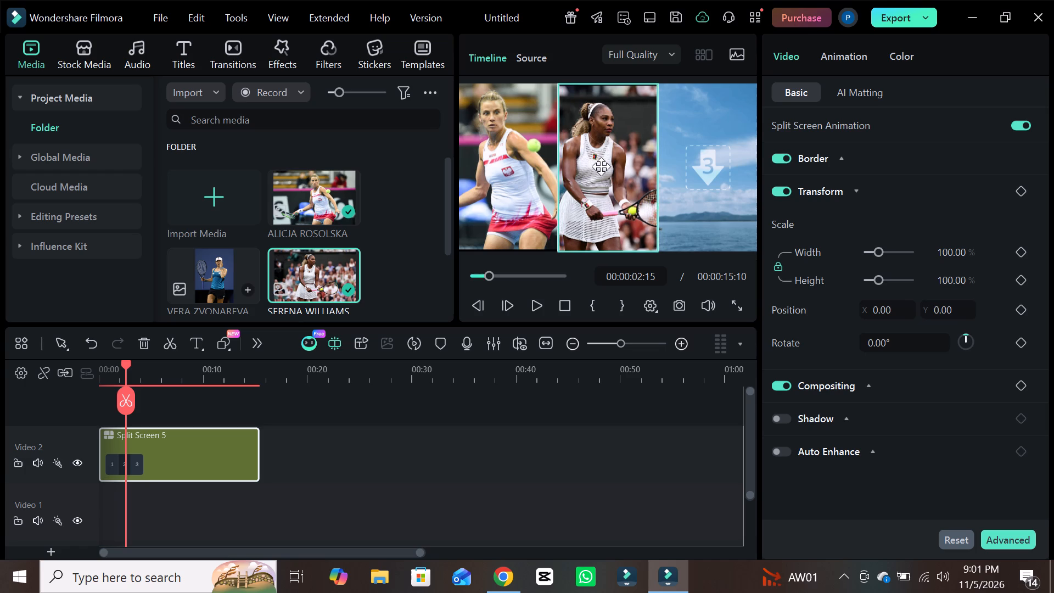
{"action": "left_click_drag", "start_coordinate": [601, 166], "coordinate": [599, 148]}
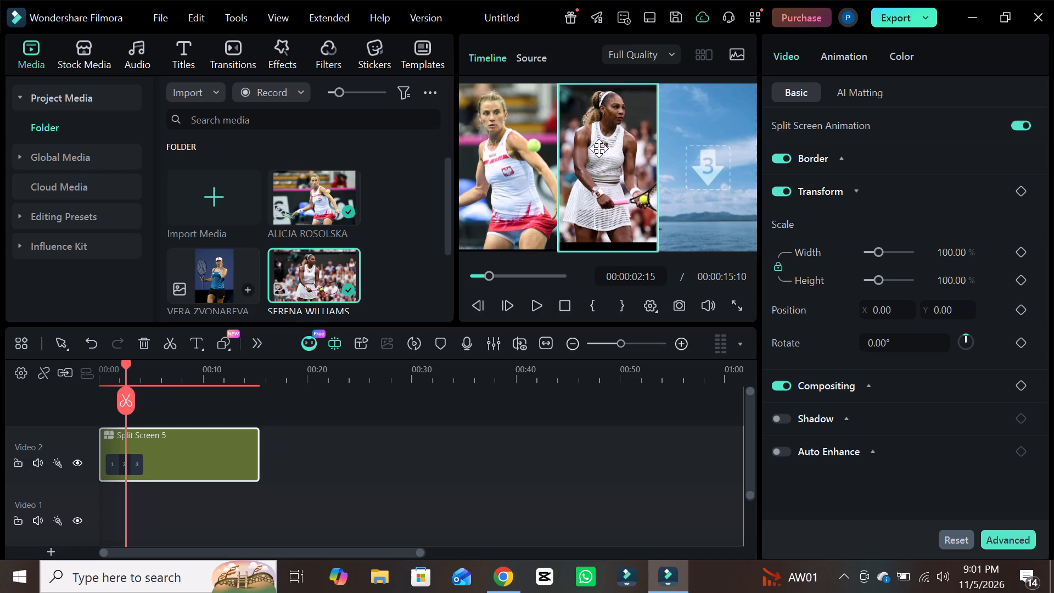
{"action": "left_click_drag", "start_coordinate": [599, 148], "coordinate": [599, 147]}
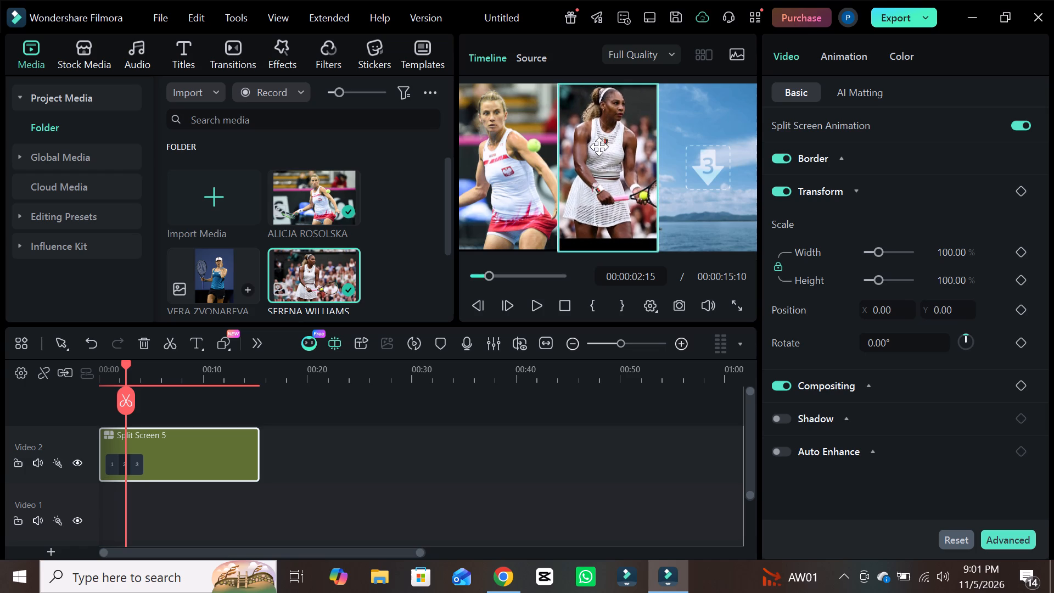
{"action": "left_click_drag", "start_coordinate": [599, 147], "coordinate": [599, 155]}
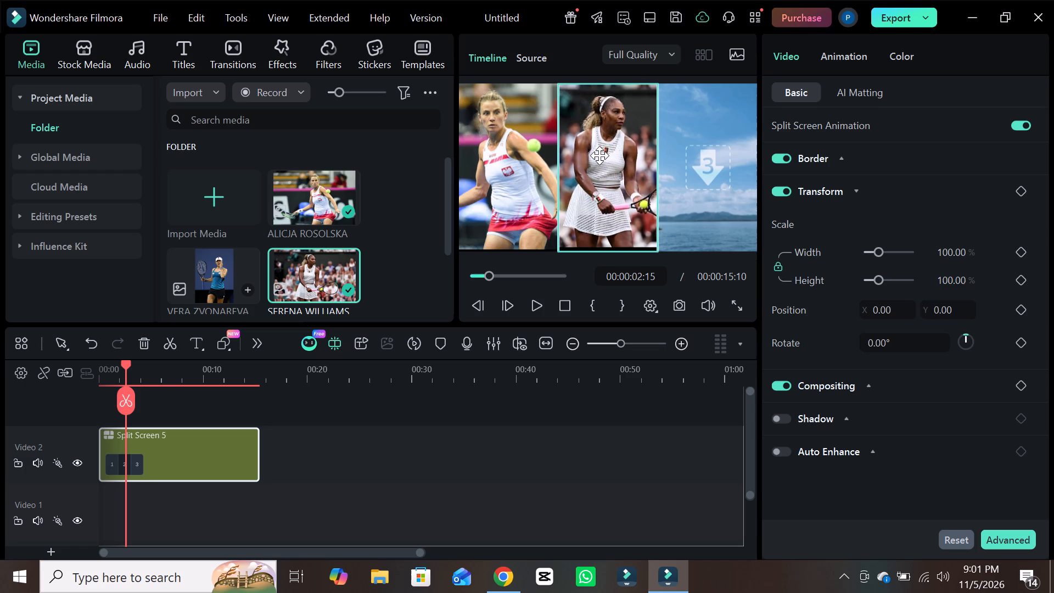
{"action": "left_click_drag", "start_coordinate": [599, 155], "coordinate": [601, 160]}
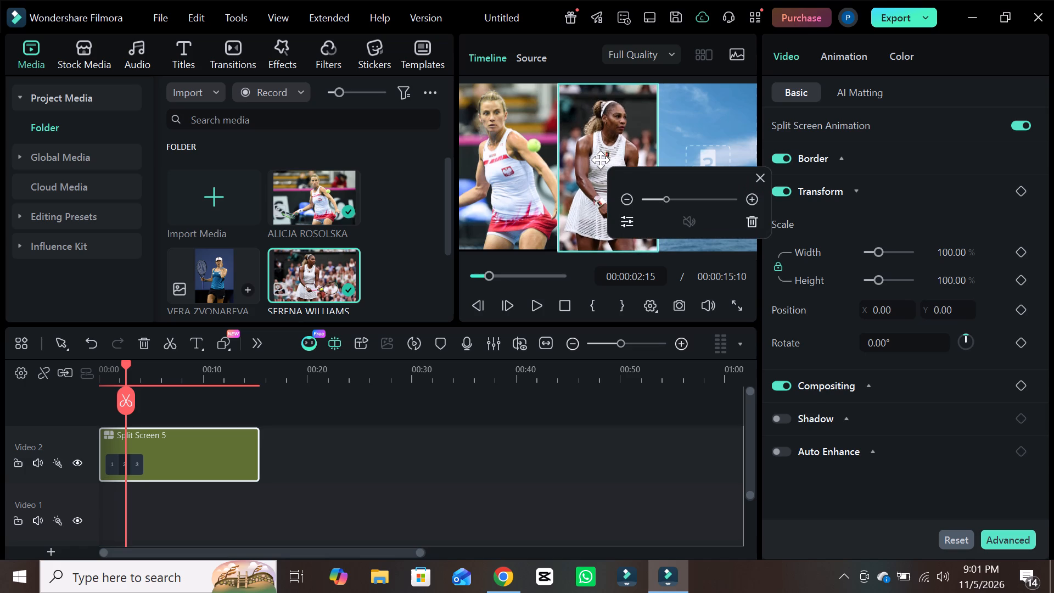
{"action": "left_click", "coordinate": [764, 178]}
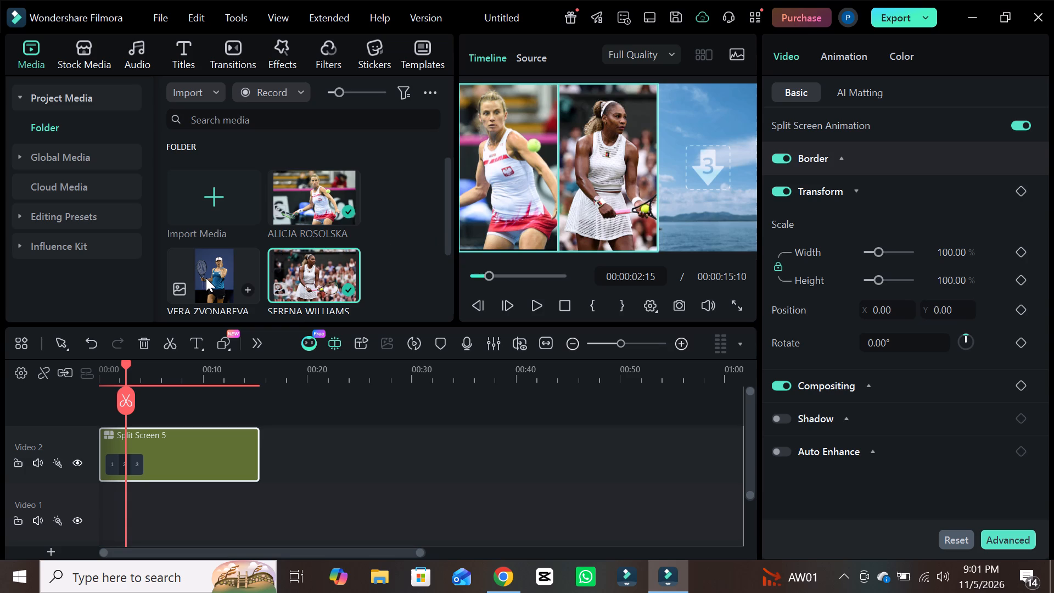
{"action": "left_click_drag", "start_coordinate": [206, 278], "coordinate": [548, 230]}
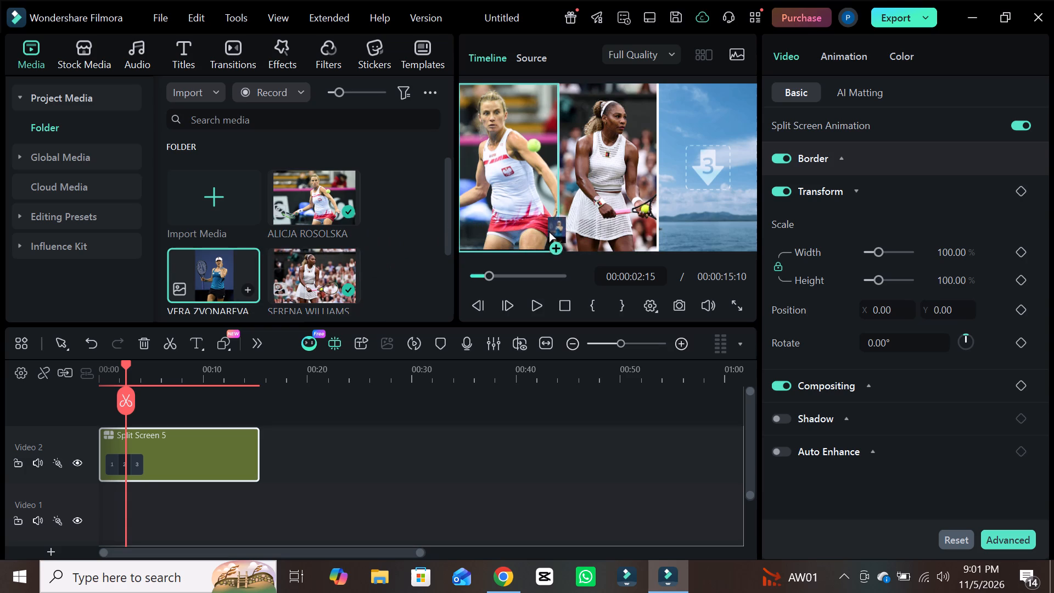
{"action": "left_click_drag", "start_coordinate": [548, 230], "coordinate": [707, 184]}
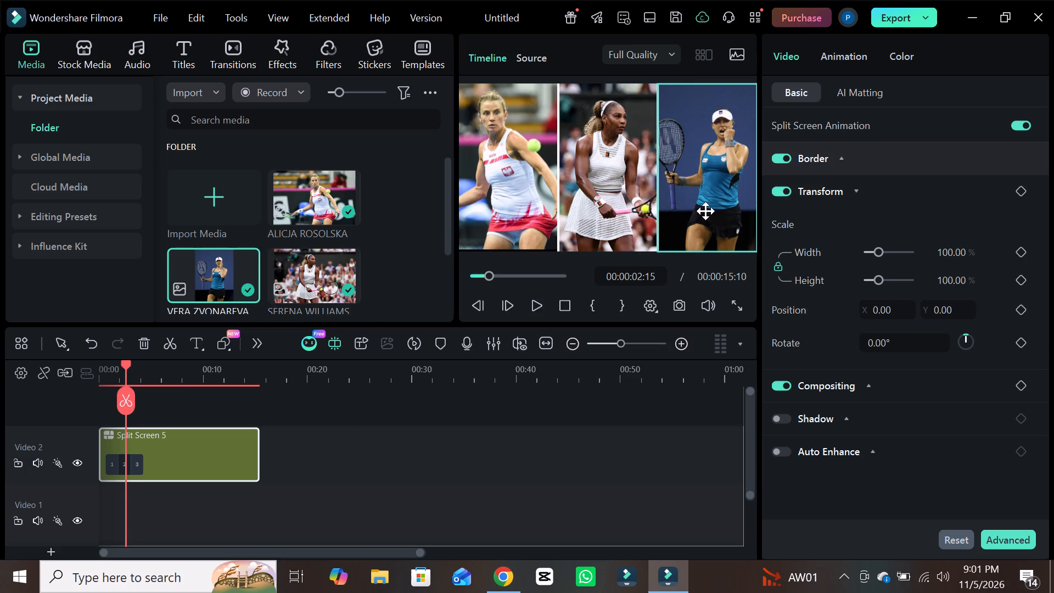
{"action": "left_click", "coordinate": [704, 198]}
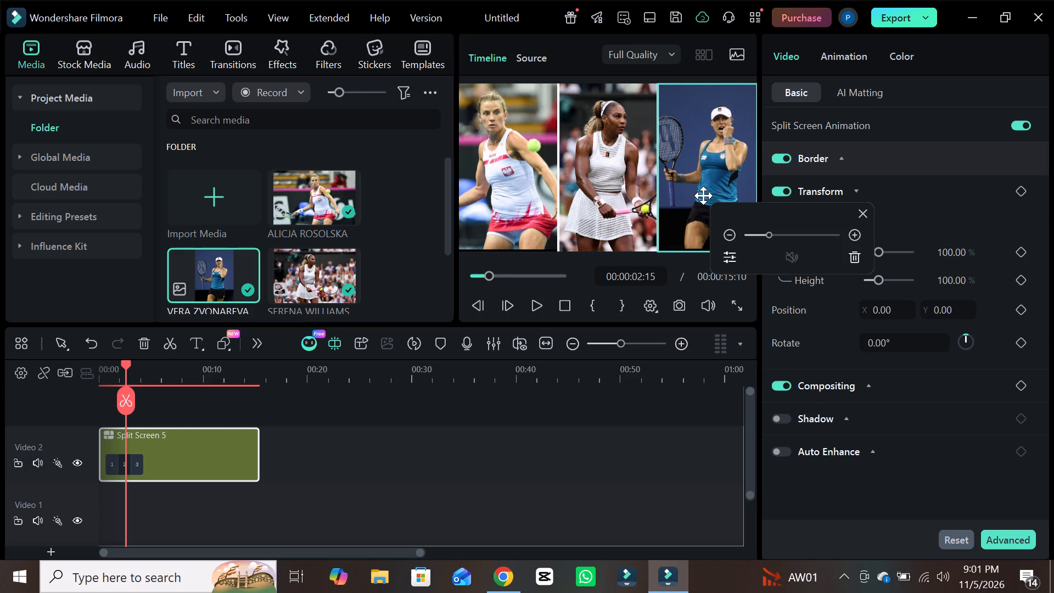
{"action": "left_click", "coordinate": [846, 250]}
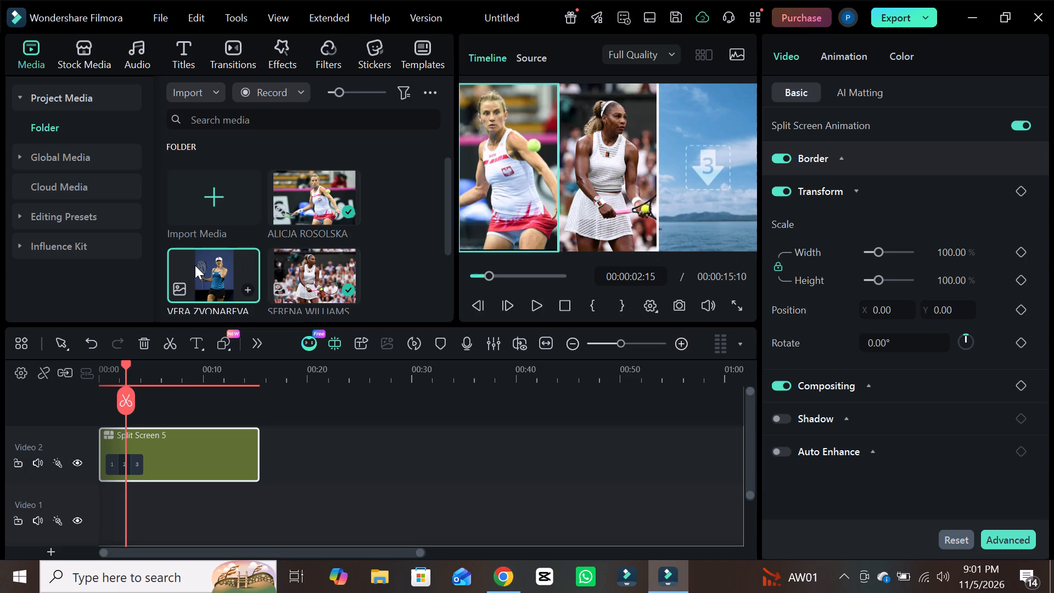
Insert the VERA ZVONAREVA photo from the project media into pane 3 of the split screen.
{"action": "left_click", "coordinate": [209, 289]}
{"action": "left_click_drag", "start_coordinate": [209, 289], "coordinate": [333, 261]}
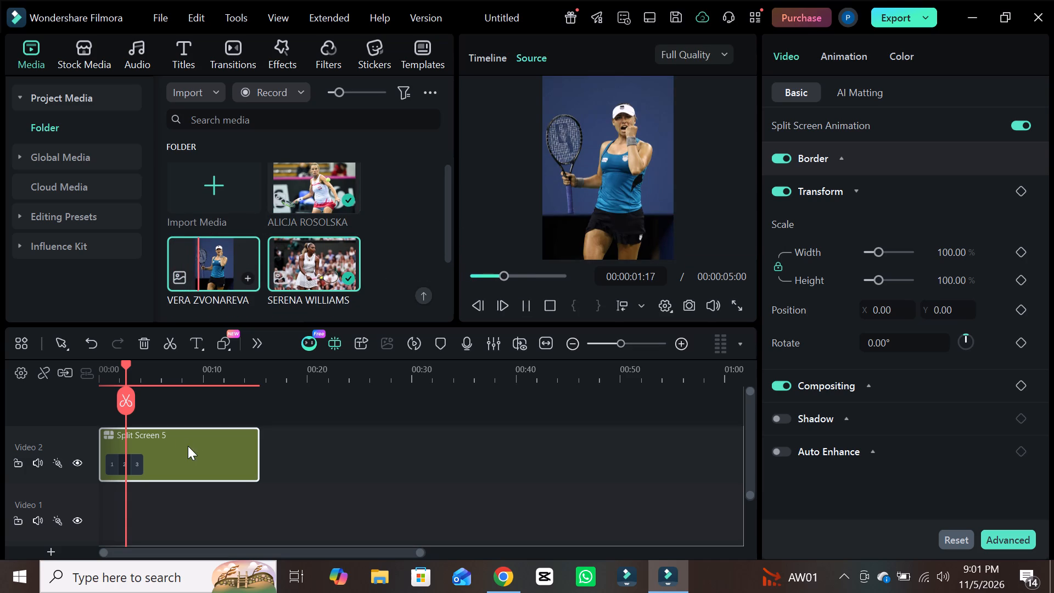
{"action": "left_click", "coordinate": [180, 446]}
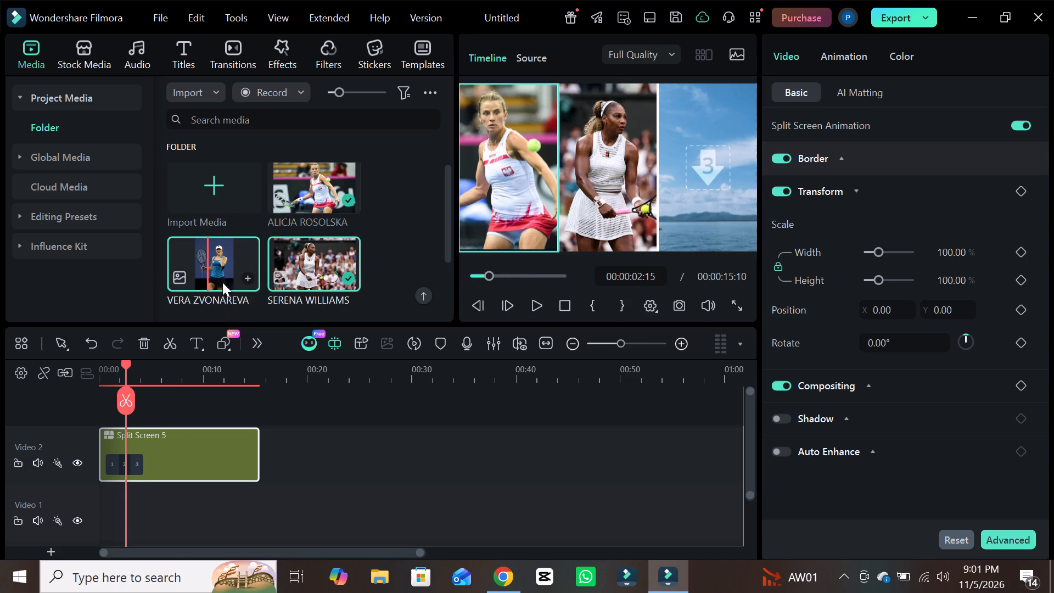
{"action": "left_click_drag", "start_coordinate": [222, 252], "coordinate": [314, 264]}
{"action": "left_click_drag", "start_coordinate": [314, 264], "coordinate": [260, 282]}
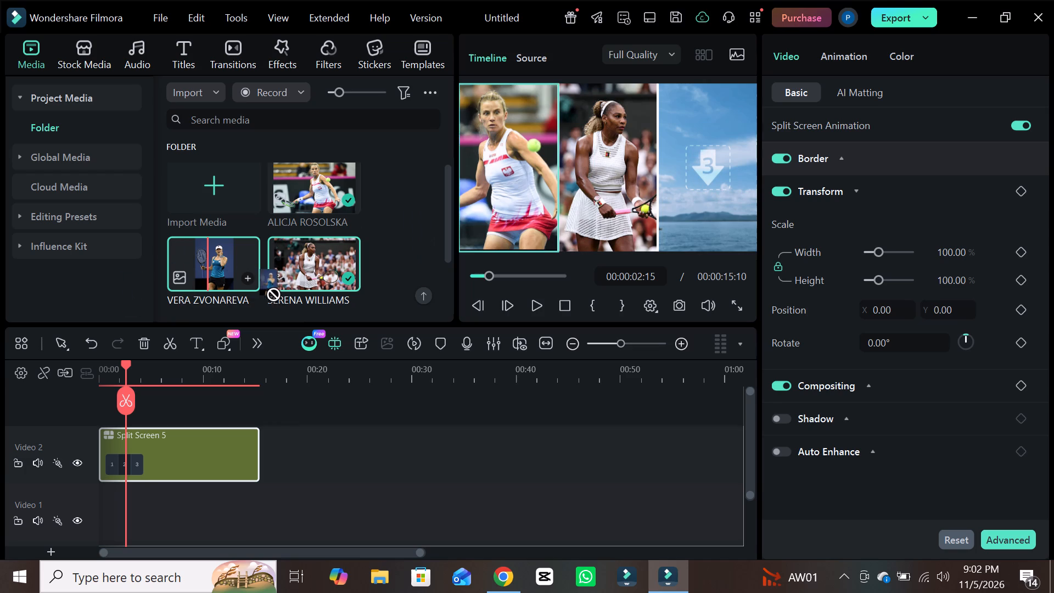
{"action": "left_click_drag", "start_coordinate": [260, 282], "coordinate": [375, 309]}
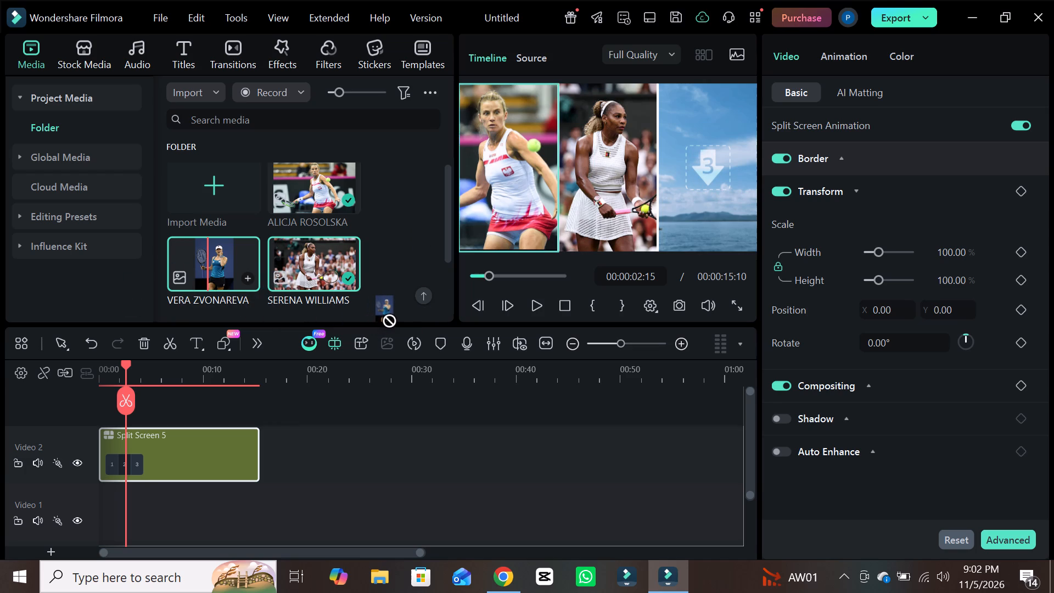
{"action": "left_click_drag", "start_coordinate": [375, 309], "coordinate": [691, 162]}
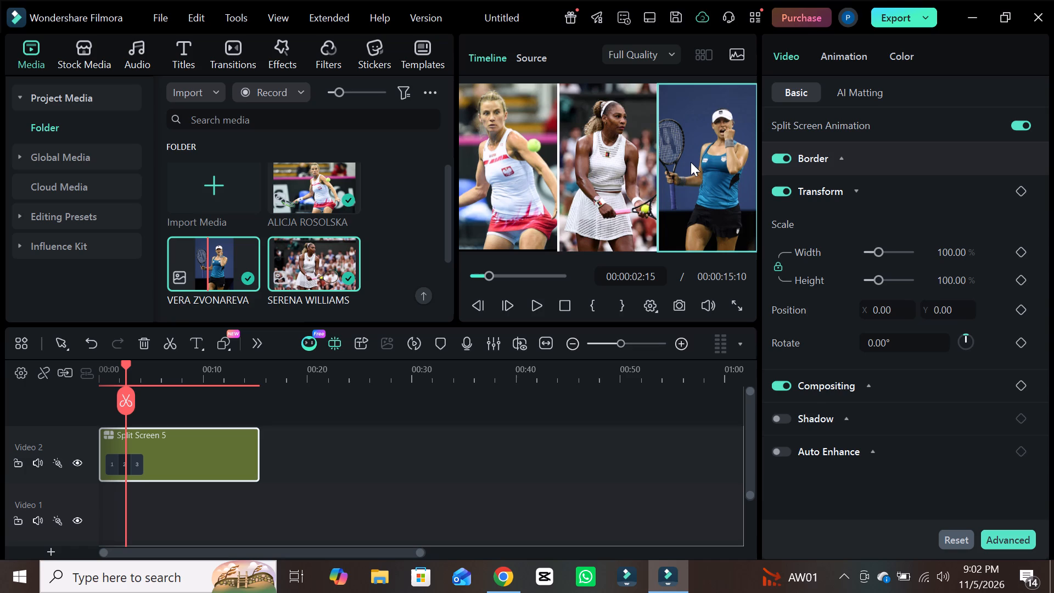
Reposition the photo inside pane 3 so the player is centred and the photo fills the pane.
{"action": "left_click_drag", "start_coordinate": [723, 169], "coordinate": [714, 169]}
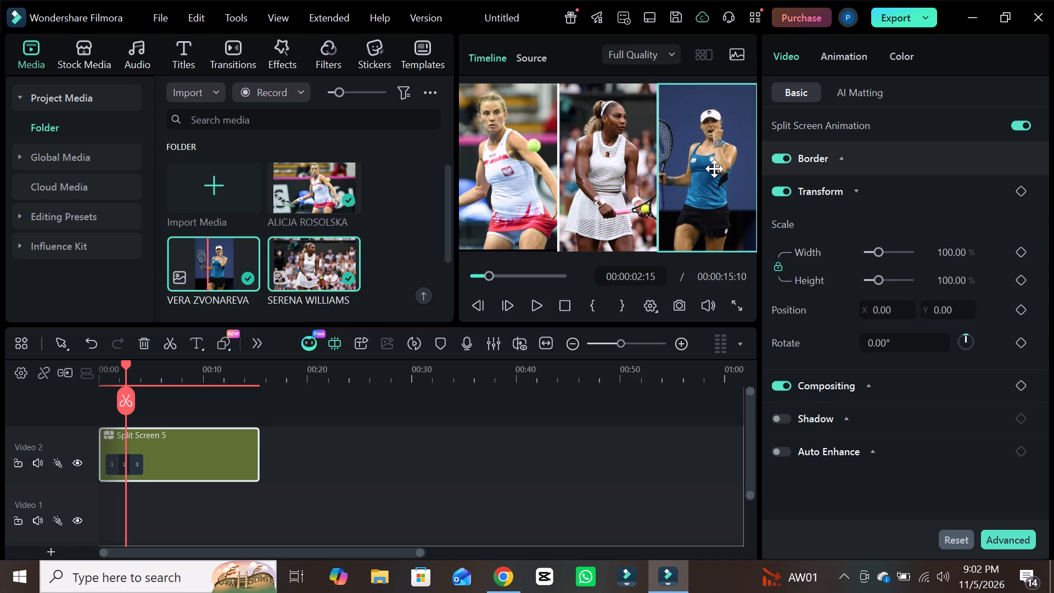
{"action": "left_click_drag", "start_coordinate": [714, 169], "coordinate": [716, 161]}
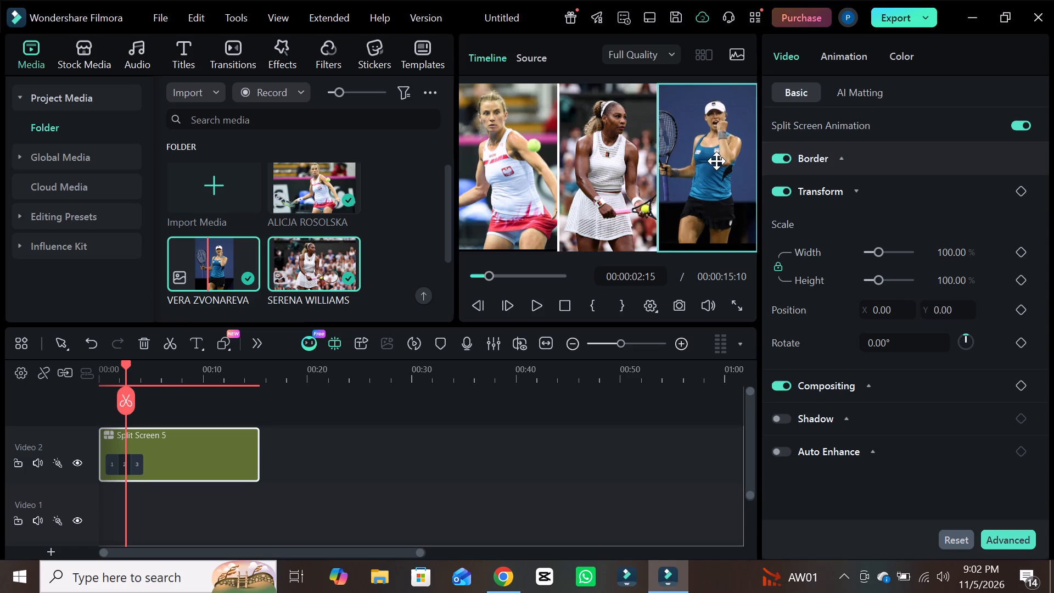
{"action": "left_click_drag", "start_coordinate": [716, 161], "coordinate": [716, 169]}
{"action": "left_click", "coordinate": [879, 191]}
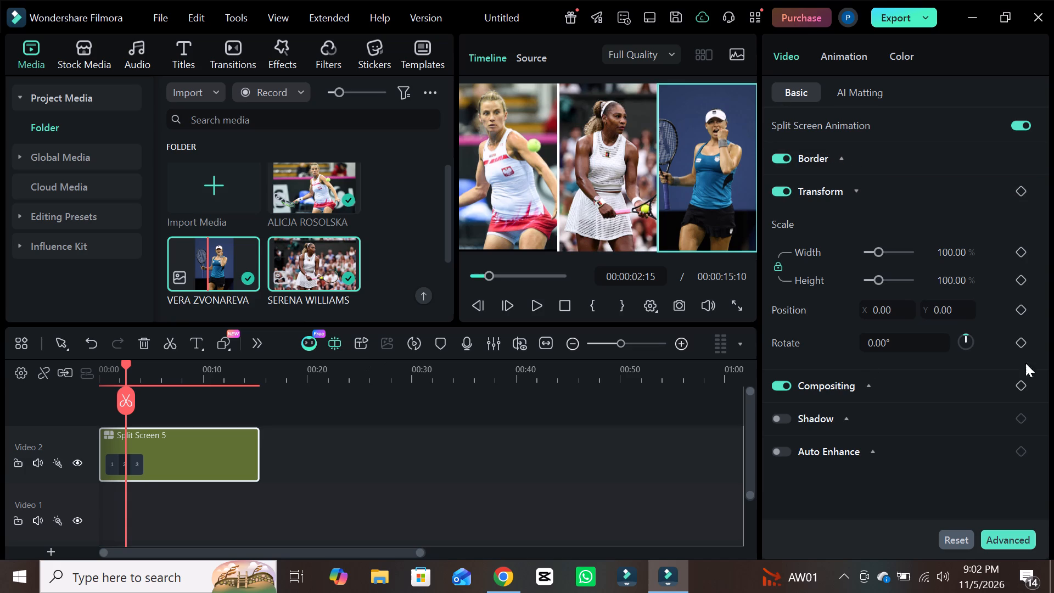
Enable Auto Enhance for the split screen clip and set its amount to 100.
{"action": "left_click", "coordinate": [783, 453]}
{"action": "left_click_drag", "start_coordinate": [888, 487], "coordinate": [968, 506]}
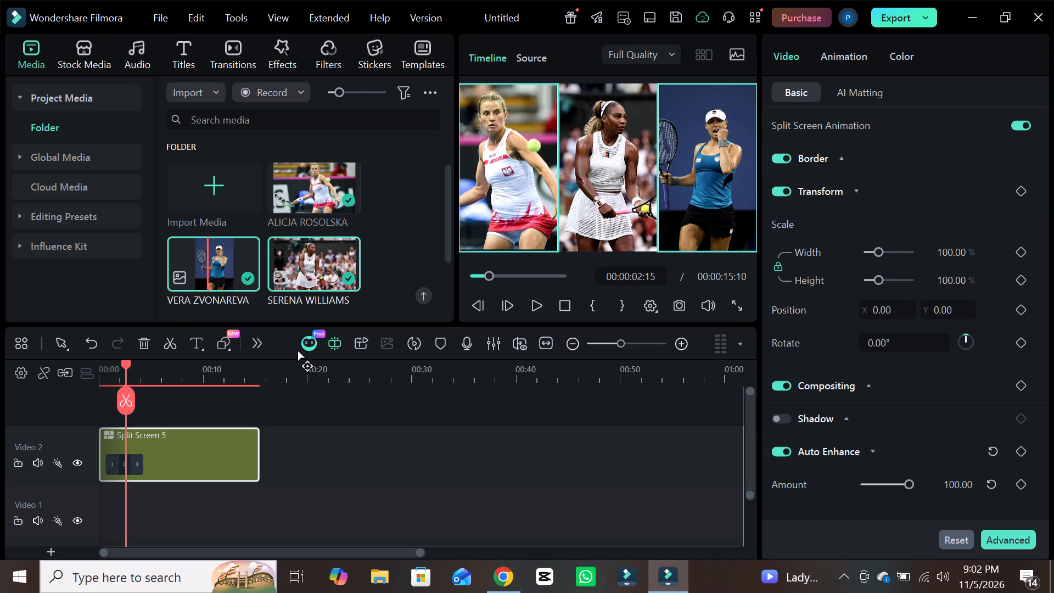
Open the library of title effects.
{"action": "left_click", "coordinate": [211, 452]}
{"action": "left_click", "coordinate": [190, 58]}
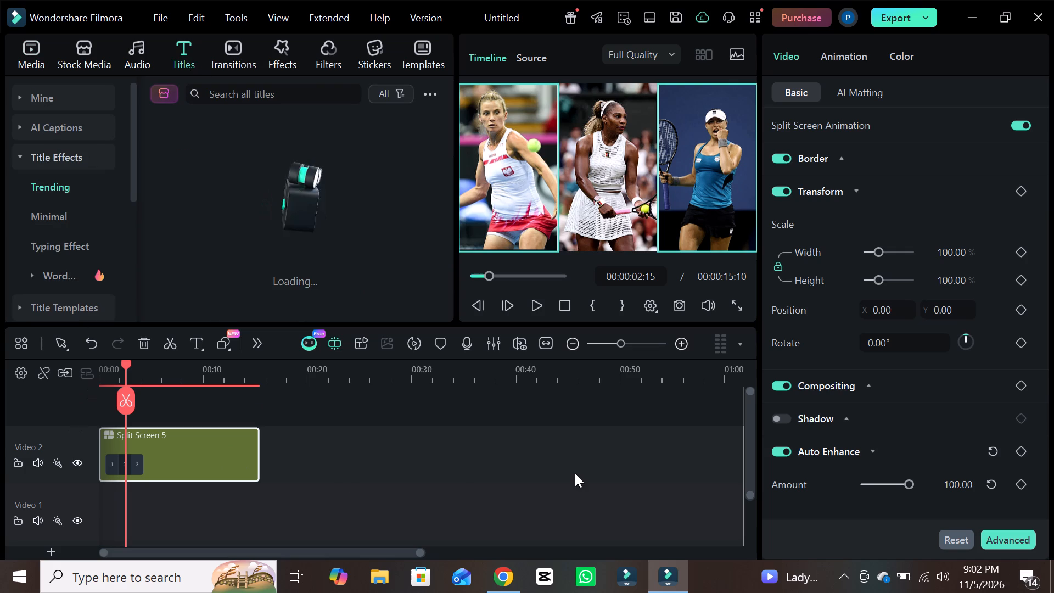
{"action": "left_click_drag", "start_coordinate": [753, 461], "coordinate": [755, 451]}
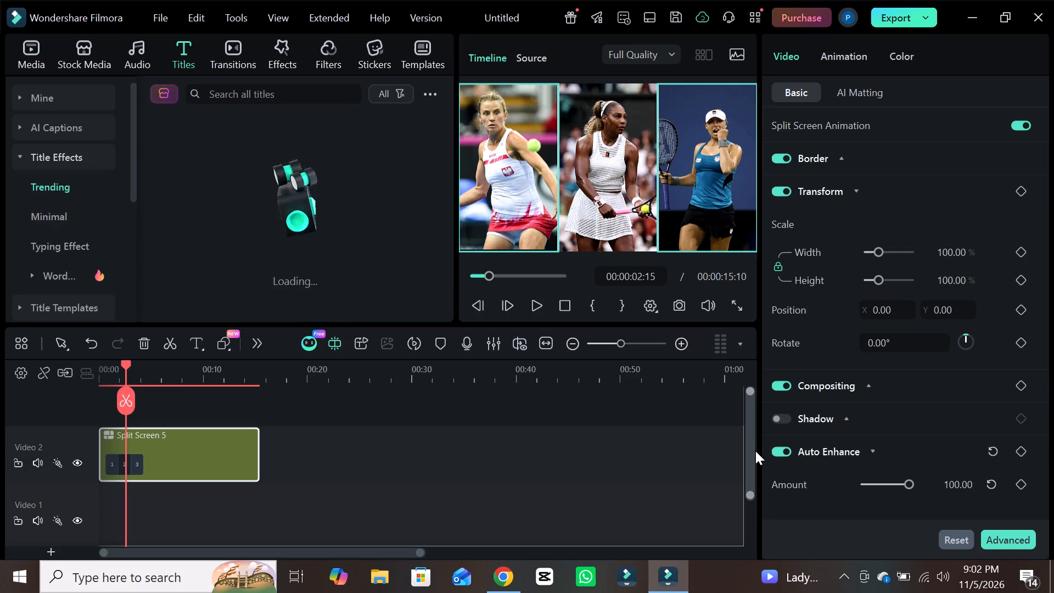
{"action": "left_click_drag", "start_coordinate": [755, 451], "coordinate": [756, 432]}
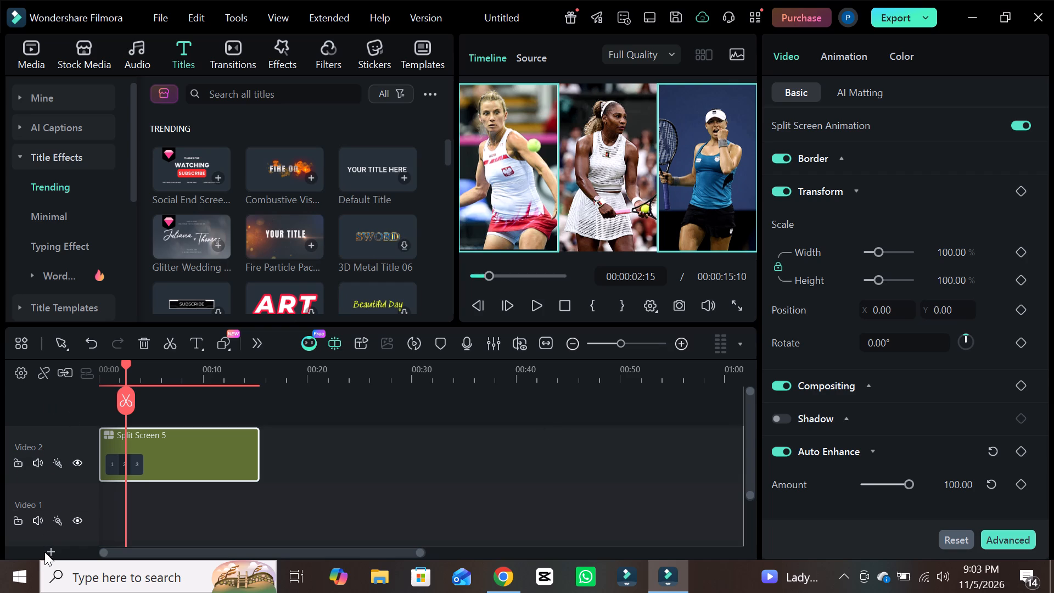
Add a new video track to the timeline above the Split Screen 5 clip.
{"action": "left_click", "coordinate": [51, 558]}
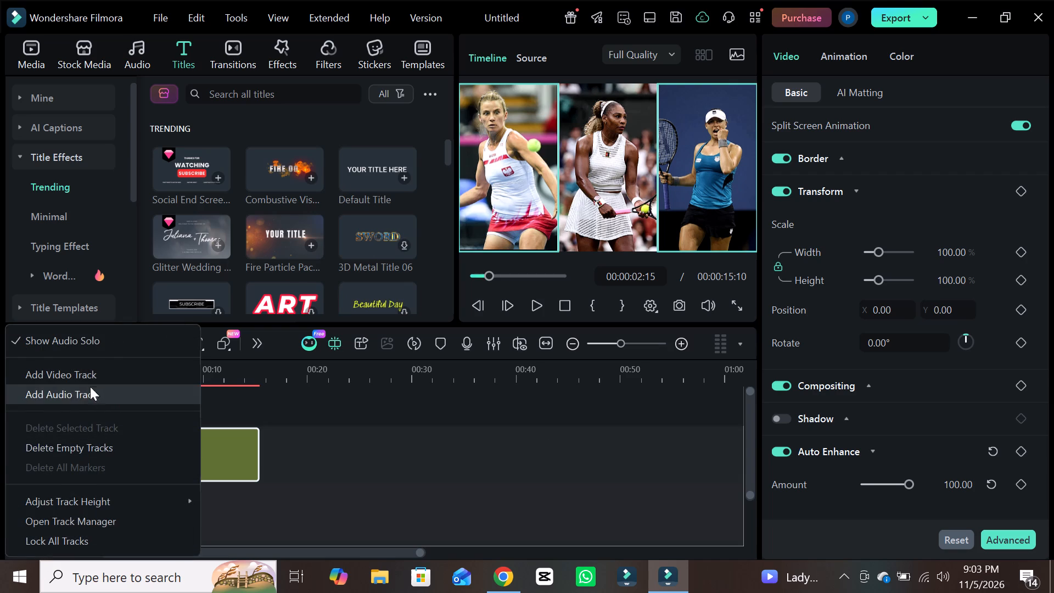
{"action": "left_click", "coordinate": [92, 377]}
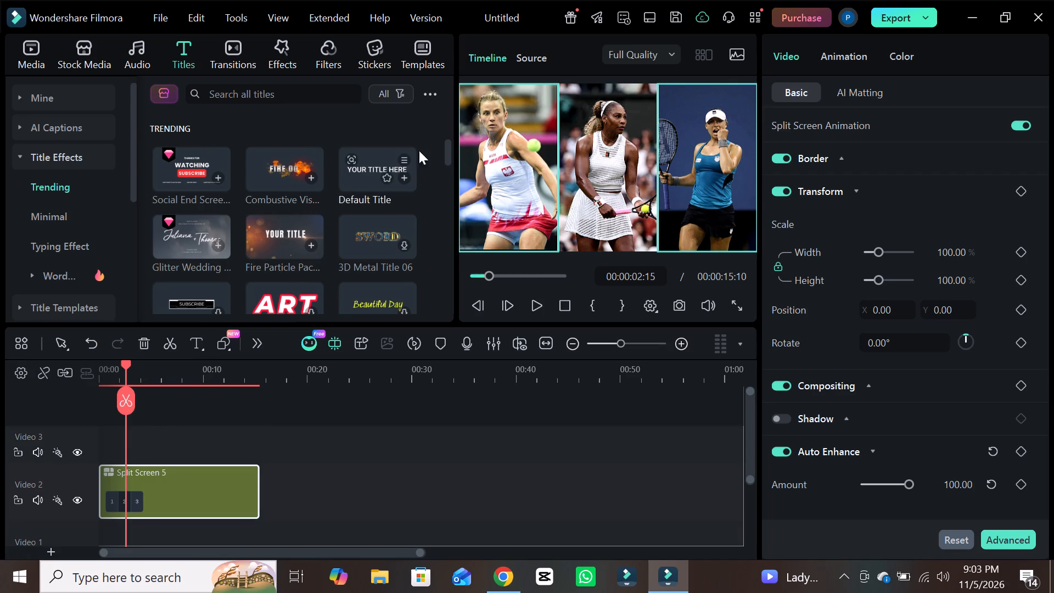
Browse the trending title effects, previewing 3D Metal Title 10 and the red Modern Corporate lower third.
{"action": "left_click_drag", "start_coordinate": [445, 153], "coordinate": [440, 189]}
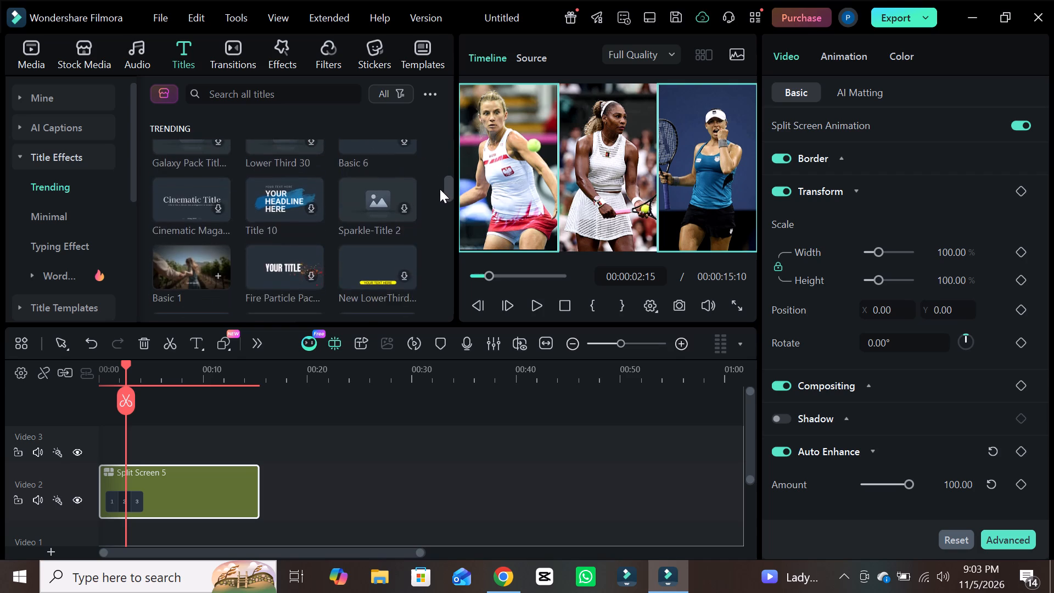
{"action": "left_click_drag", "start_coordinate": [440, 189], "coordinate": [438, 219]}
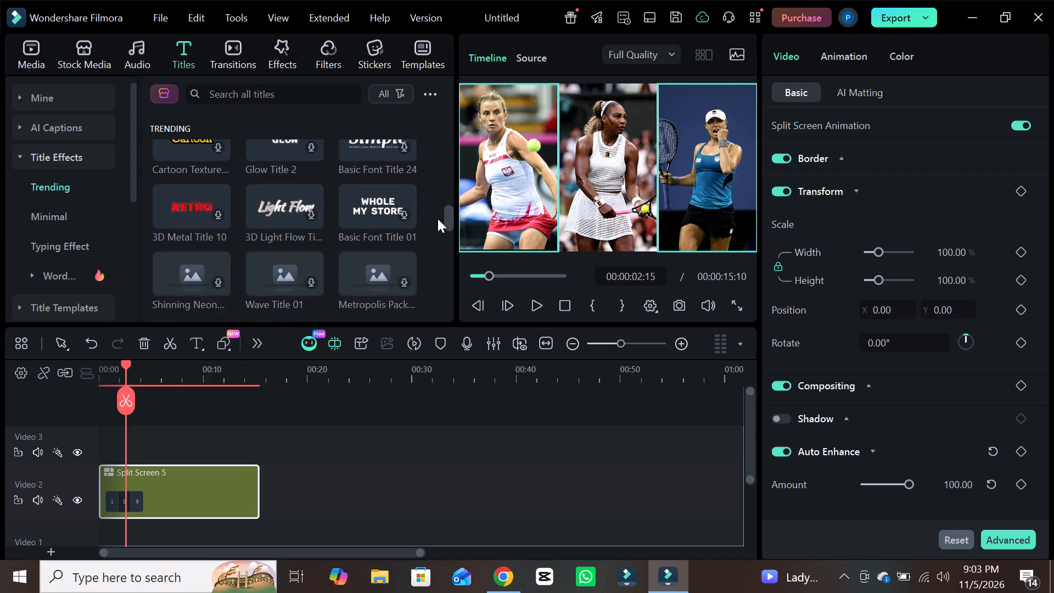
{"action": "left_click_drag", "start_coordinate": [438, 219], "coordinate": [435, 222]}
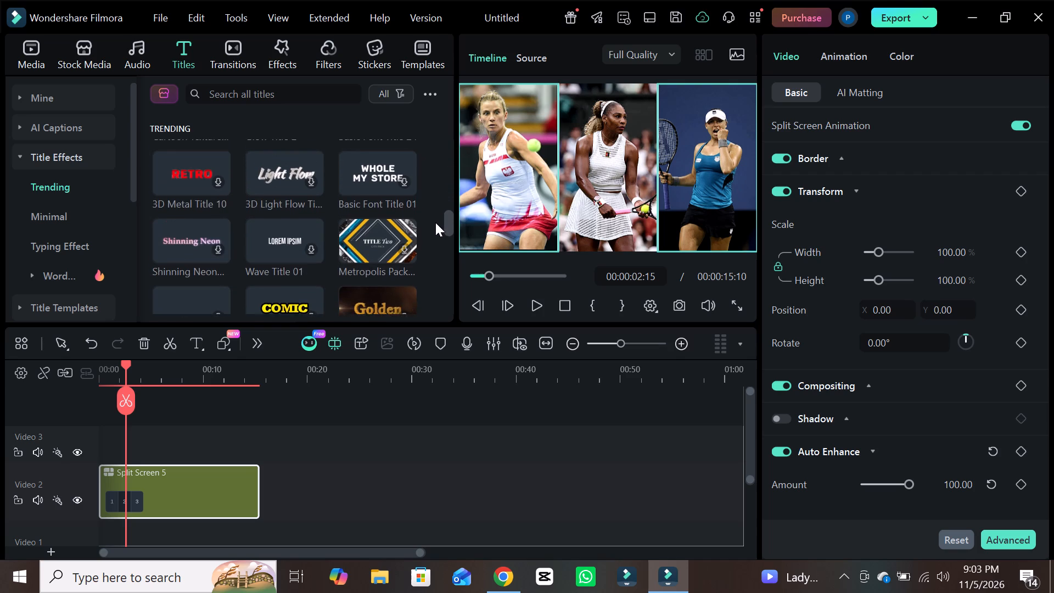
{"action": "left_click_drag", "start_coordinate": [435, 222], "coordinate": [436, 217]}
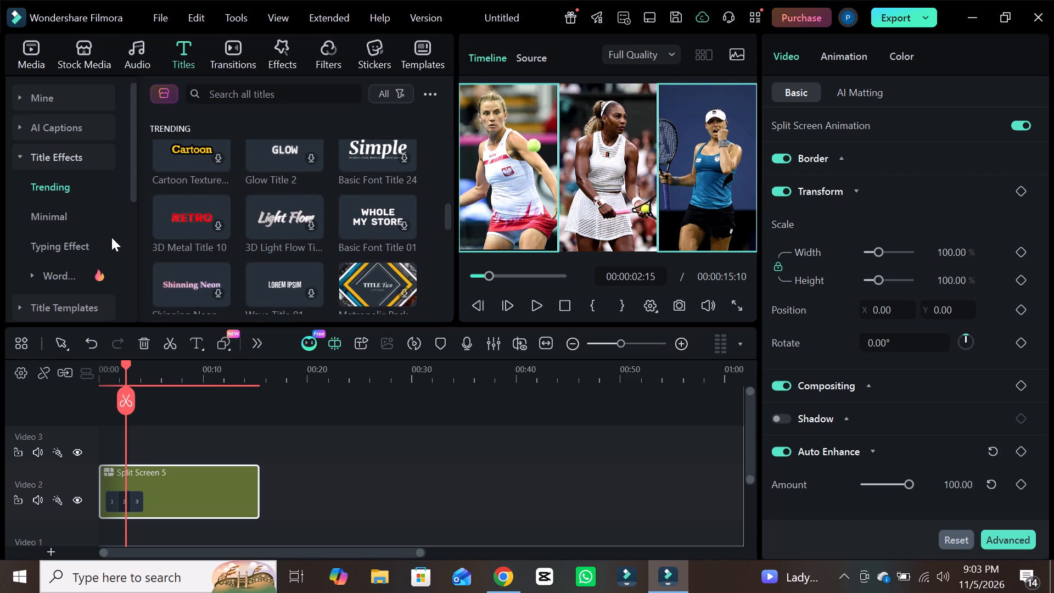
{"action": "left_click", "coordinate": [217, 229]}
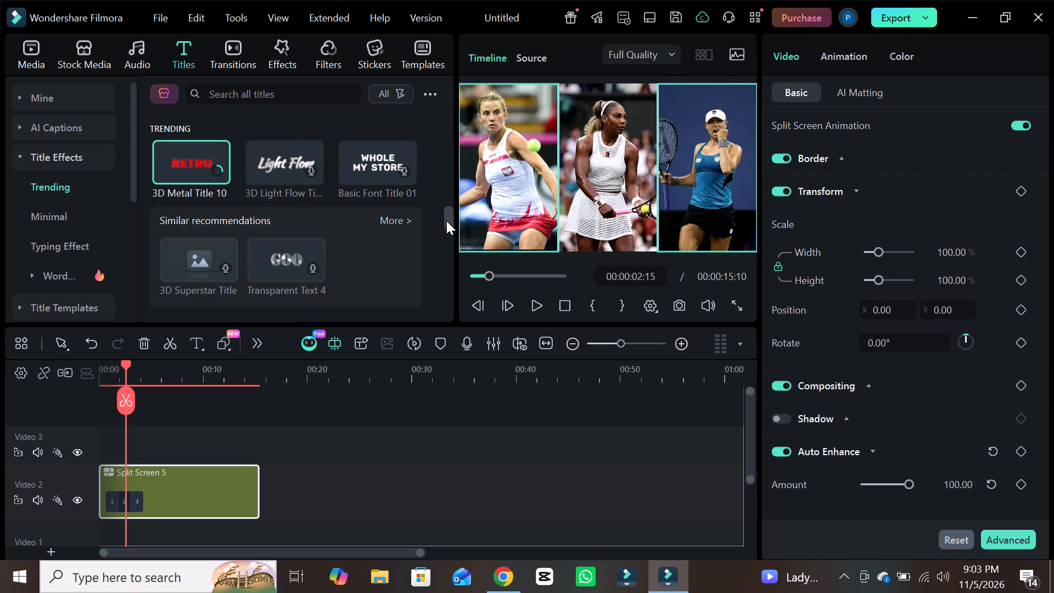
{"action": "left_click_drag", "start_coordinate": [447, 221], "coordinate": [440, 258]}
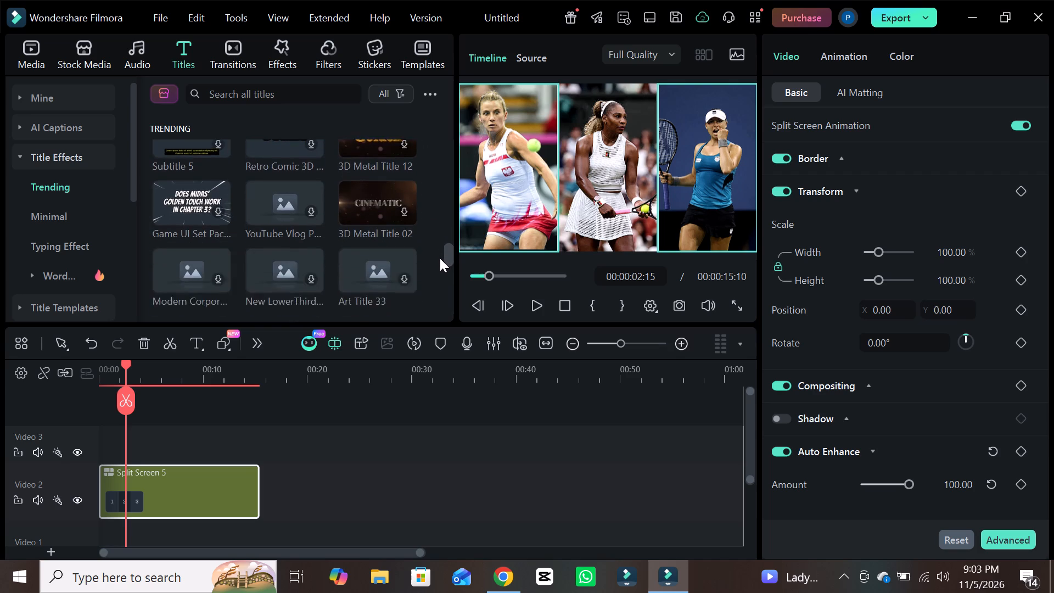
{"action": "left_click_drag", "start_coordinate": [440, 258], "coordinate": [440, 275]}
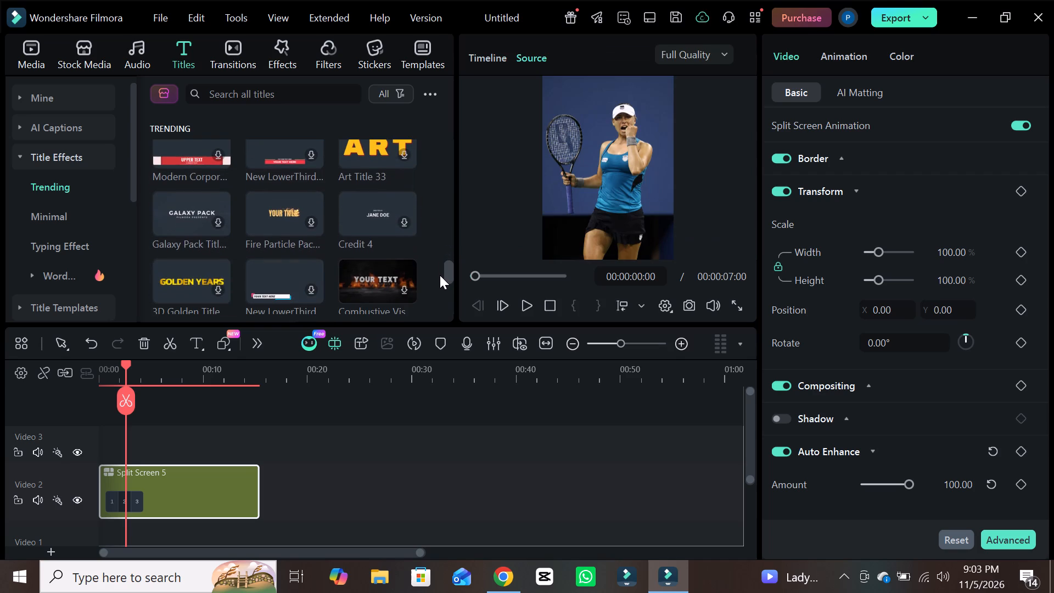
{"action": "left_click_drag", "start_coordinate": [440, 275], "coordinate": [440, 267]}
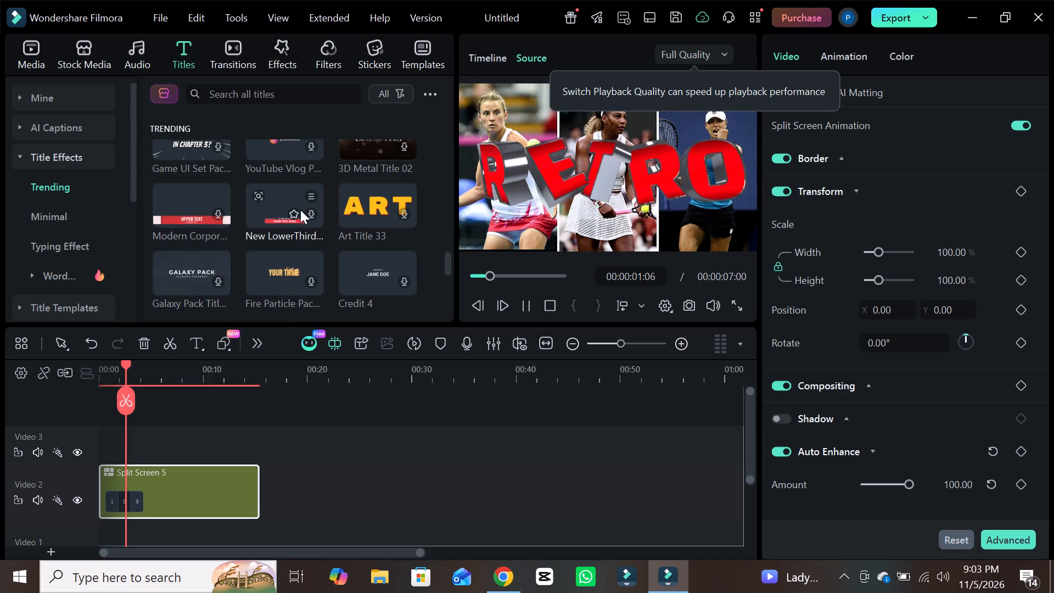
{"action": "left_click", "coordinate": [218, 212]}
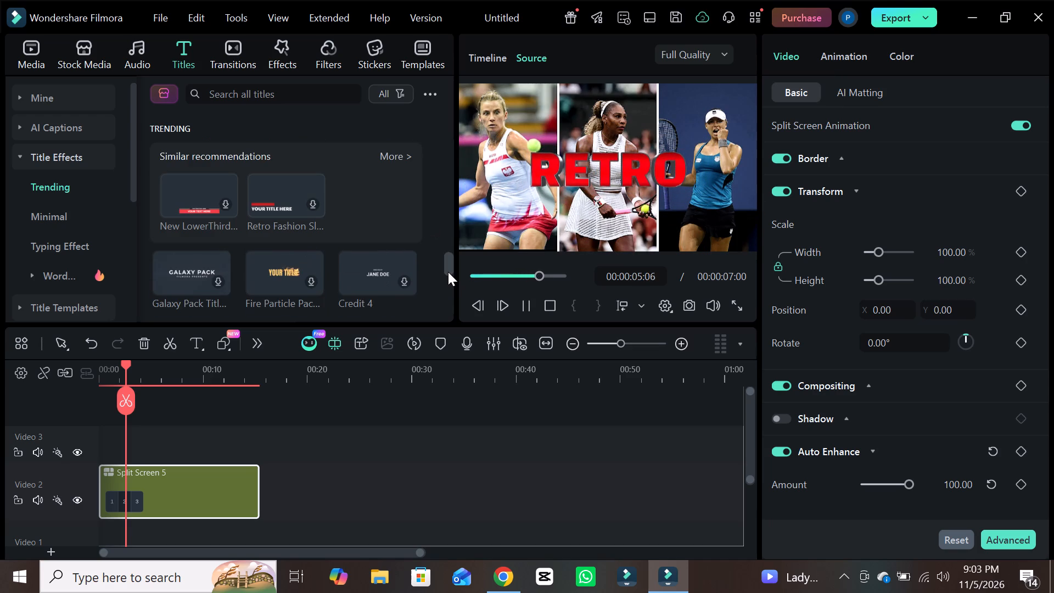
{"action": "left_click_drag", "start_coordinate": [448, 272], "coordinate": [445, 327]}
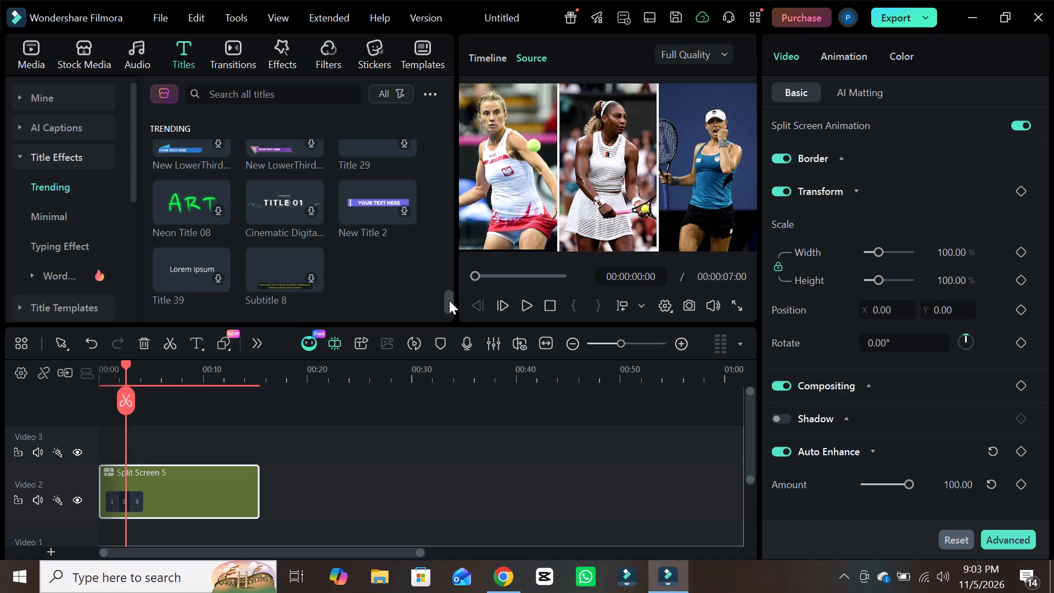
Add the recommended New LowerThird title above the split screen at the timeline start and extend it to the Split Screen 5 clip's end.
{"action": "left_click_drag", "start_coordinate": [447, 300], "coordinate": [451, 276]}
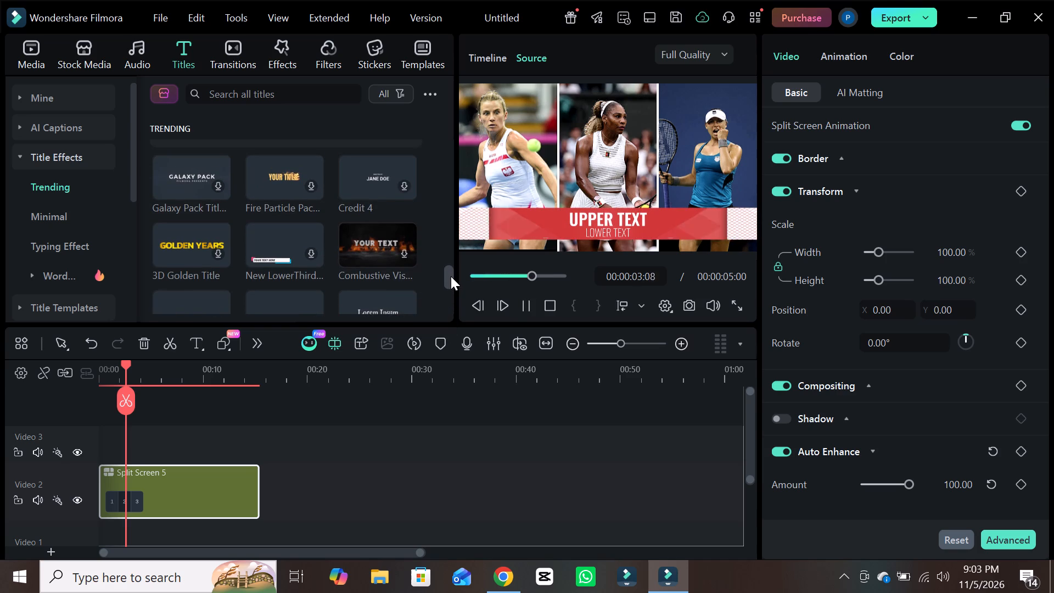
{"action": "left_click_drag", "start_coordinate": [451, 276], "coordinate": [451, 266]}
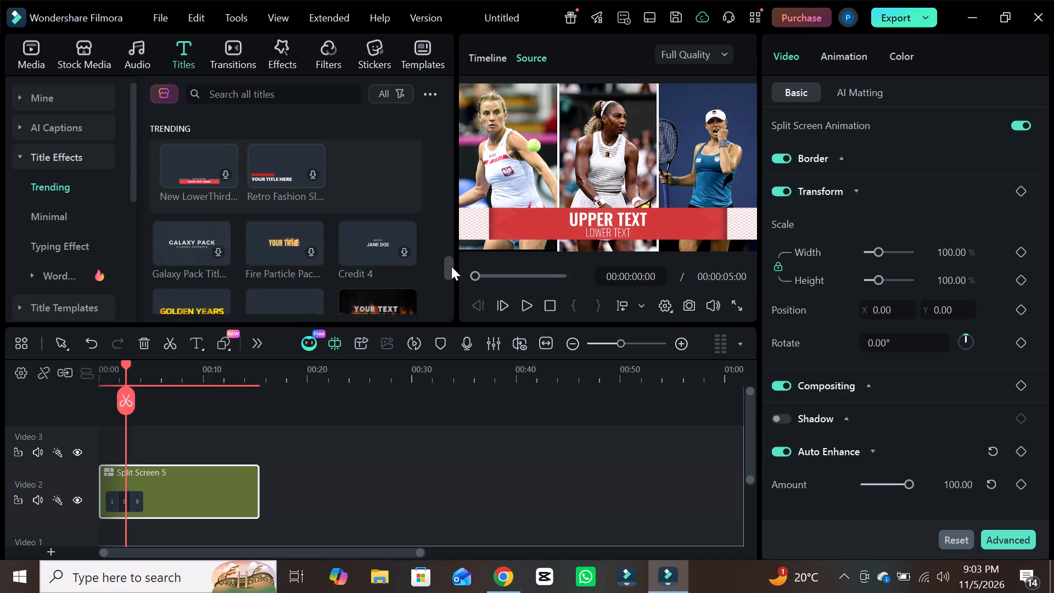
{"action": "left_click_drag", "start_coordinate": [451, 266], "coordinate": [451, 264]}
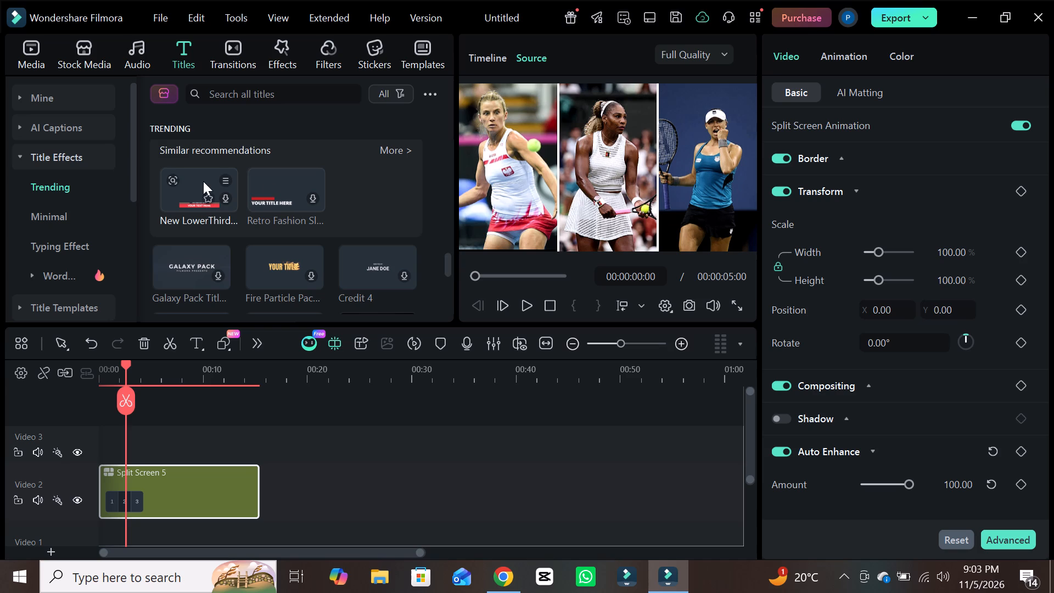
{"action": "left_click", "coordinate": [222, 202]}
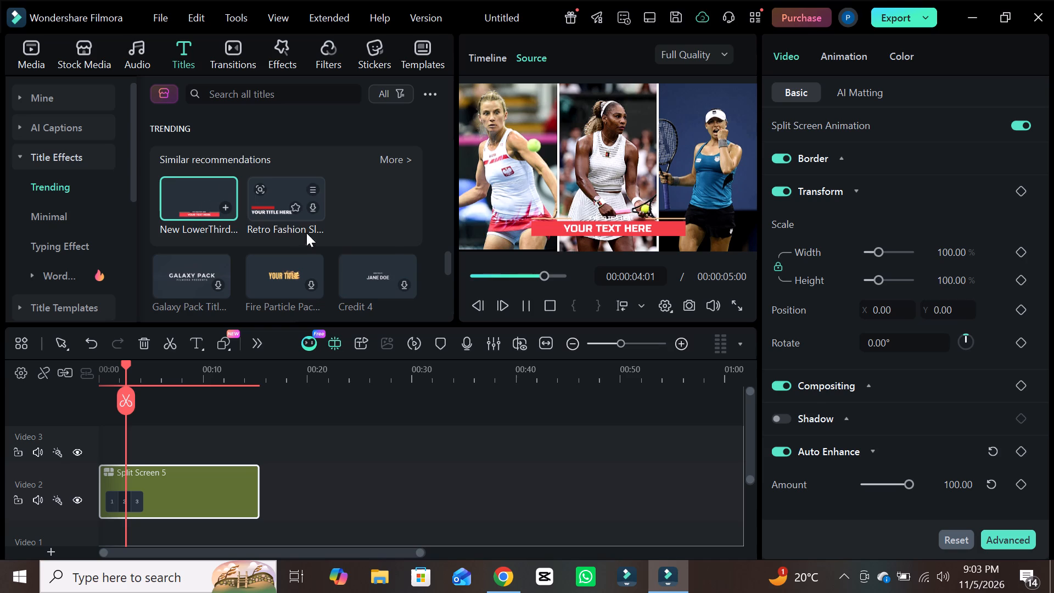
{"action": "left_click_drag", "start_coordinate": [190, 201], "coordinate": [143, 383]}
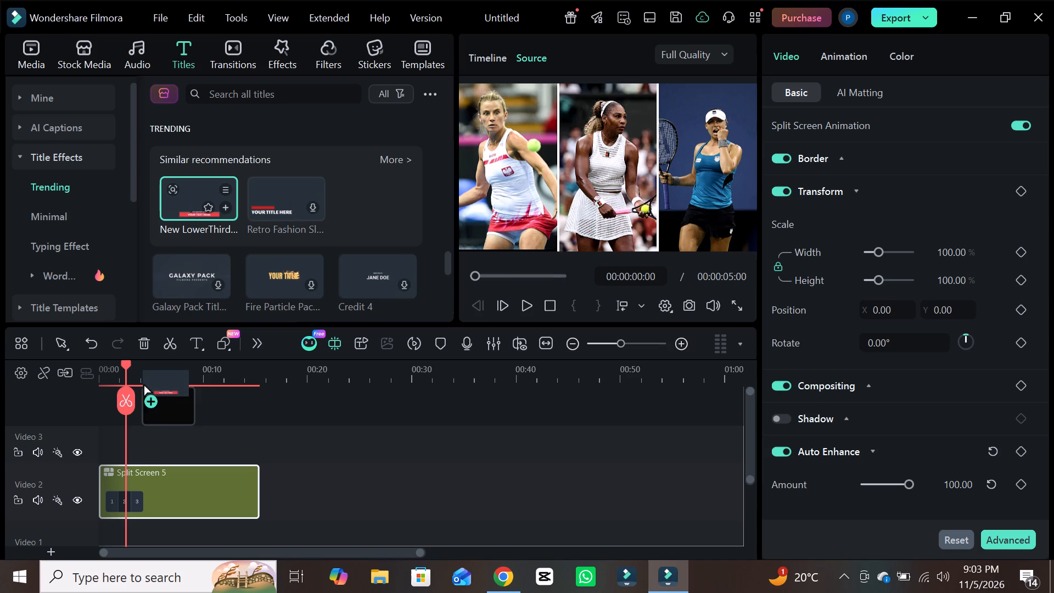
{"action": "left_click_drag", "start_coordinate": [143, 383], "coordinate": [95, 447]}
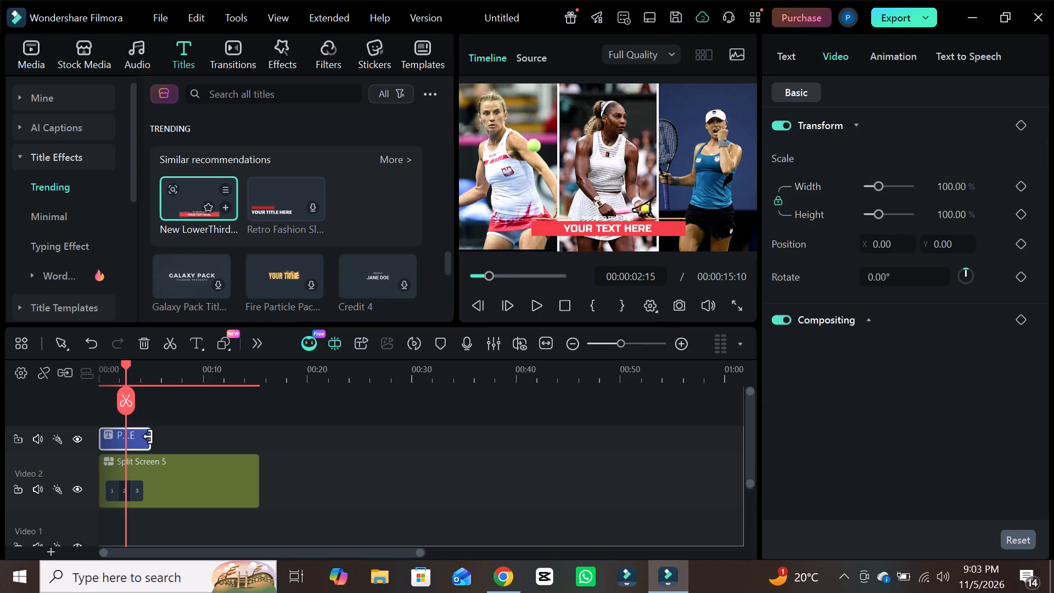
{"action": "left_click_drag", "start_coordinate": [147, 437], "coordinate": [256, 451]}
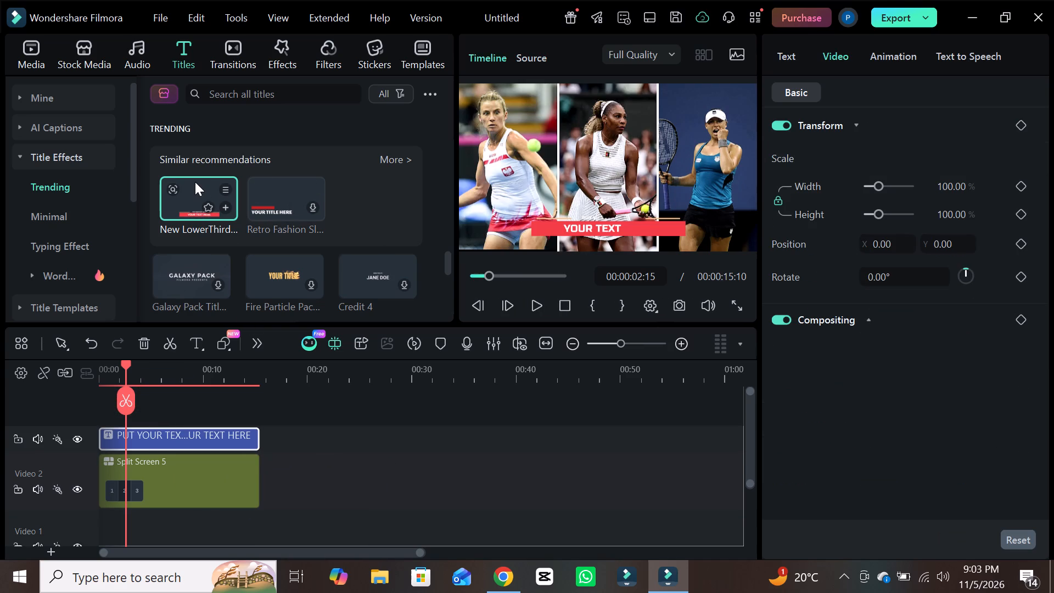
Add a second New LowerThird title on a new track above the first and extend it to the Split Screen 5 clip's end.
{"action": "left_click_drag", "start_coordinate": [195, 182], "coordinate": [96, 412]}
{"action": "left_click_drag", "start_coordinate": [148, 448], "coordinate": [181, 454]}
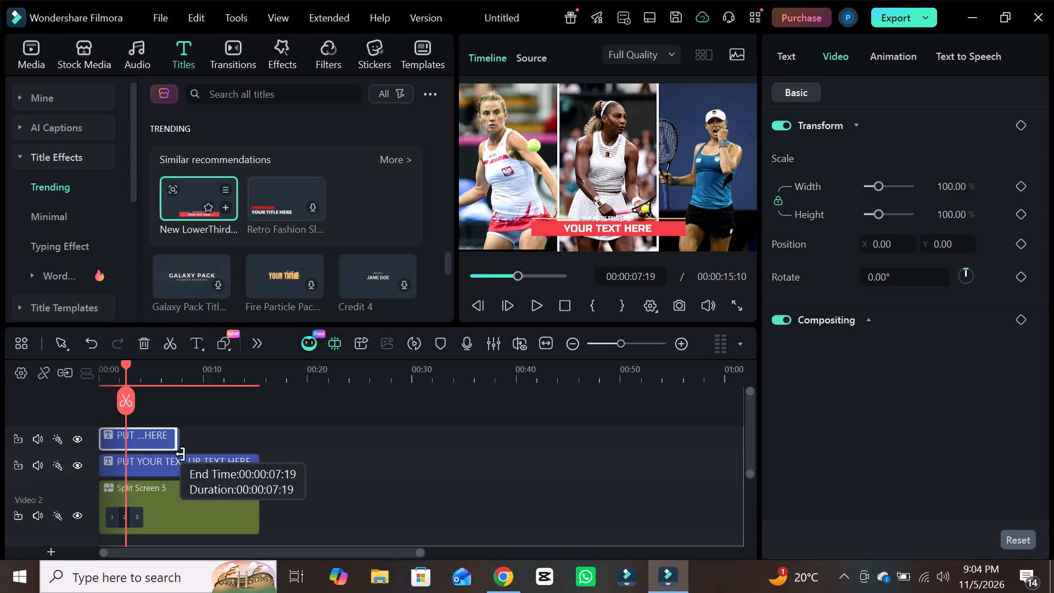
{"action": "left_click_drag", "start_coordinate": [181, 454], "coordinate": [259, 471]}
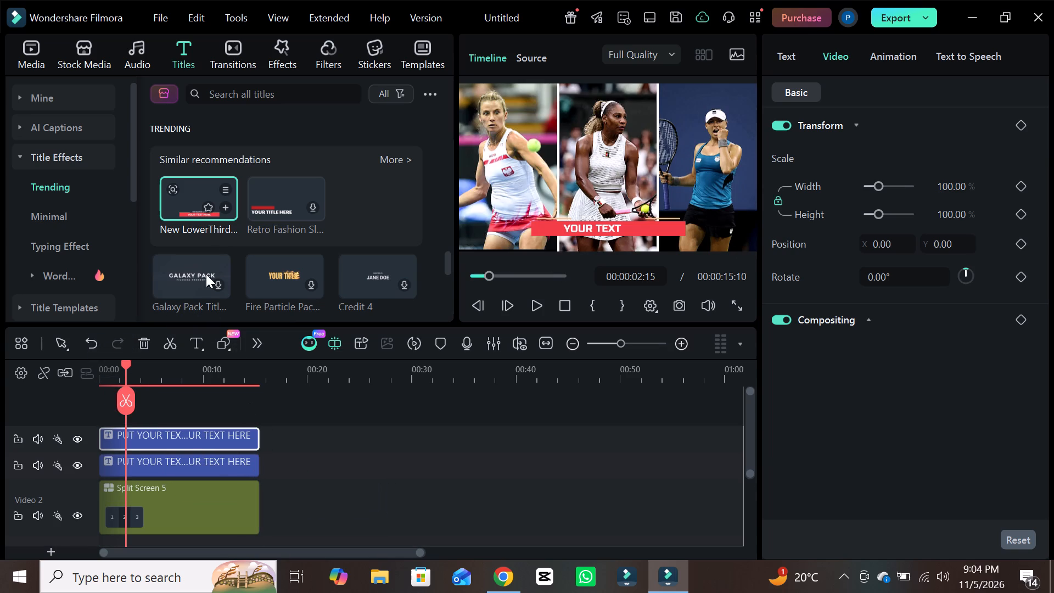
Add a third New LowerThird title on a new top track and extend it to the Split Screen 5 clip's end.
{"action": "left_click_drag", "start_coordinate": [197, 188], "coordinate": [96, 402]}
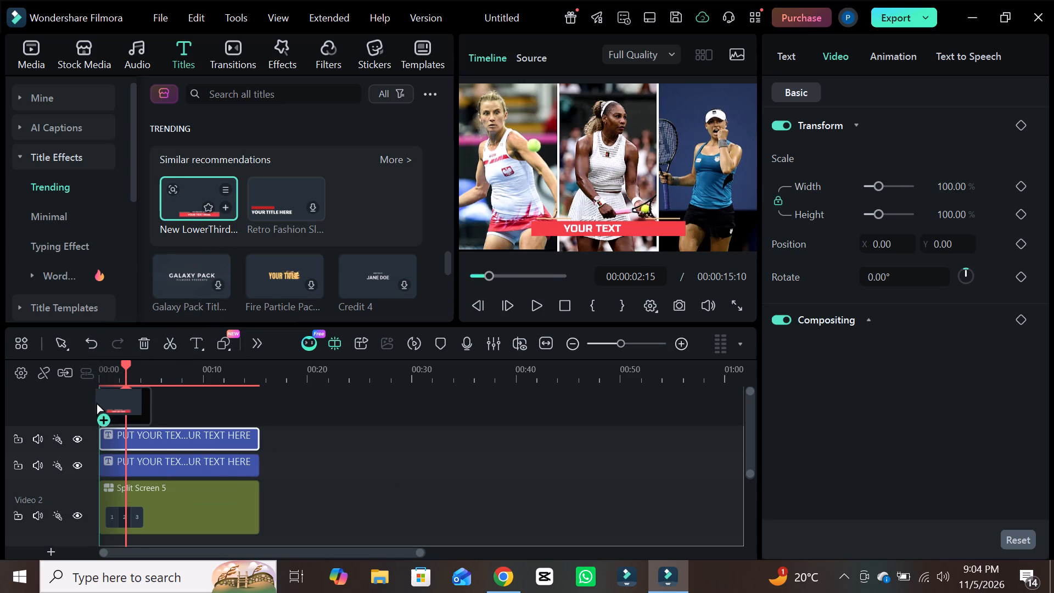
{"action": "left_click_drag", "start_coordinate": [96, 402], "coordinate": [96, 409]}
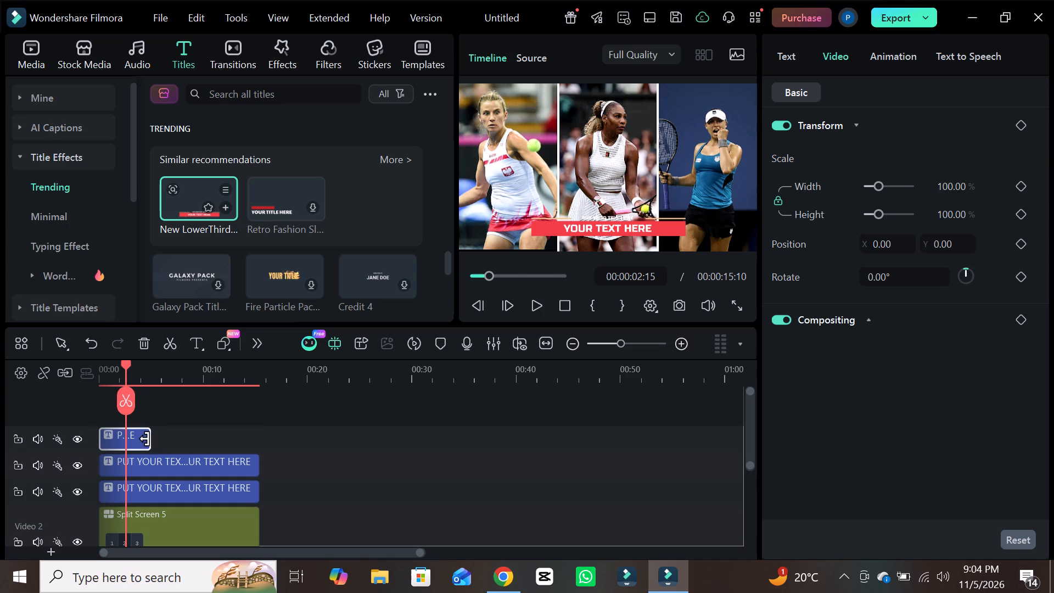
{"action": "left_click_drag", "start_coordinate": [146, 439], "coordinate": [252, 448]}
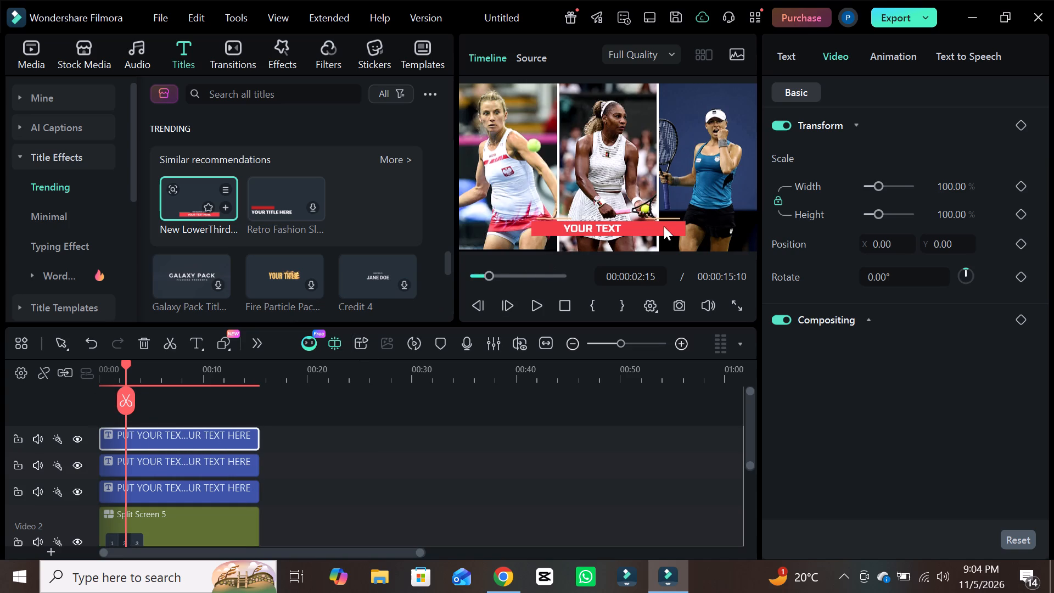
Move the topmost title's red bar to the bottom of the split screen, starting near pane 1's left edge.
{"action": "left_click", "coordinate": [210, 491]}
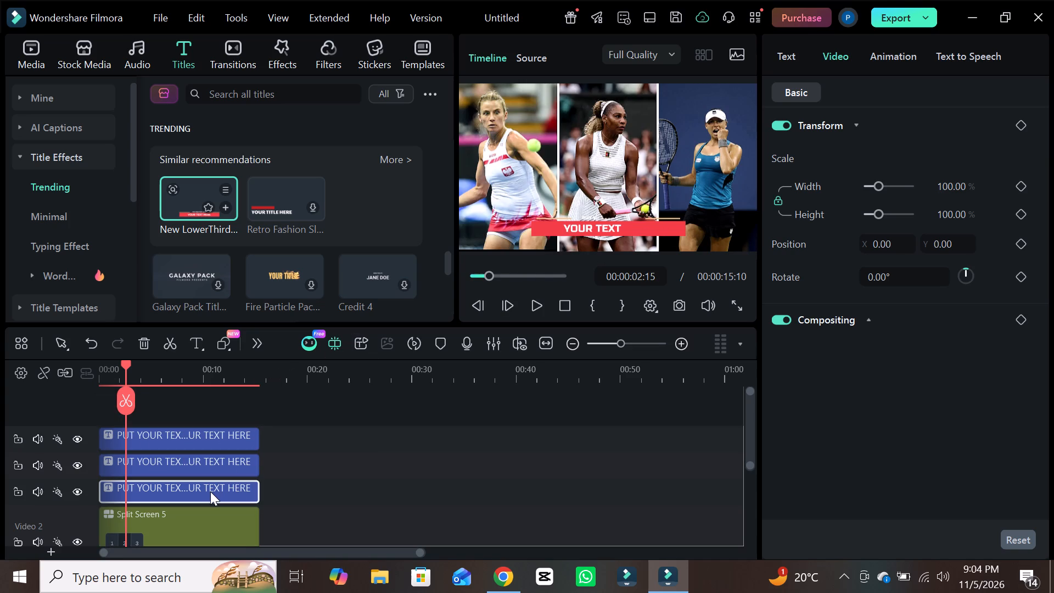
{"action": "left_click", "coordinate": [623, 233]}
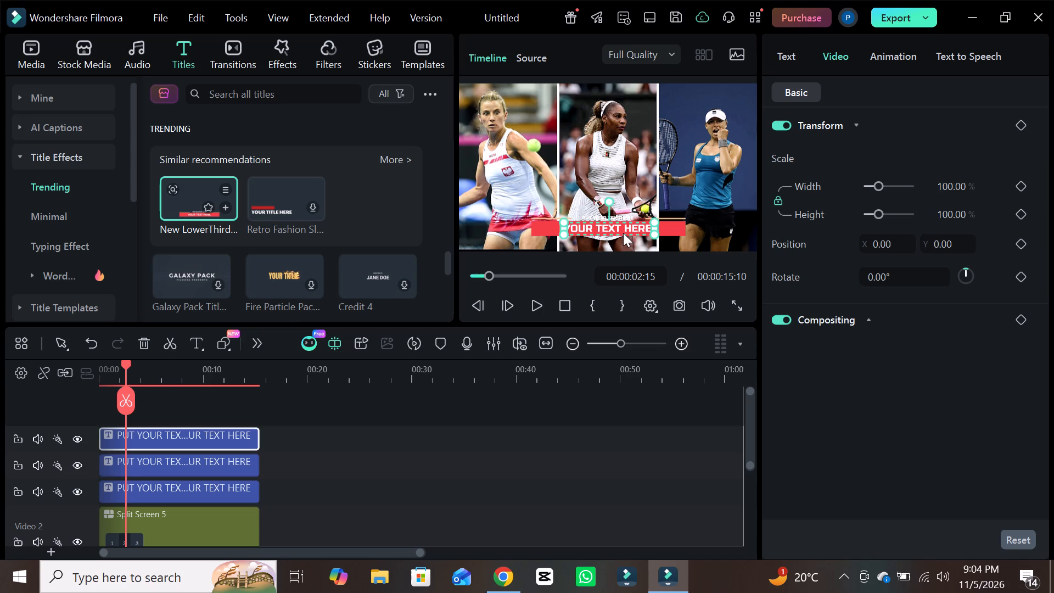
{"action": "left_click", "coordinate": [623, 233]}
{"action": "left_click", "coordinate": [547, 227]}
{"action": "left_click_drag", "start_coordinate": [547, 227], "coordinate": [520, 232]}
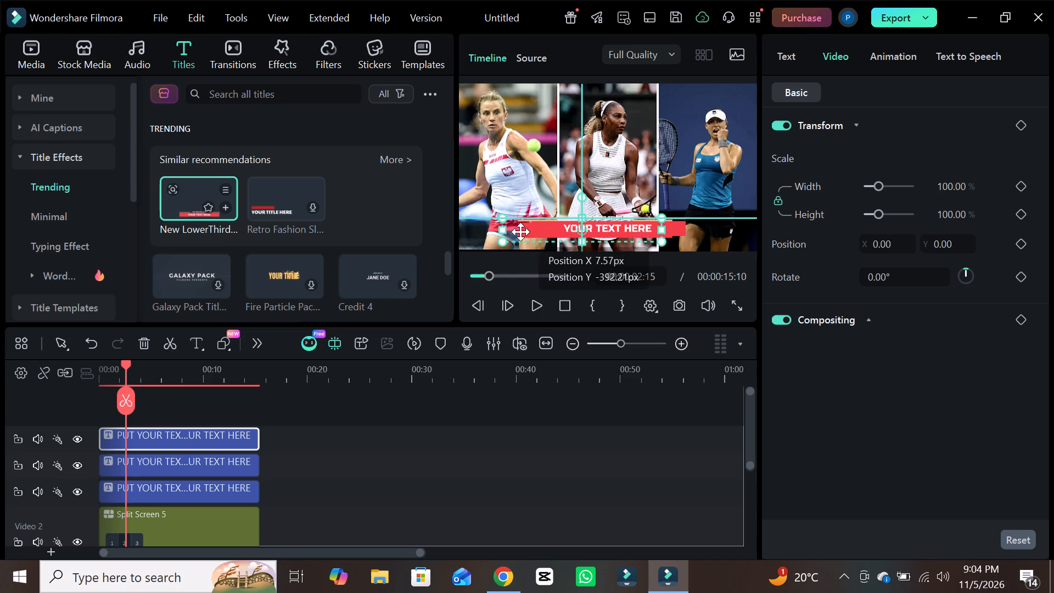
{"action": "left_click_drag", "start_coordinate": [520, 232], "coordinate": [495, 245]}
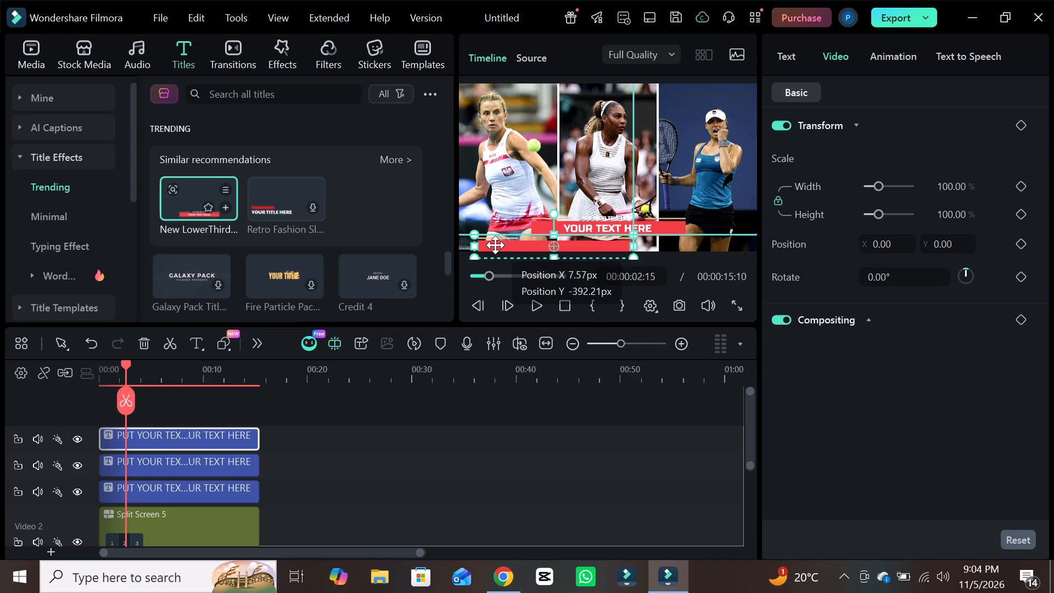
{"action": "left_click_drag", "start_coordinate": [495, 245], "coordinate": [492, 233]}
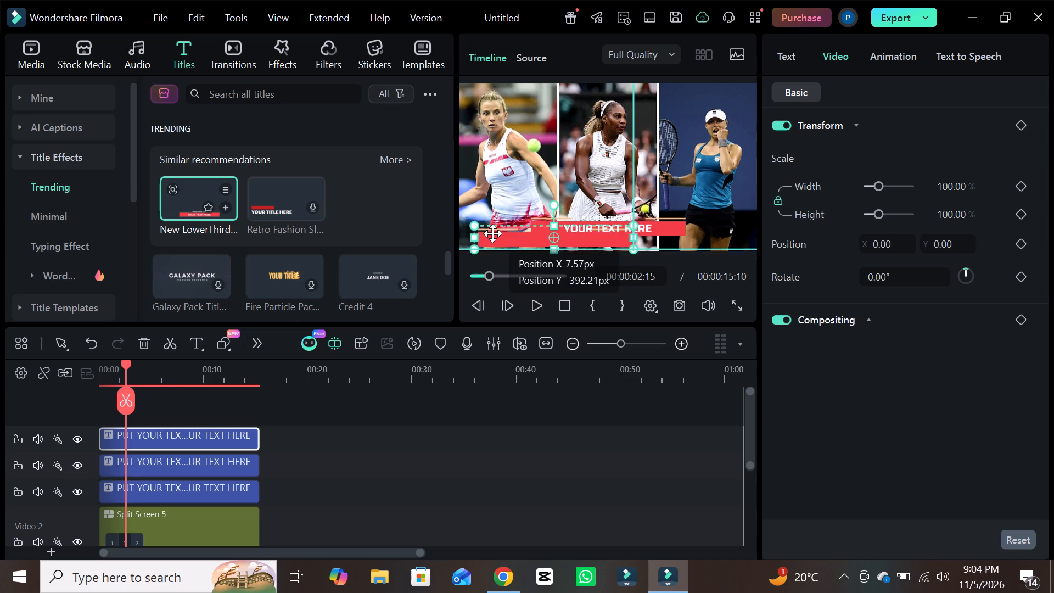
{"action": "left_click_drag", "start_coordinate": [492, 233], "coordinate": [486, 237]}
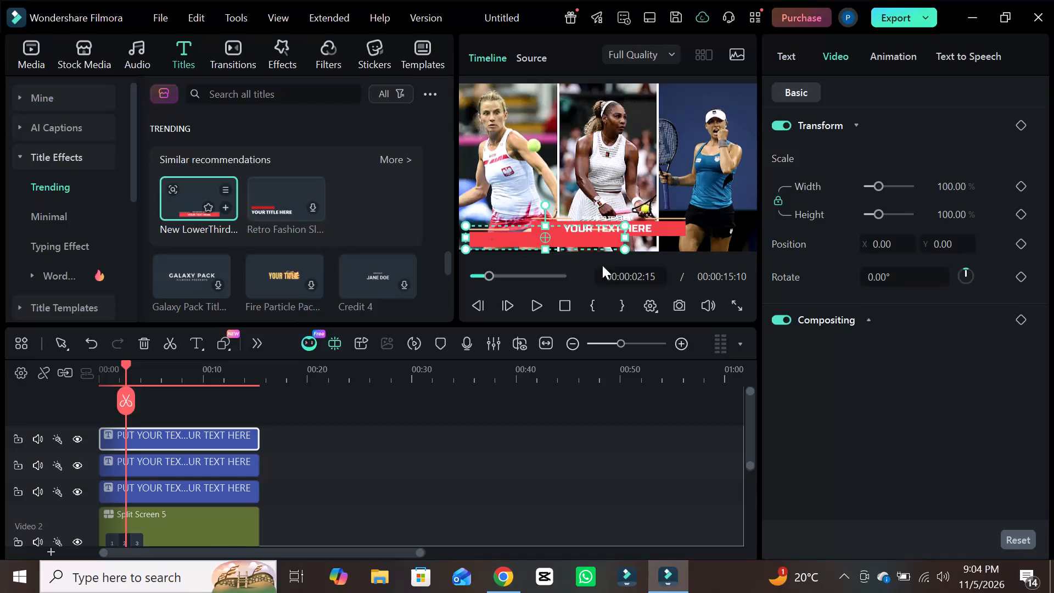
Delete the YOUR TEXT HERE text layer from the topmost and middle title clips.
{"action": "left_click", "coordinate": [602, 233]}
{"action": "key", "text": "Delete"}
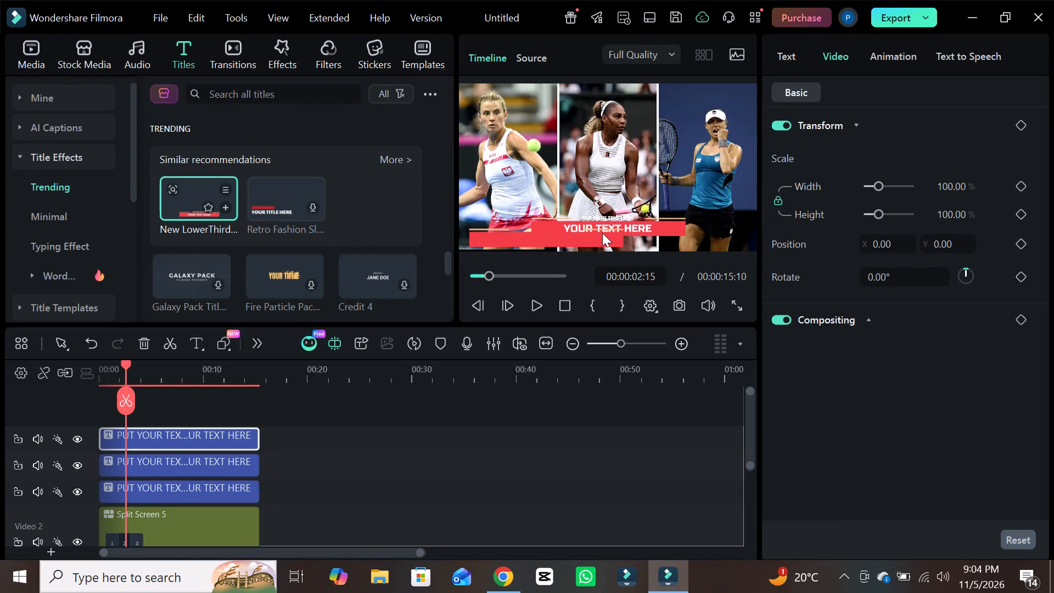
{"action": "left_click", "coordinate": [602, 233]}
{"action": "left_click", "coordinate": [611, 224]}
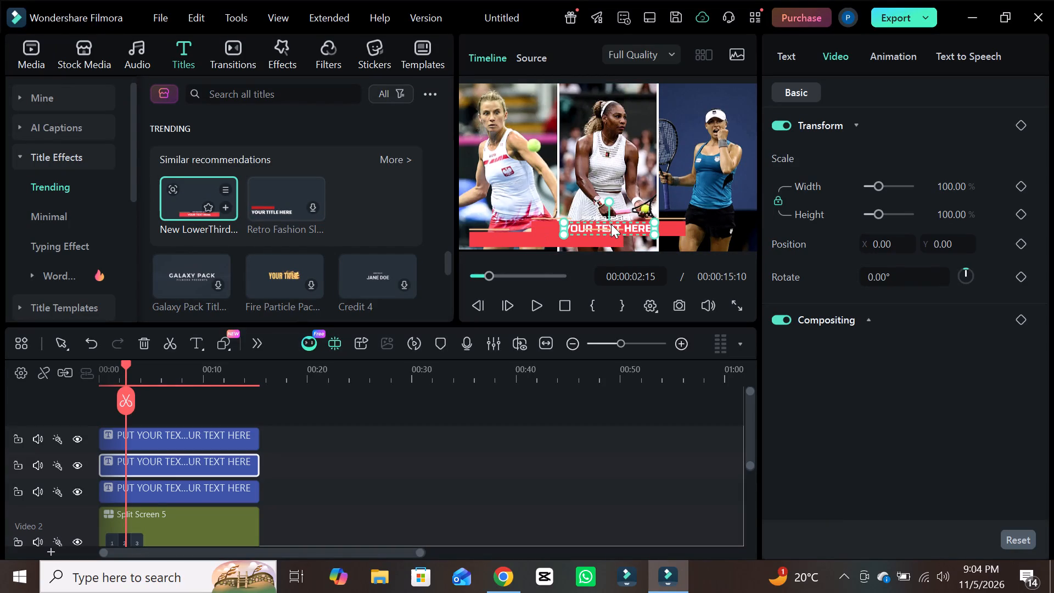
{"action": "key", "text": "Delete"}
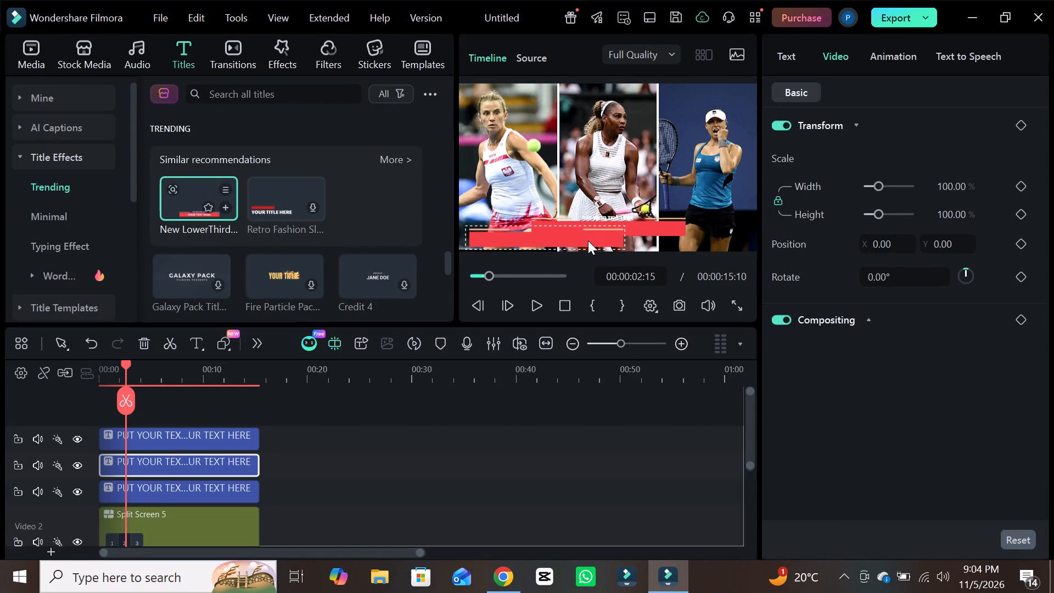
Narrow and heighten the topmost title's red bar and position it as a block over the lower part of pane 1.
{"action": "left_click", "coordinate": [588, 240]}
{"action": "left_click_drag", "start_coordinate": [625, 253], "coordinate": [599, 249]}
{"action": "left_click_drag", "start_coordinate": [546, 232], "coordinate": [539, 187]}
{"action": "left_click_drag", "start_coordinate": [569, 236], "coordinate": [542, 229]}
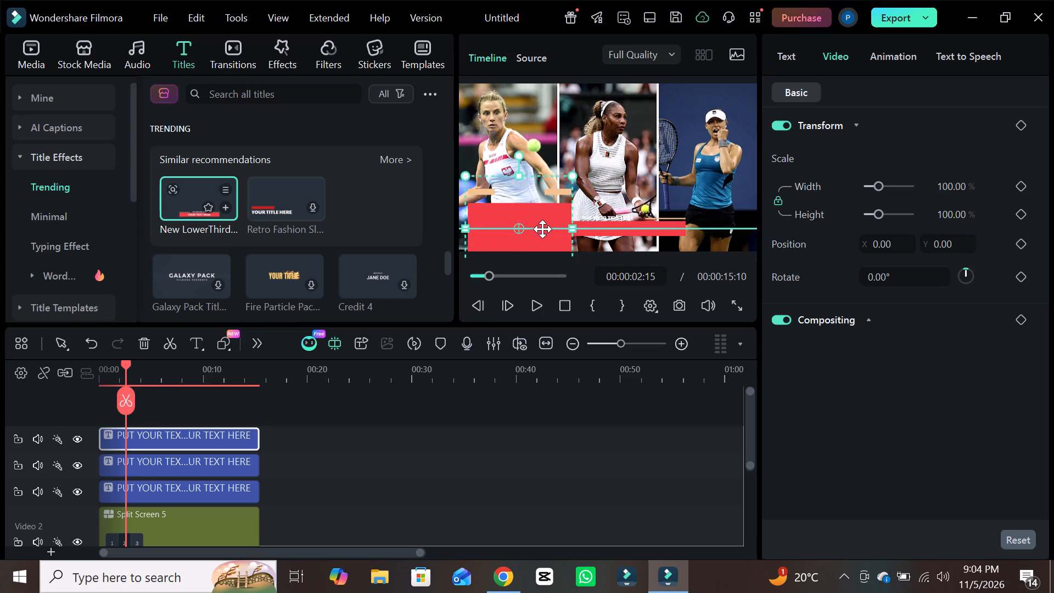
{"action": "left_click_drag", "start_coordinate": [542, 229], "coordinate": [536, 218]}
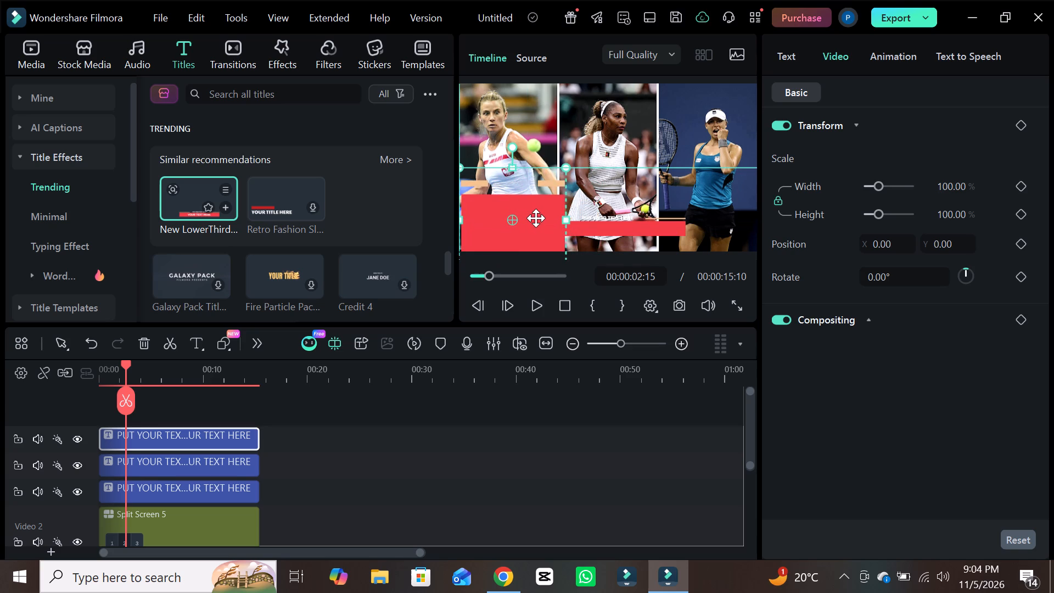
{"action": "left_click_drag", "start_coordinate": [536, 218], "coordinate": [537, 208]}
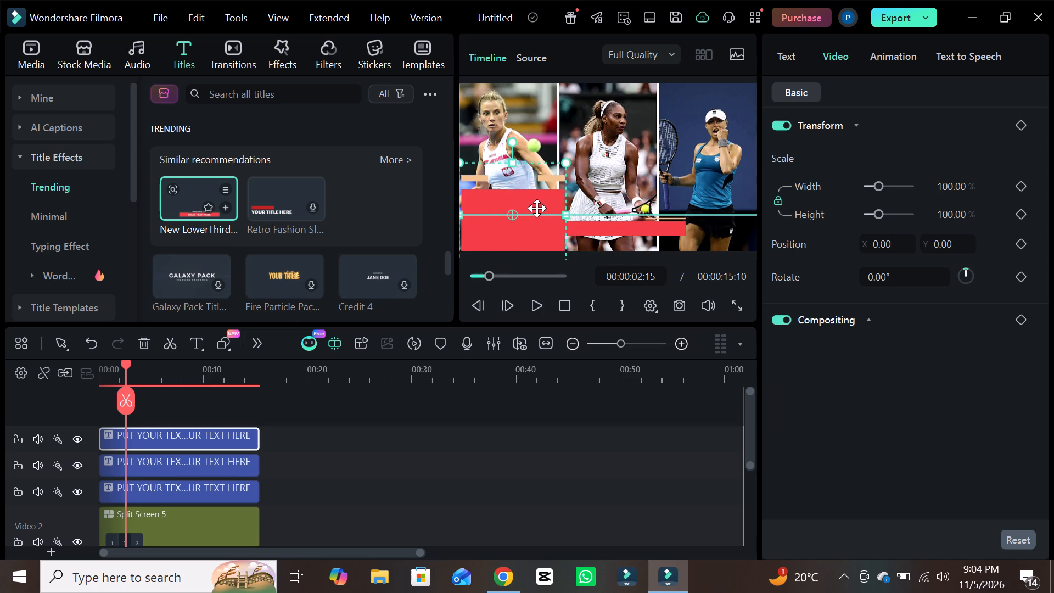
{"action": "left_click_drag", "start_coordinate": [537, 208], "coordinate": [532, 205]}
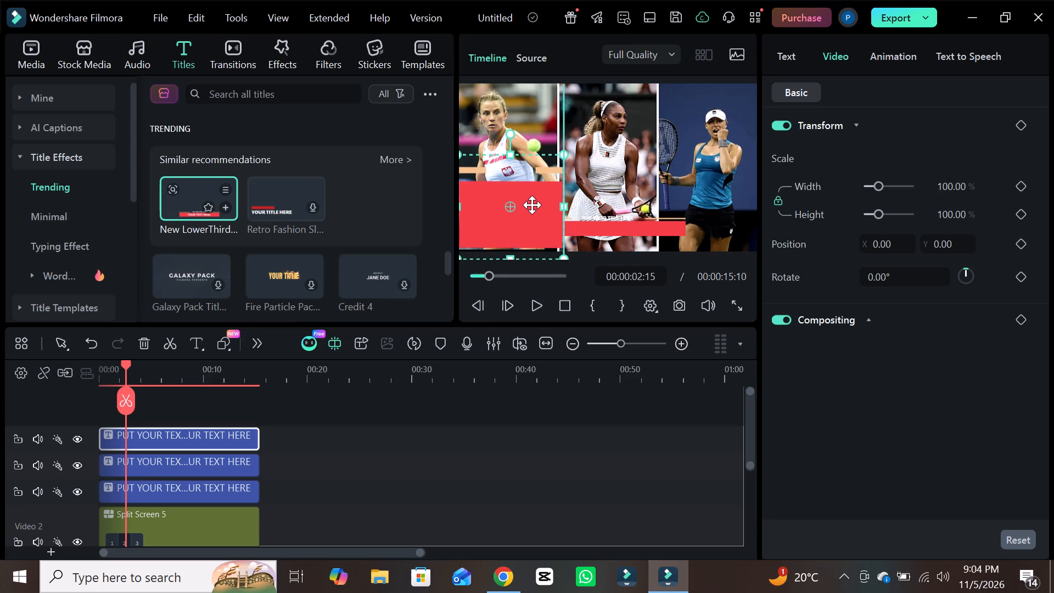
{"action": "left_click_drag", "start_coordinate": [532, 205], "coordinate": [534, 208]}
{"action": "left_click_drag", "start_coordinate": [564, 215], "coordinate": [563, 215]}
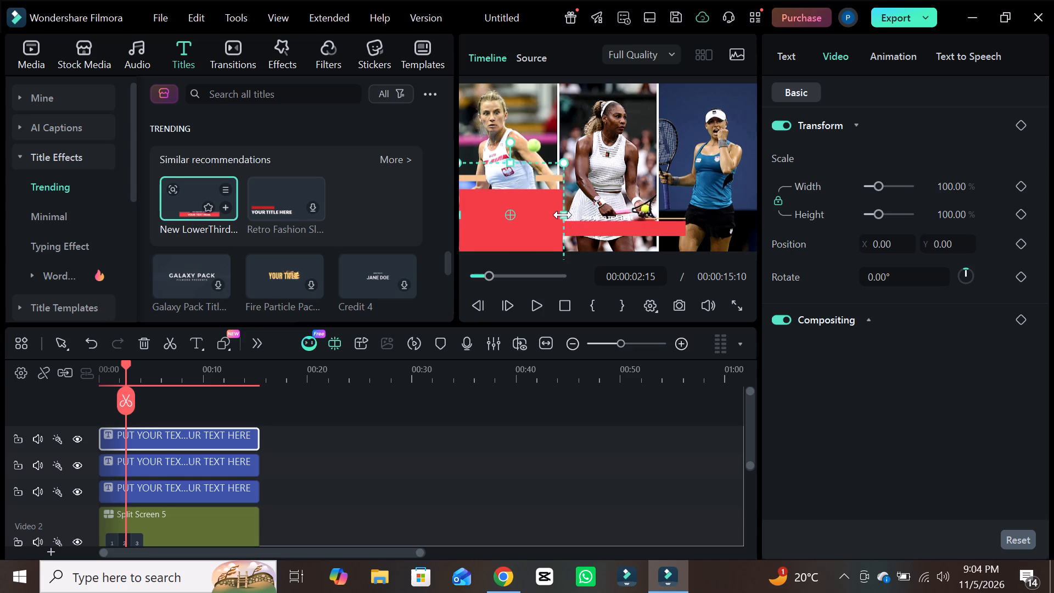
{"action": "left_click_drag", "start_coordinate": [563, 215], "coordinate": [556, 212]}
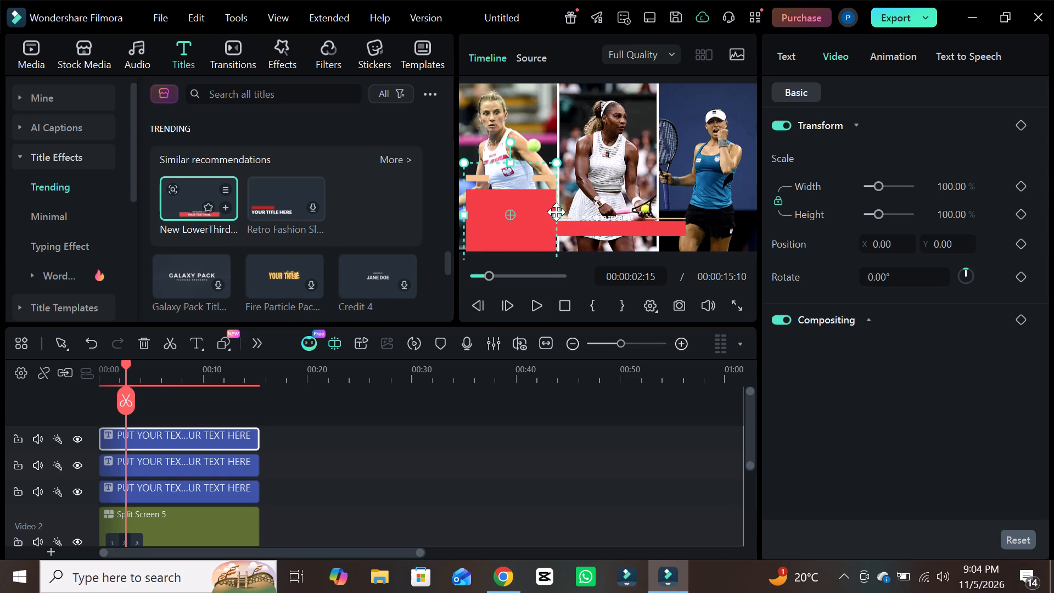
Set the Split Screen 5 clip's border size to 30.
{"action": "left_click", "coordinate": [571, 143]}
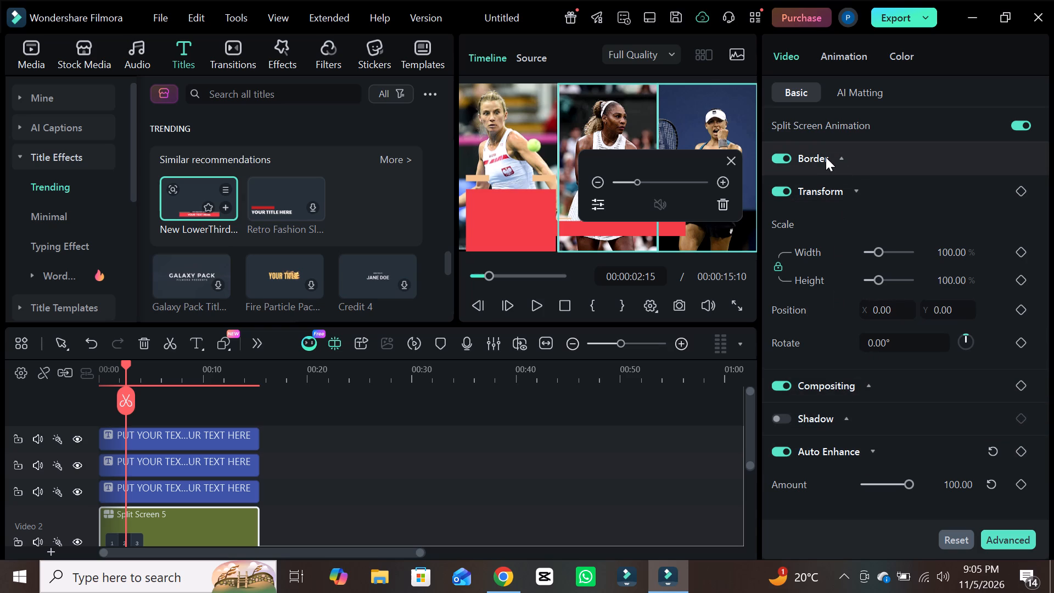
{"action": "left_click", "coordinate": [840, 159]}
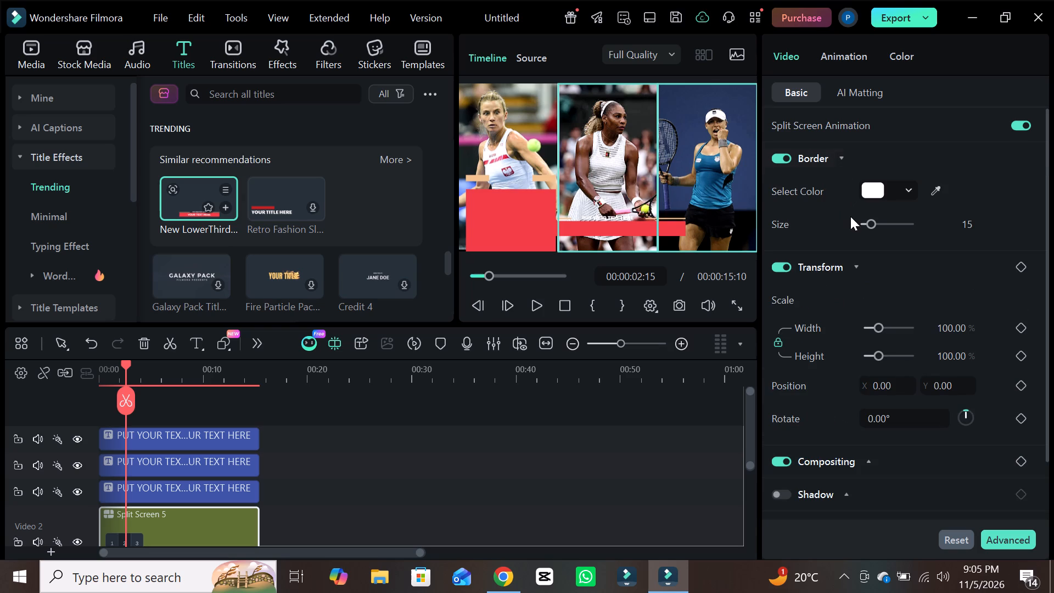
{"action": "left_click_drag", "start_coordinate": [871, 223], "coordinate": [874, 222]}
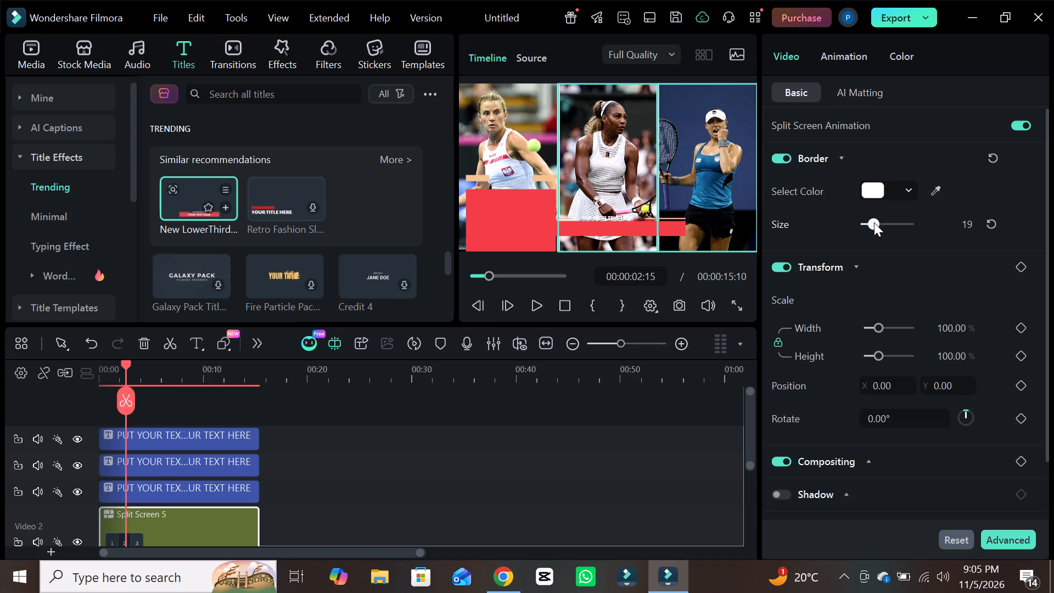
{"action": "left_click_drag", "start_coordinate": [874, 222], "coordinate": [882, 222]}
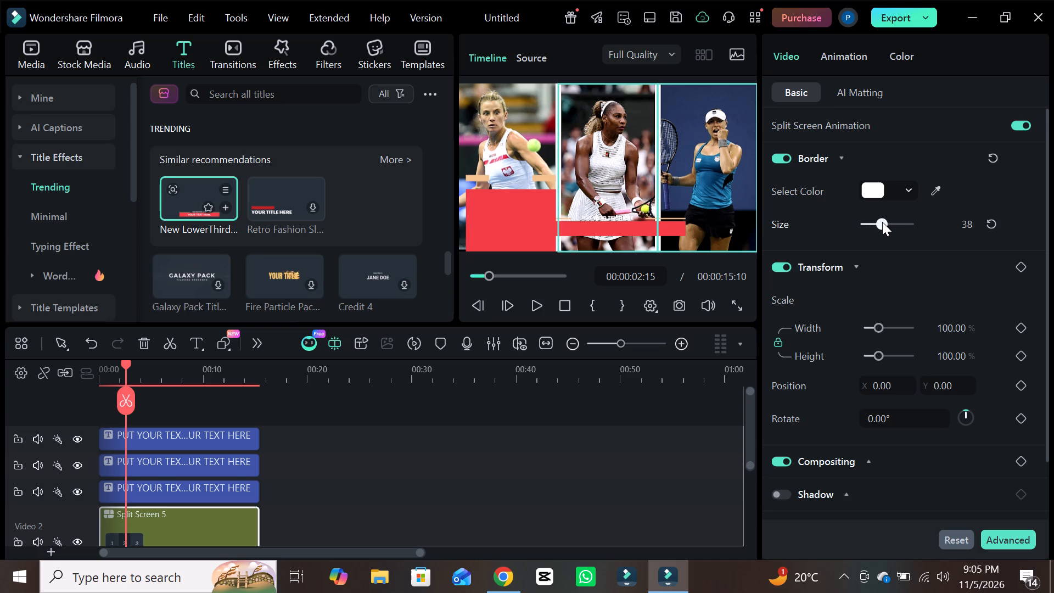
{"action": "left_click_drag", "start_coordinate": [882, 222], "coordinate": [878, 222]}
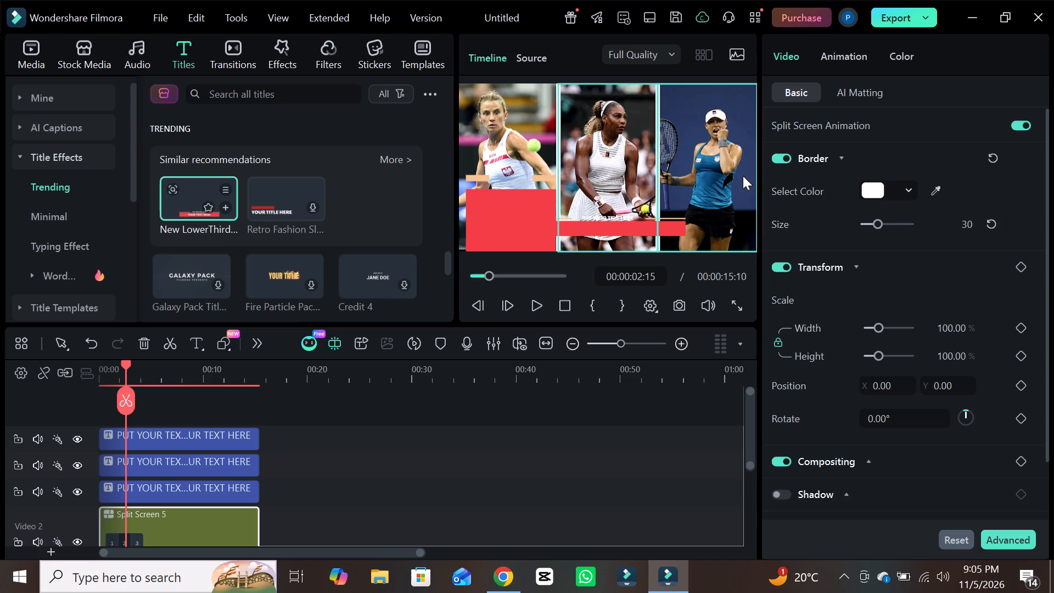
Shift and widen the topmost title's red block so it spans pane 1 up to the white border.
{"action": "left_click", "coordinate": [517, 222]}
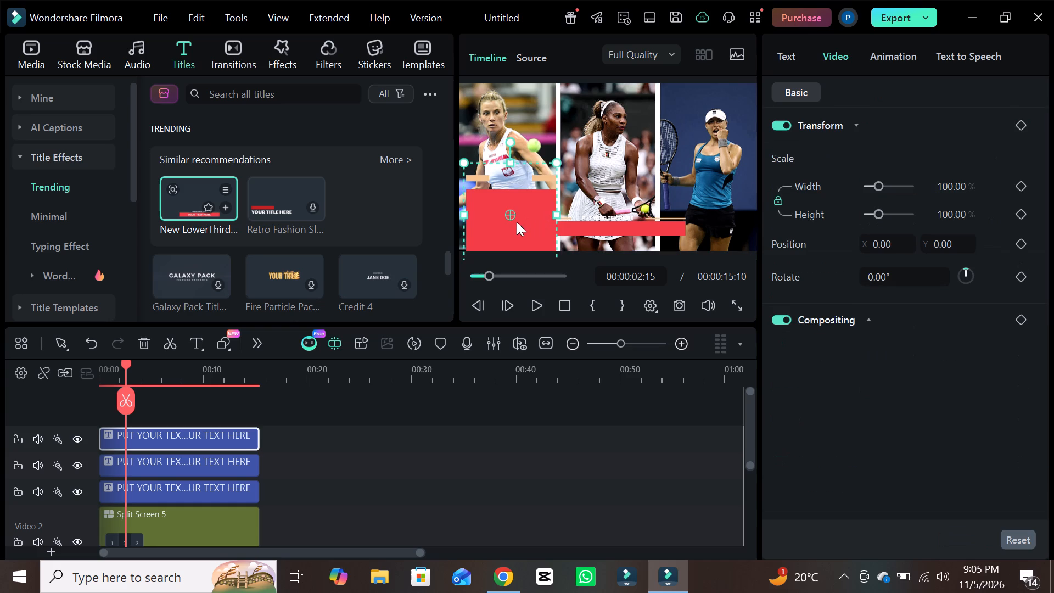
{"action": "left_click", "coordinate": [514, 221]}
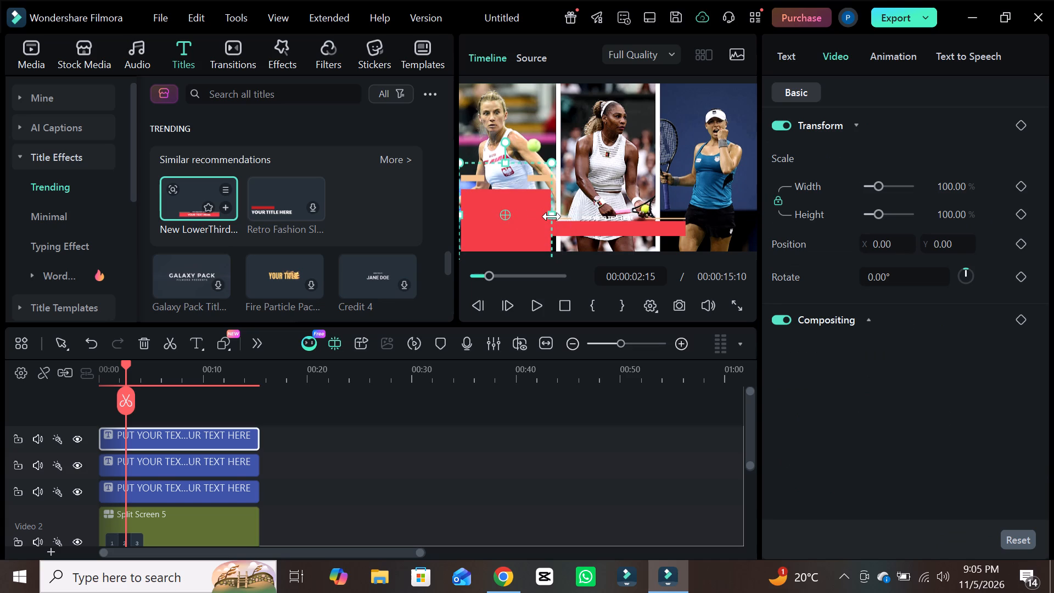
{"action": "left_click_drag", "start_coordinate": [552, 216], "coordinate": [558, 216]}
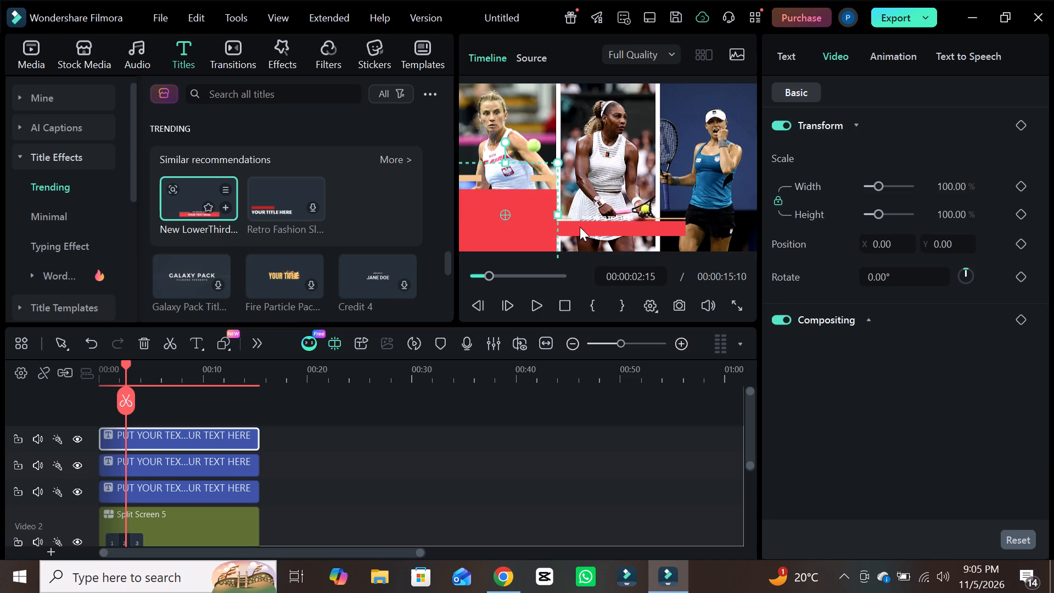
Heighten the middle title's red bar and move it up off the lowest title's text.
{"action": "left_click", "coordinate": [602, 229]}
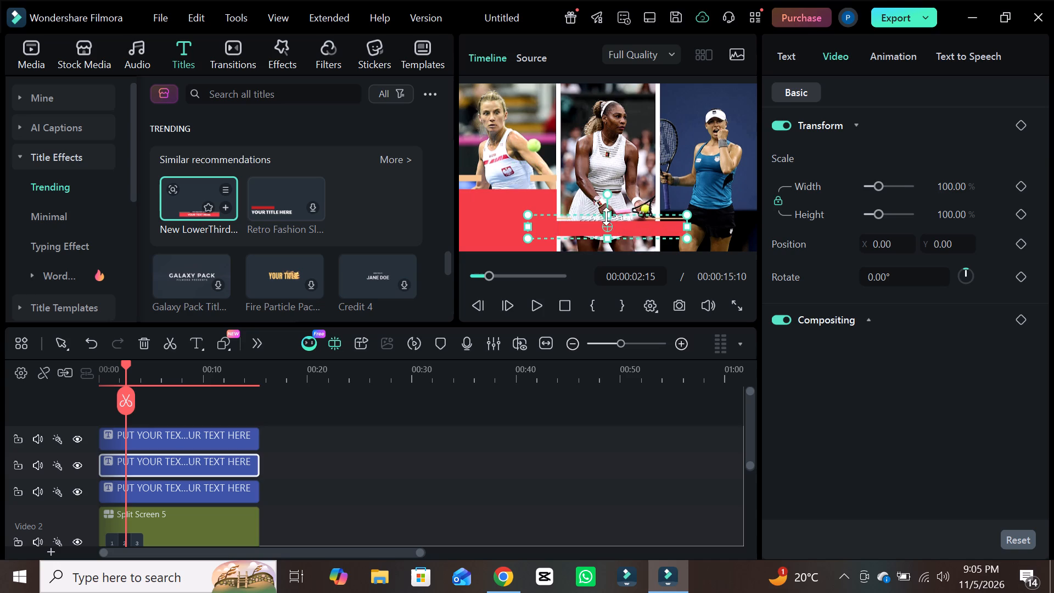
{"action": "left_click_drag", "start_coordinate": [606, 216], "coordinate": [606, 184]}
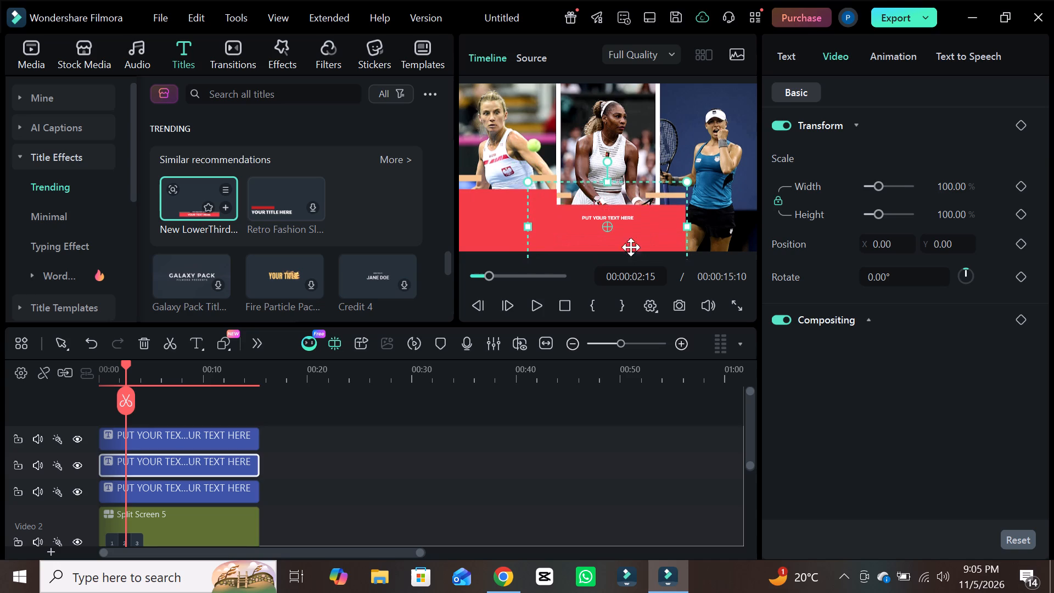
{"action": "left_click_drag", "start_coordinate": [628, 232], "coordinate": [607, 159]}
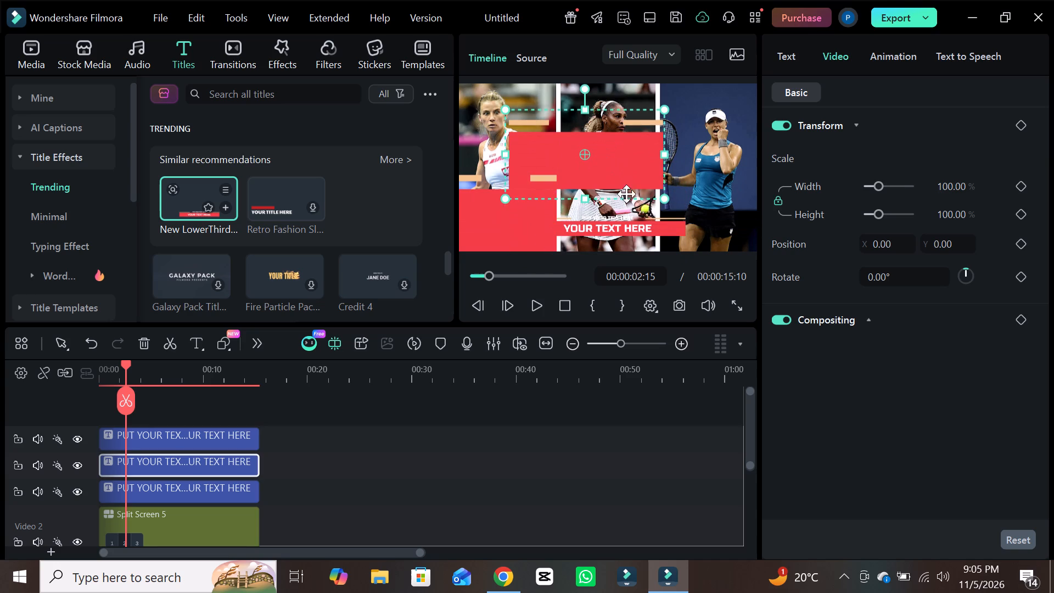
Delete the YOUR TEXT HERE layer from the lowest title and move its red bar up toward pane 3.
{"action": "left_click", "coordinate": [661, 221]}
{"action": "left_click", "coordinate": [630, 226]}
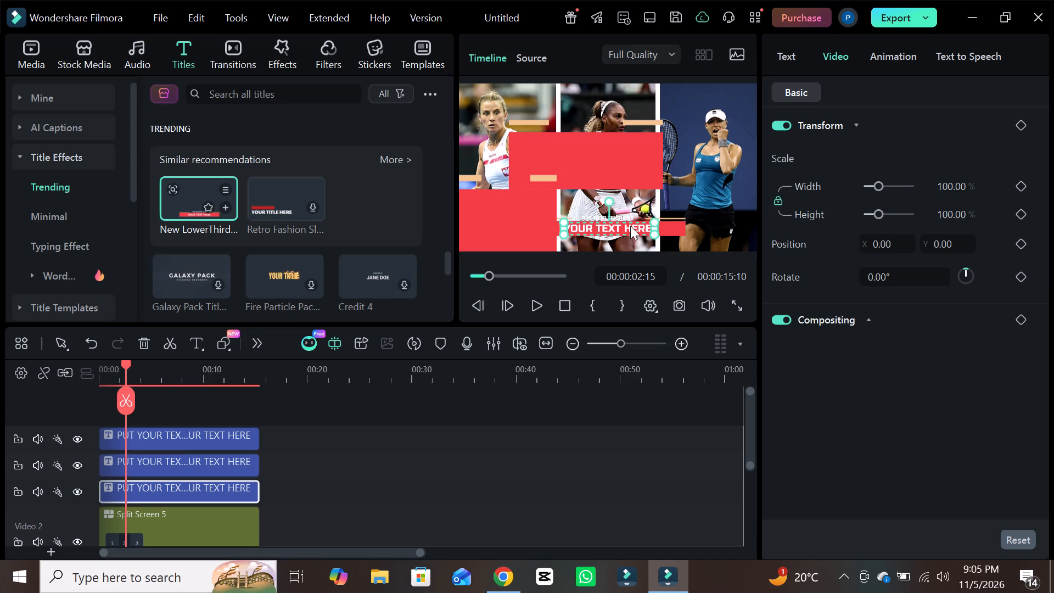
{"action": "key", "text": "Delete"}
{"action": "left_click_drag", "start_coordinate": [628, 227], "coordinate": [689, 168]}
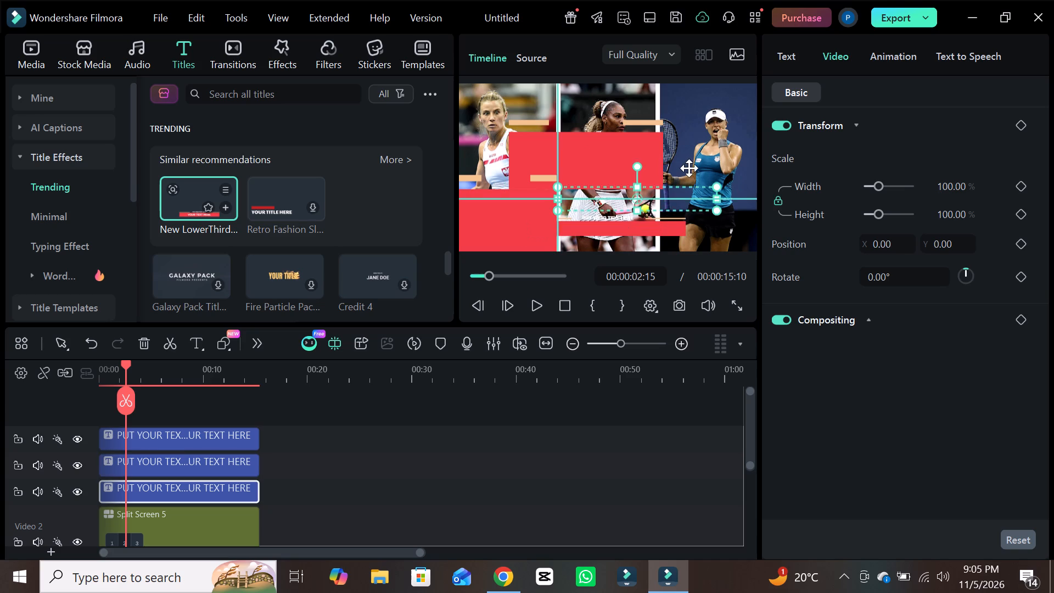
{"action": "left_click_drag", "start_coordinate": [689, 168], "coordinate": [697, 130]}
Move the middle title's red block to the bottom of the split screen, starting at pane 2's left edge.
{"action": "left_click", "coordinate": [568, 165]}
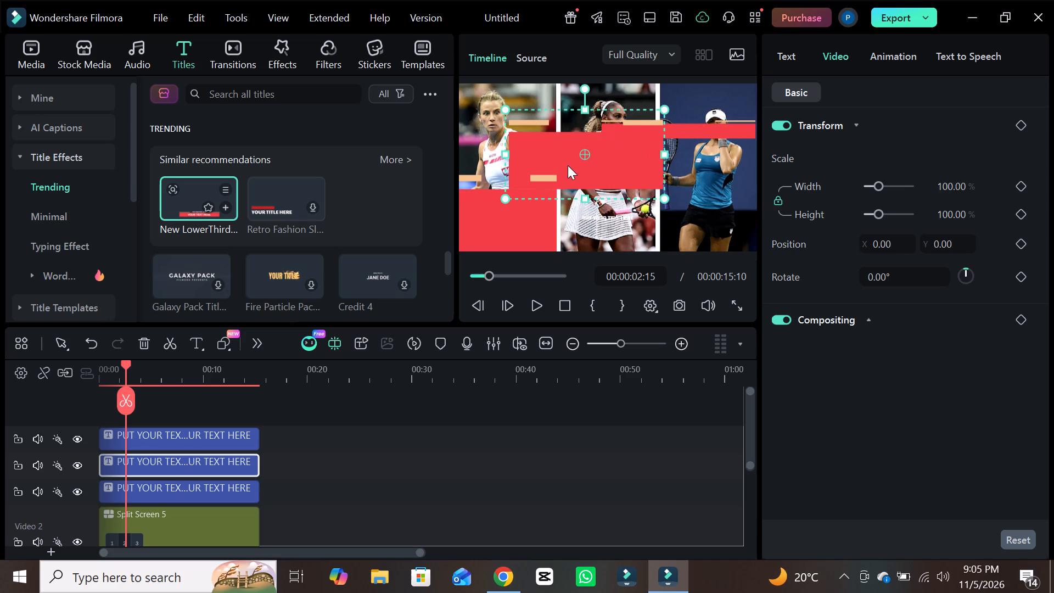
{"action": "left_click_drag", "start_coordinate": [568, 165], "coordinate": [619, 221]}
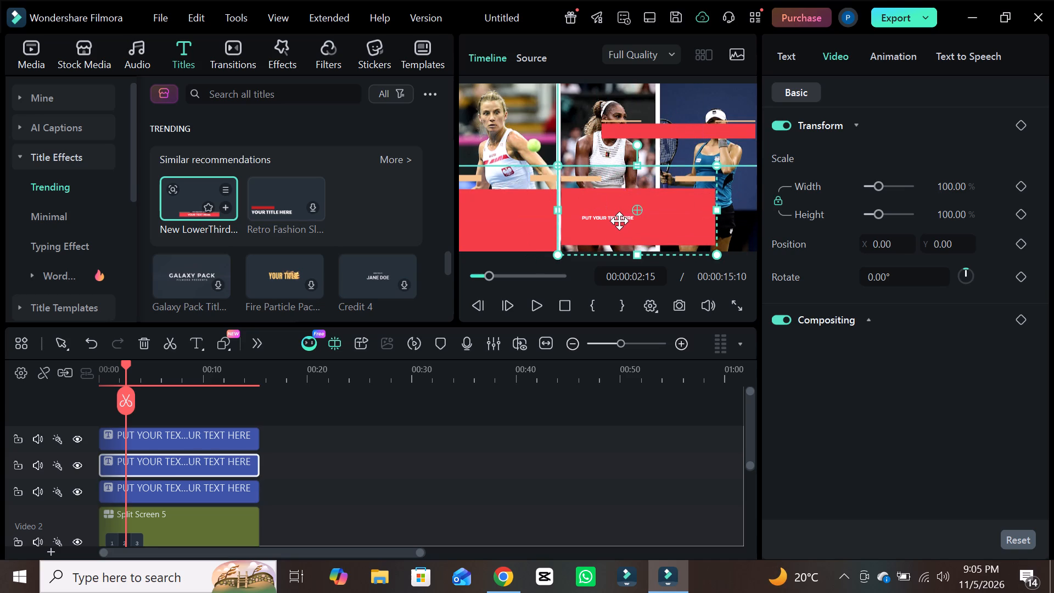
{"action": "left_click_drag", "start_coordinate": [619, 221], "coordinate": [620, 228]}
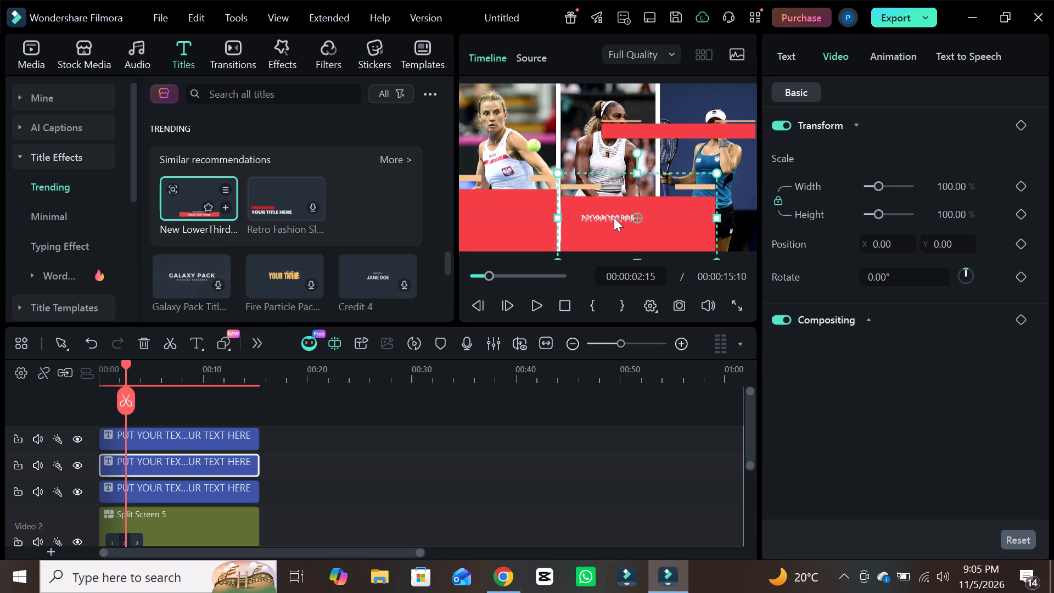
Delete the small PUT YOUR TEXT HERE text layer from the topmost and middle title clips.
{"action": "left_click", "coordinate": [614, 217]}
{"action": "key", "text": "Delete"}
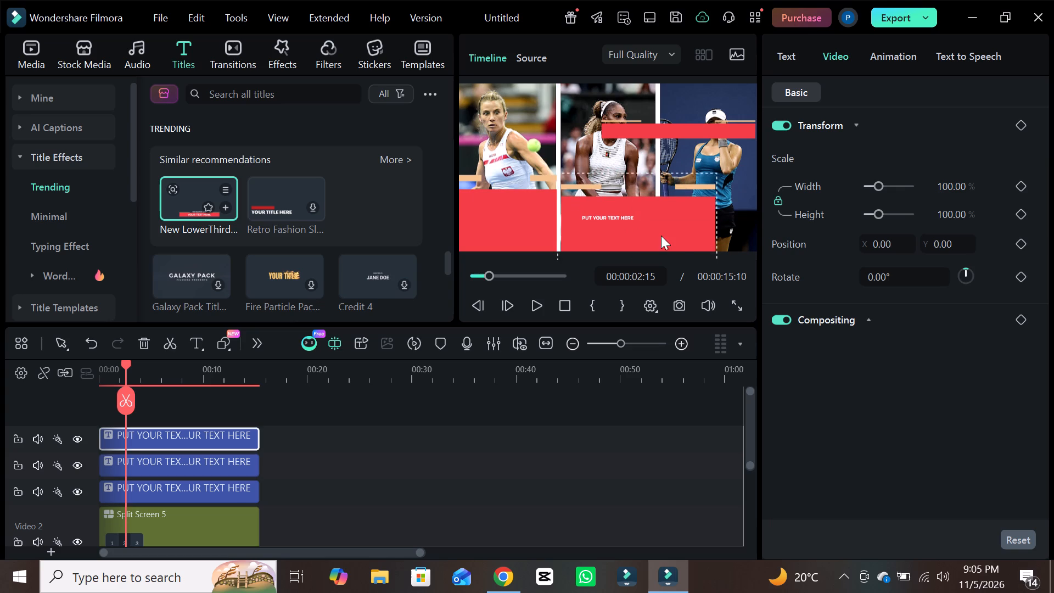
{"action": "left_click", "coordinate": [679, 236]}
{"action": "left_click", "coordinate": [607, 217]}
{"action": "key", "text": "Delete"}
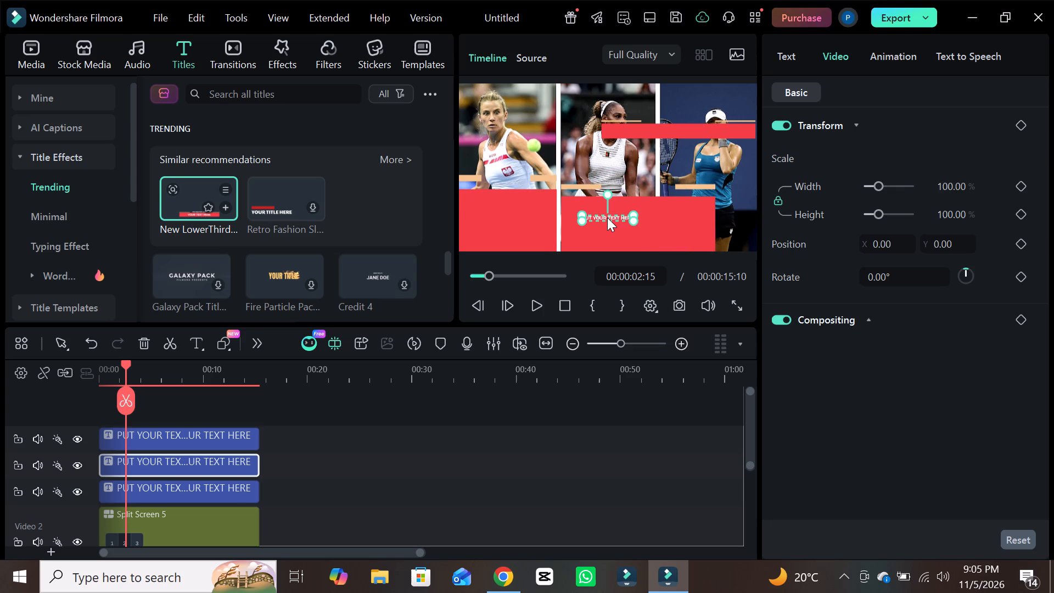
Narrow the middle title's red block and place it against pane 2's left edge at the bottom of the split screen.
{"action": "left_click", "coordinate": [668, 233]}
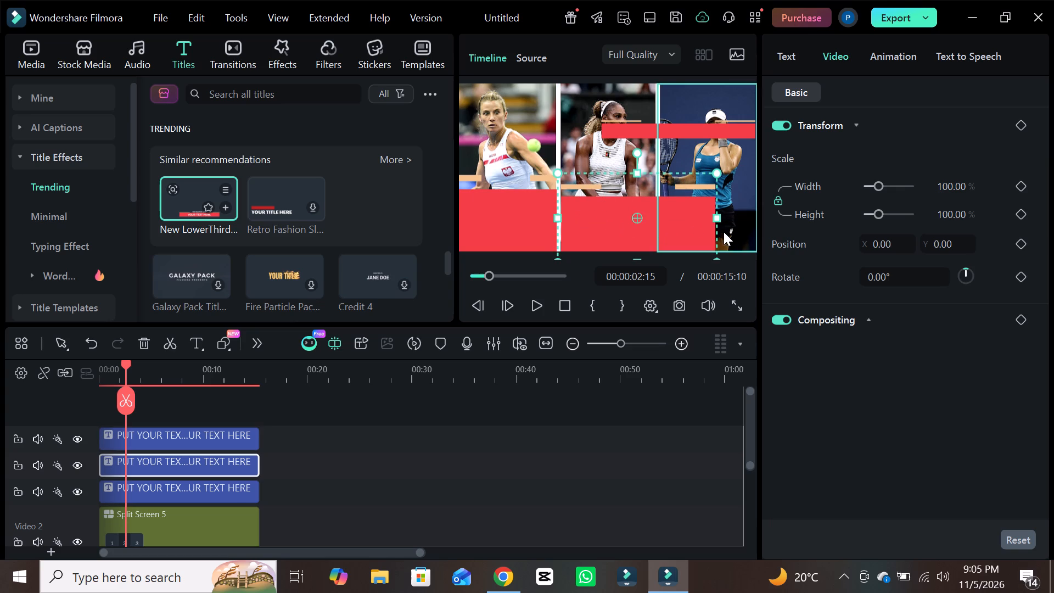
{"action": "left_click_drag", "start_coordinate": [719, 220], "coordinate": [672, 218]}
{"action": "left_click_drag", "start_coordinate": [636, 218], "coordinate": [577, 217]}
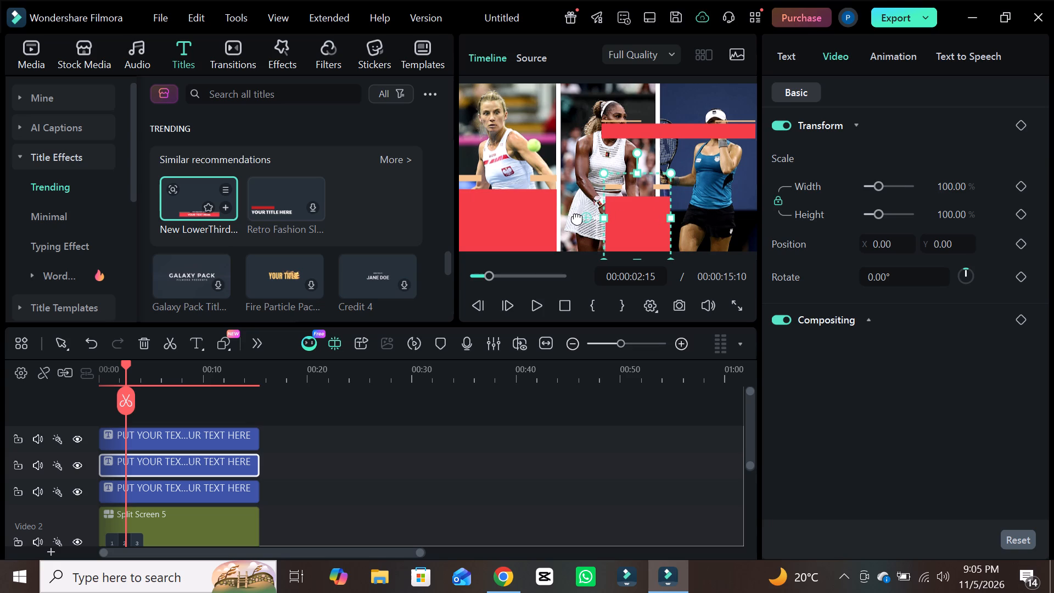
{"action": "left_click_drag", "start_coordinate": [577, 217], "coordinate": [575, 217]}
{"action": "left_click_drag", "start_coordinate": [632, 219], "coordinate": [597, 214]}
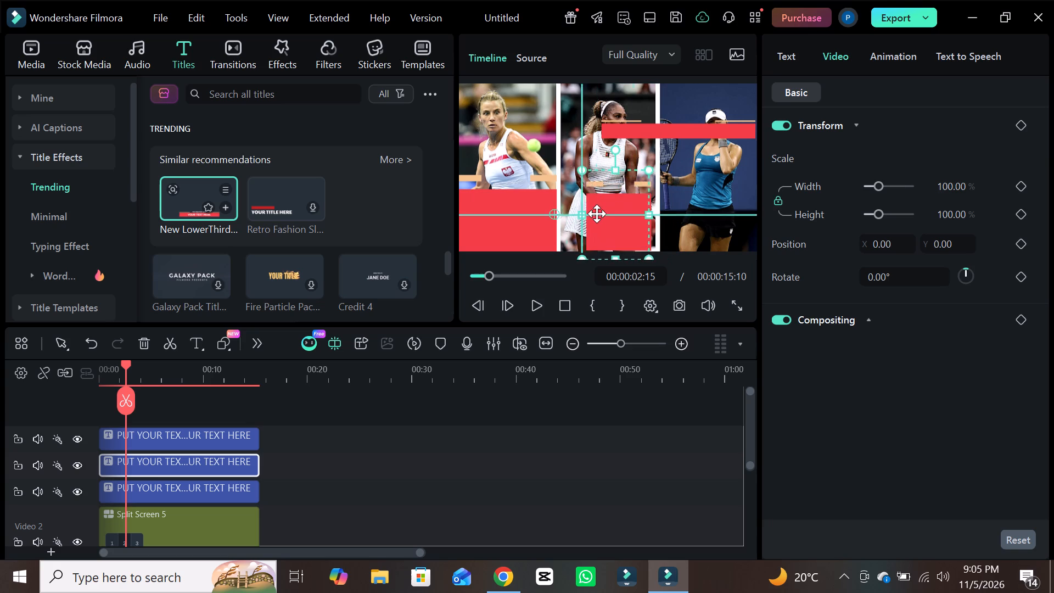
{"action": "left_click_drag", "start_coordinate": [597, 214], "coordinate": [586, 220]}
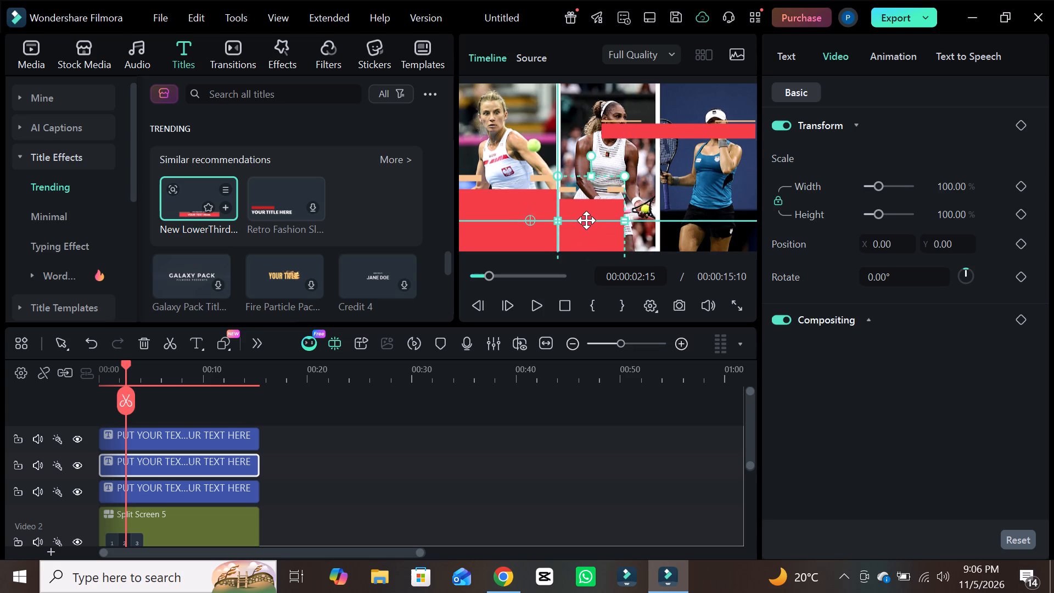
{"action": "left_click_drag", "start_coordinate": [586, 220], "coordinate": [589, 217]}
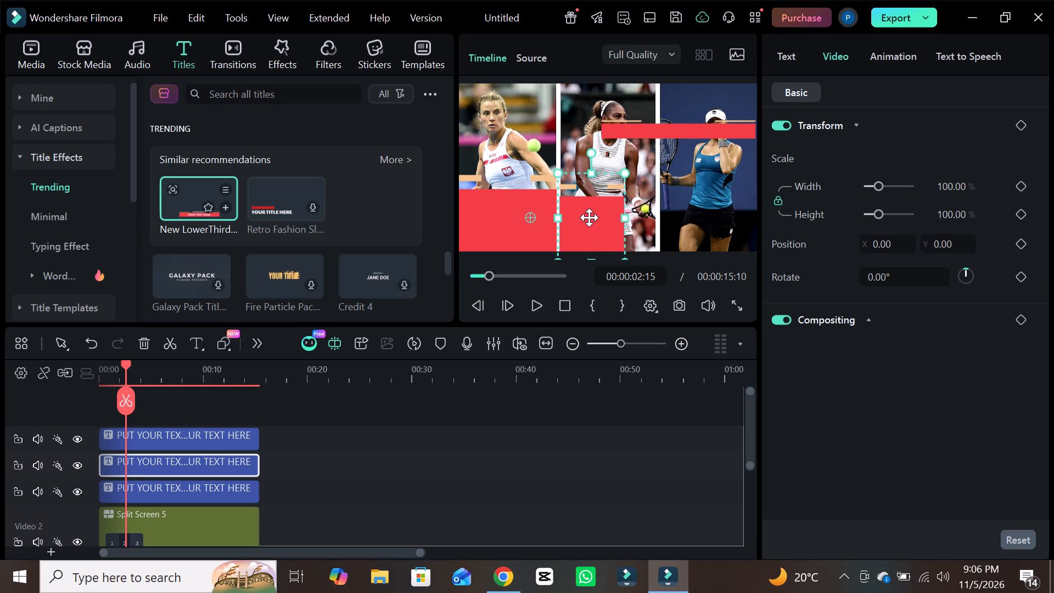
Enlarge the middle title's red block to span pane 2's full width, with its top level with pane 1's block.
{"action": "left_click_drag", "start_coordinate": [622, 218], "coordinate": [649, 227]}
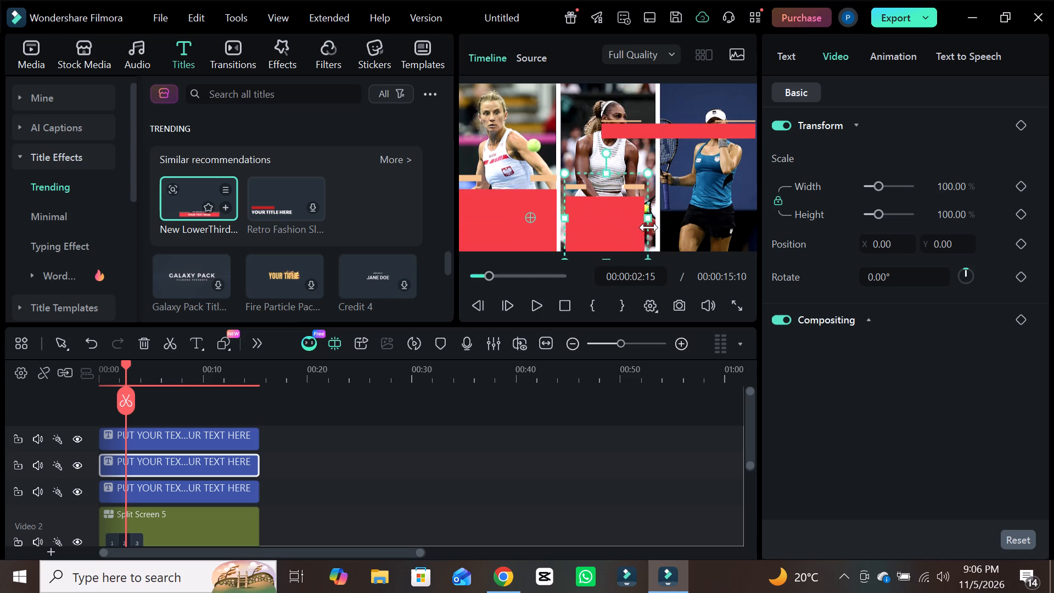
{"action": "left_click_drag", "start_coordinate": [649, 227], "coordinate": [653, 229]}
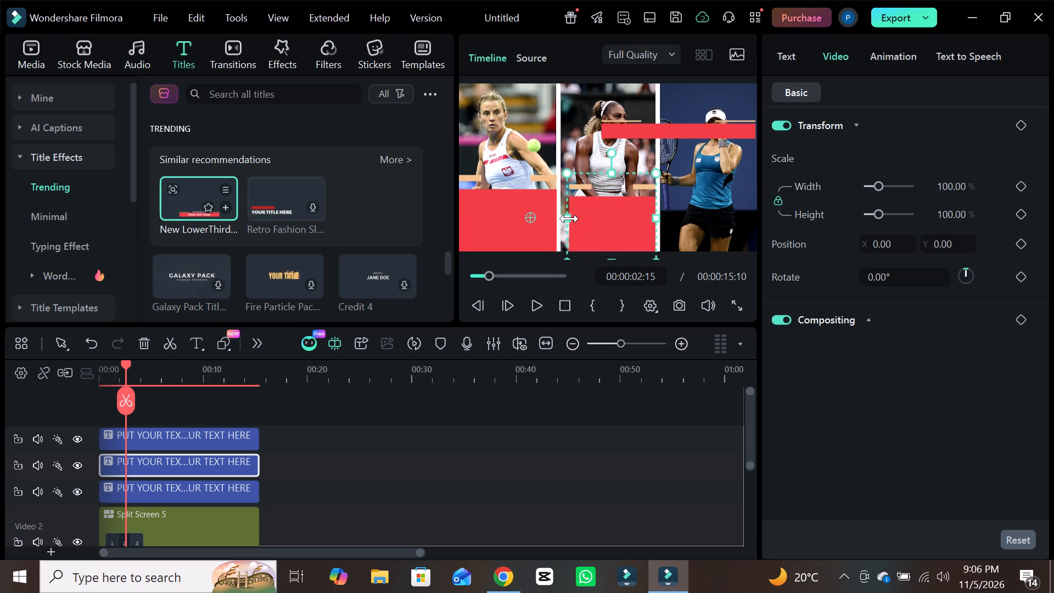
{"action": "left_click_drag", "start_coordinate": [569, 217], "coordinate": [563, 217]}
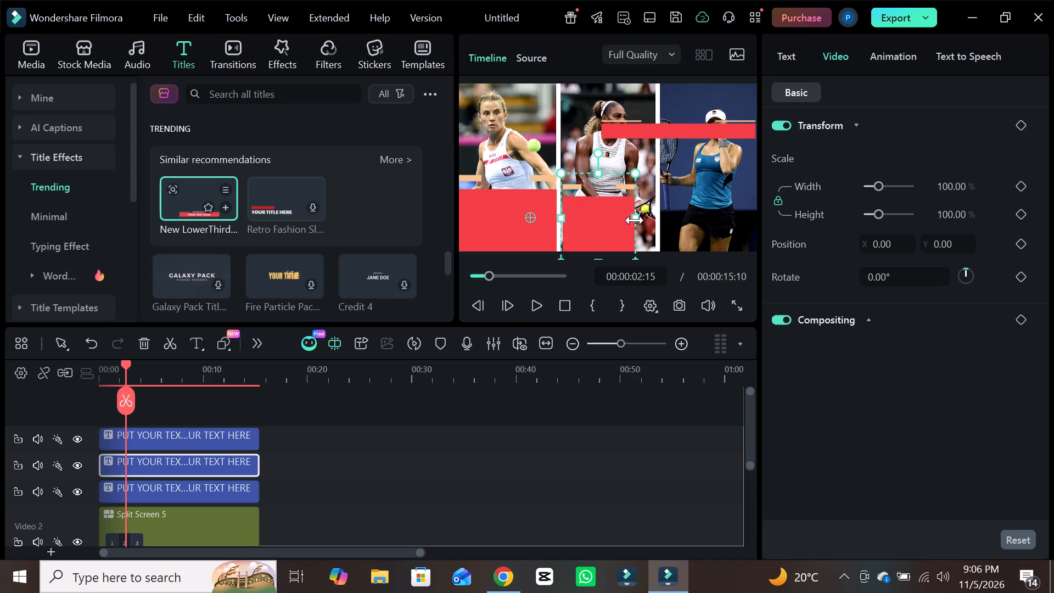
{"action": "left_click_drag", "start_coordinate": [635, 221], "coordinate": [645, 222]}
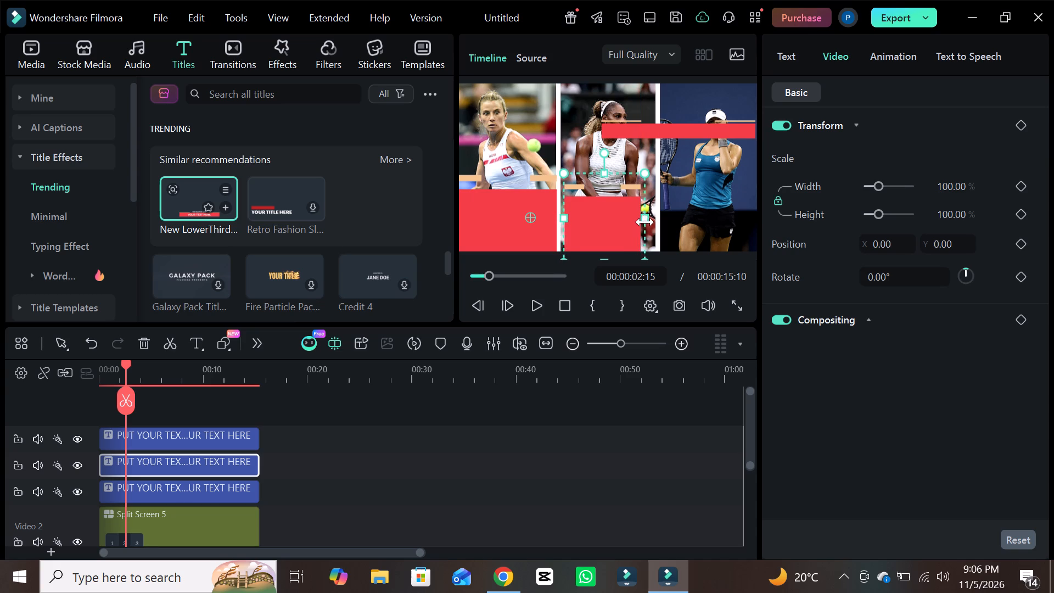
{"action": "left_click_drag", "start_coordinate": [645, 222], "coordinate": [654, 227]}
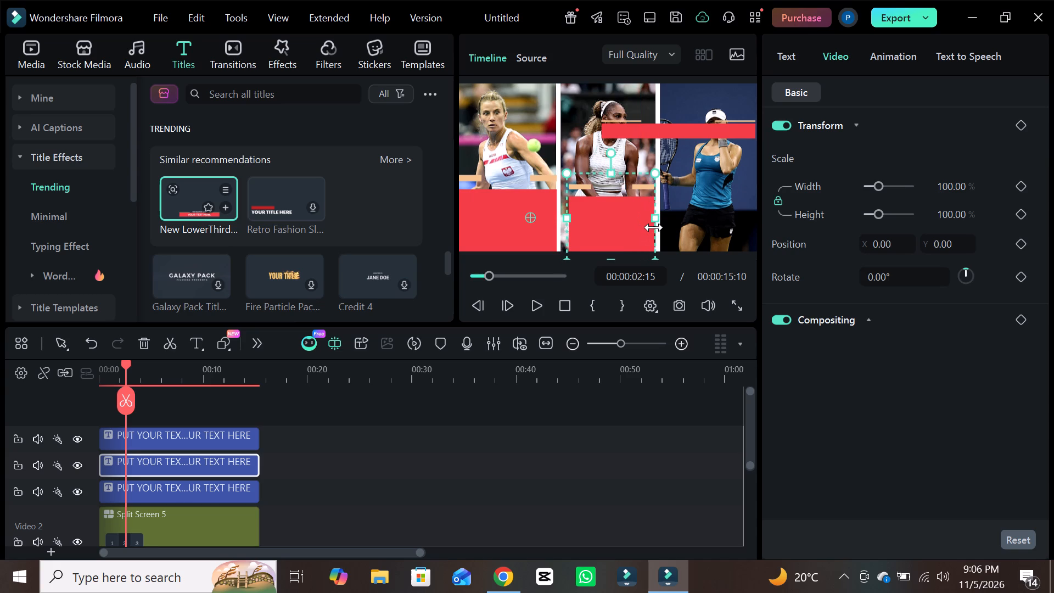
{"action": "left_click_drag", "start_coordinate": [654, 227], "coordinate": [655, 228]}
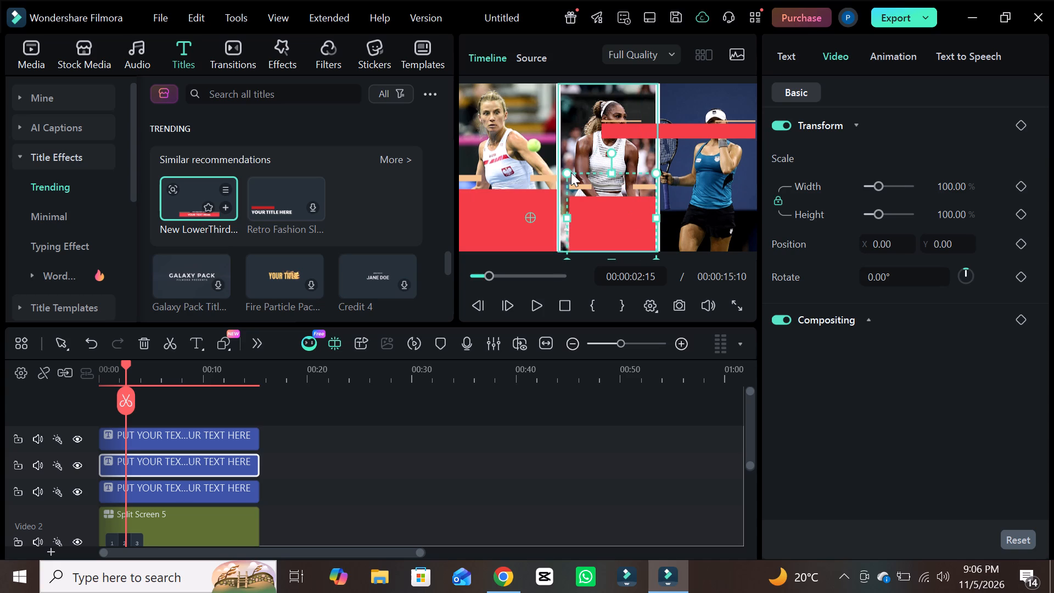
{"action": "left_click_drag", "start_coordinate": [567, 175], "coordinate": [560, 170]}
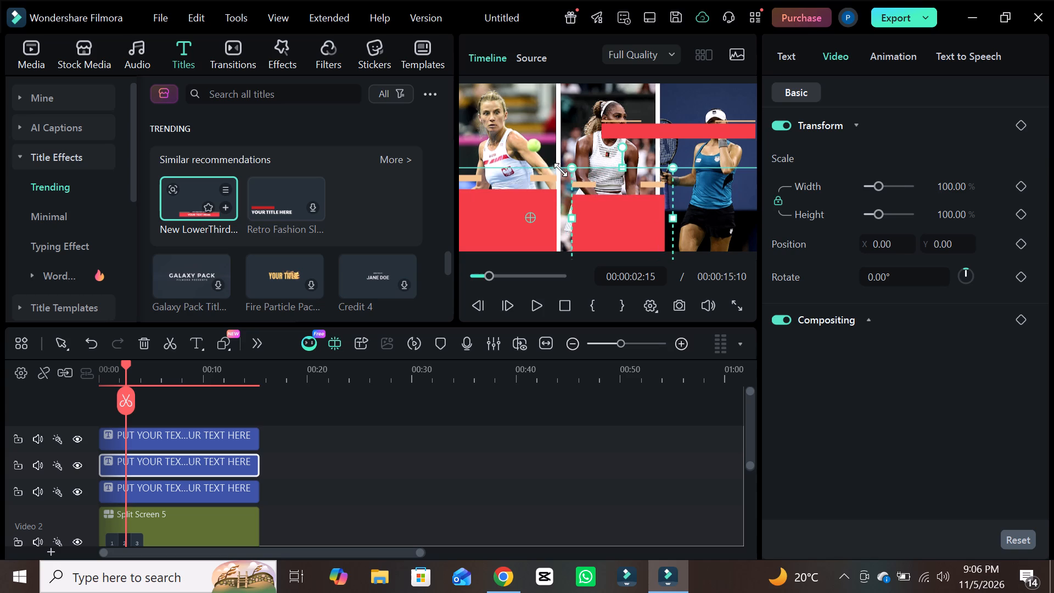
{"action": "left_click_drag", "start_coordinate": [560, 170], "coordinate": [557, 170]}
{"action": "left_click_drag", "start_coordinate": [626, 218], "coordinate": [616, 215]}
{"action": "left_click", "coordinate": [658, 216]}
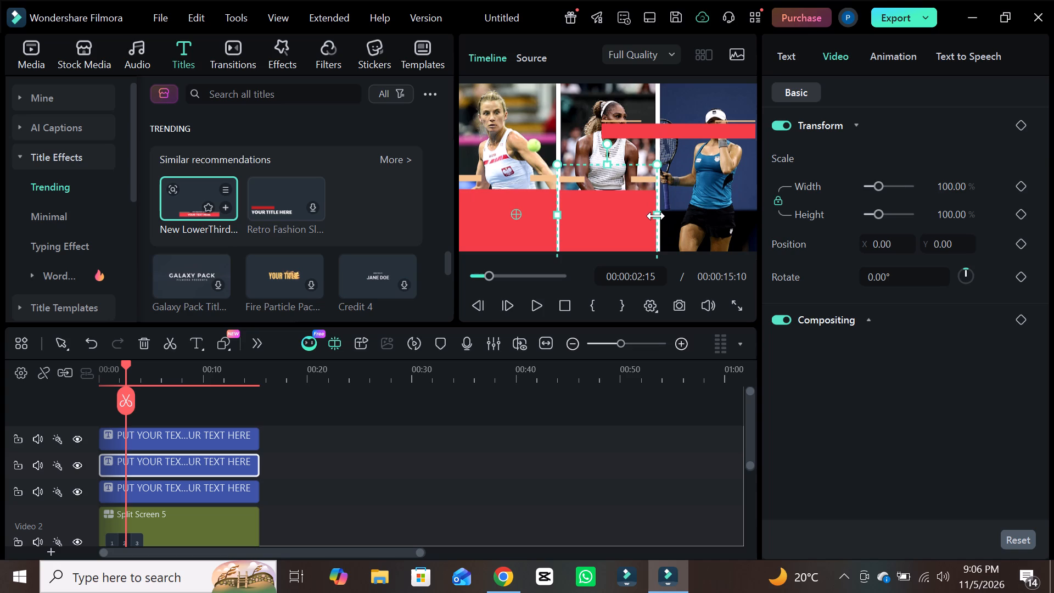
{"action": "left_click", "coordinate": [532, 144]}
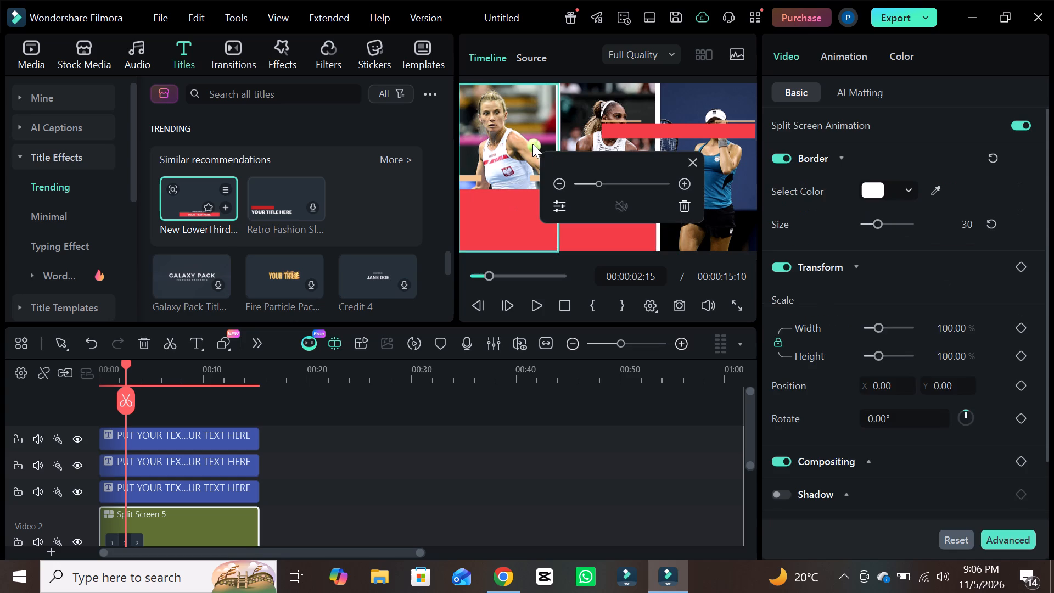
{"action": "left_click", "coordinate": [692, 164]}
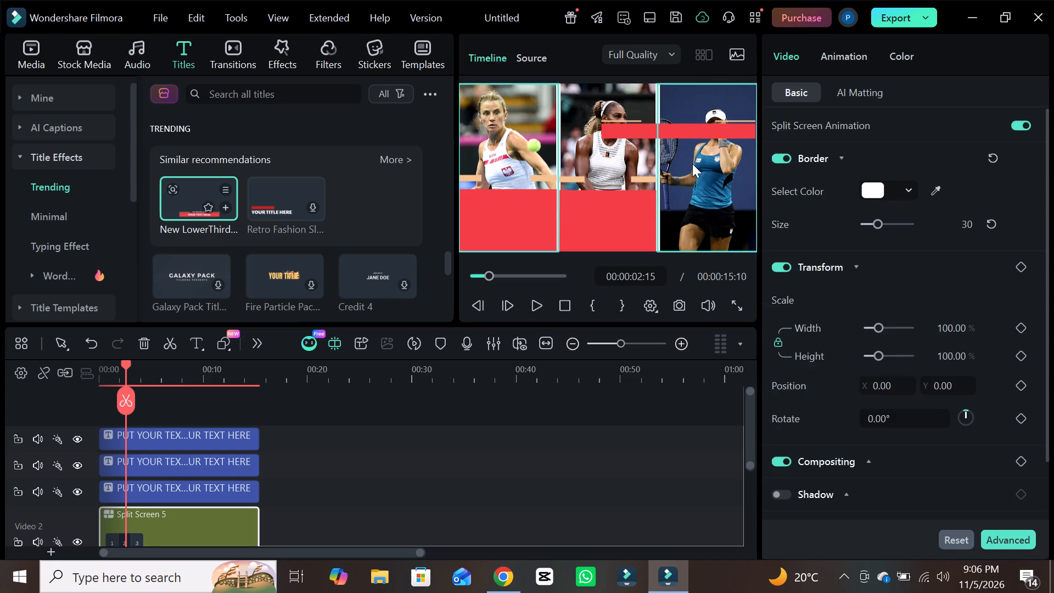
Shorten the lowest title's red bar horizontally and heighten it into a block.
{"action": "left_click", "coordinate": [696, 126]}
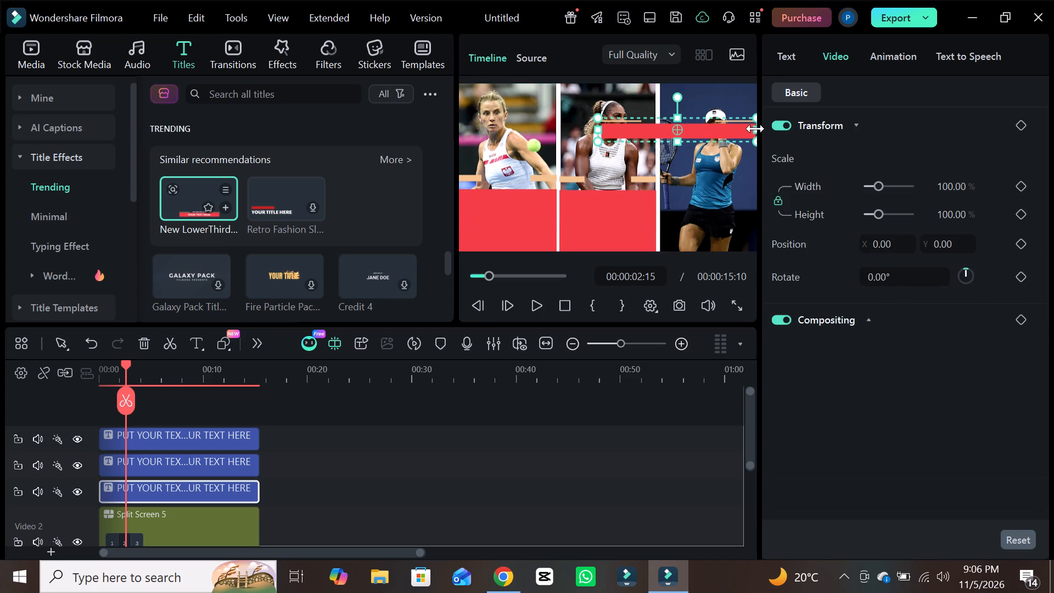
{"action": "left_click_drag", "start_coordinate": [754, 120], "coordinate": [729, 125]}
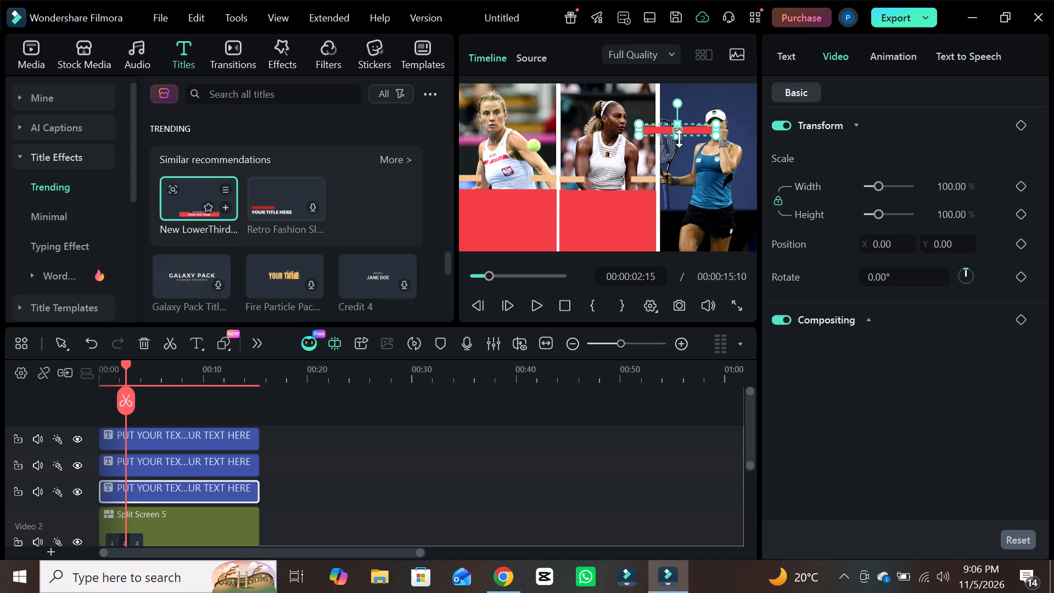
{"action": "left_click_drag", "start_coordinate": [678, 138], "coordinate": [677, 159]}
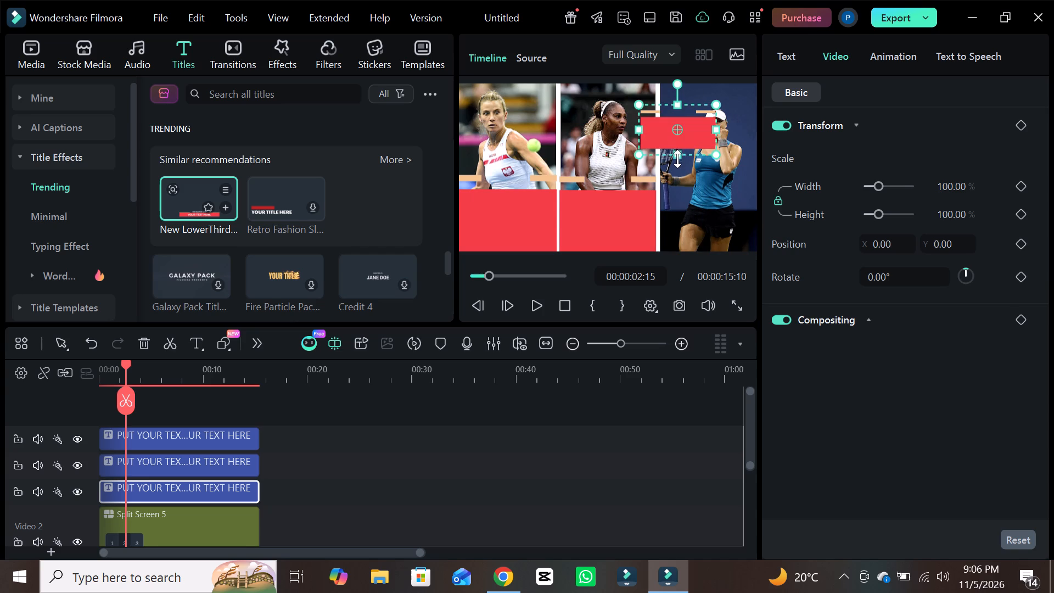
{"action": "left_click_drag", "start_coordinate": [677, 159], "coordinate": [677, 181]}
Move the lowest title's red block to the bottom of pane 3 and enlarge it to fill the pane's width, level with the other blocks.
{"action": "left_click_drag", "start_coordinate": [676, 128], "coordinate": [685, 171]}
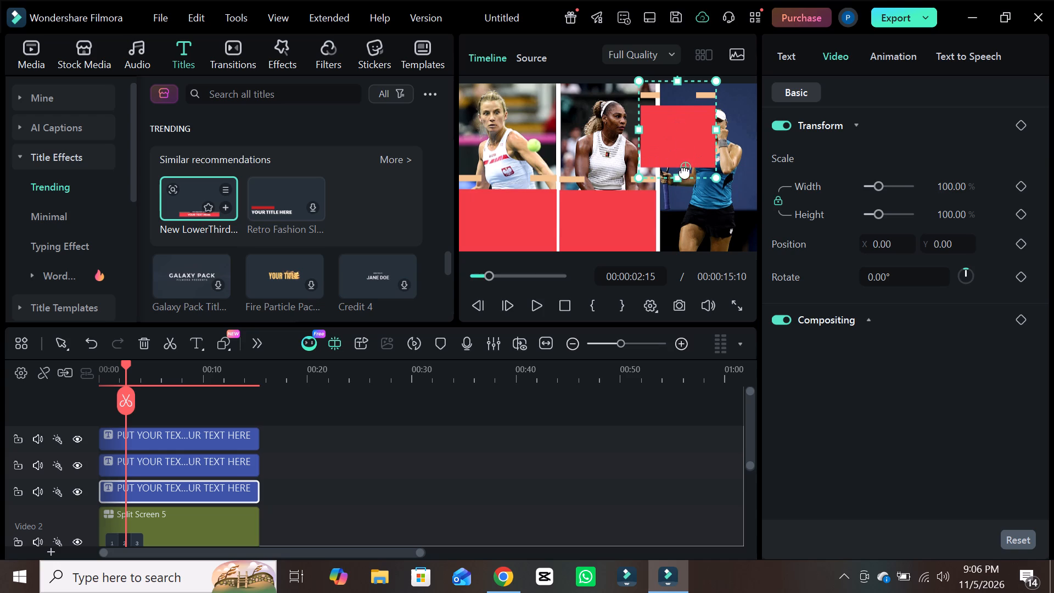
{"action": "left_click_drag", "start_coordinate": [685, 171], "coordinate": [699, 219]}
{"action": "left_click_drag", "start_coordinate": [682, 149], "coordinate": [704, 229]}
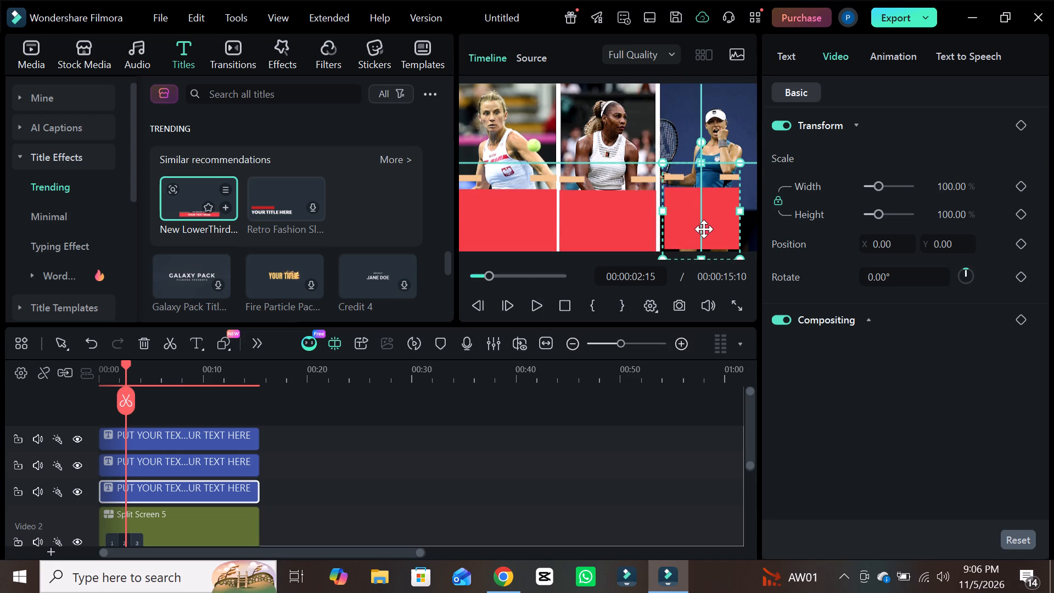
{"action": "left_click_drag", "start_coordinate": [704, 229], "coordinate": [702, 231]}
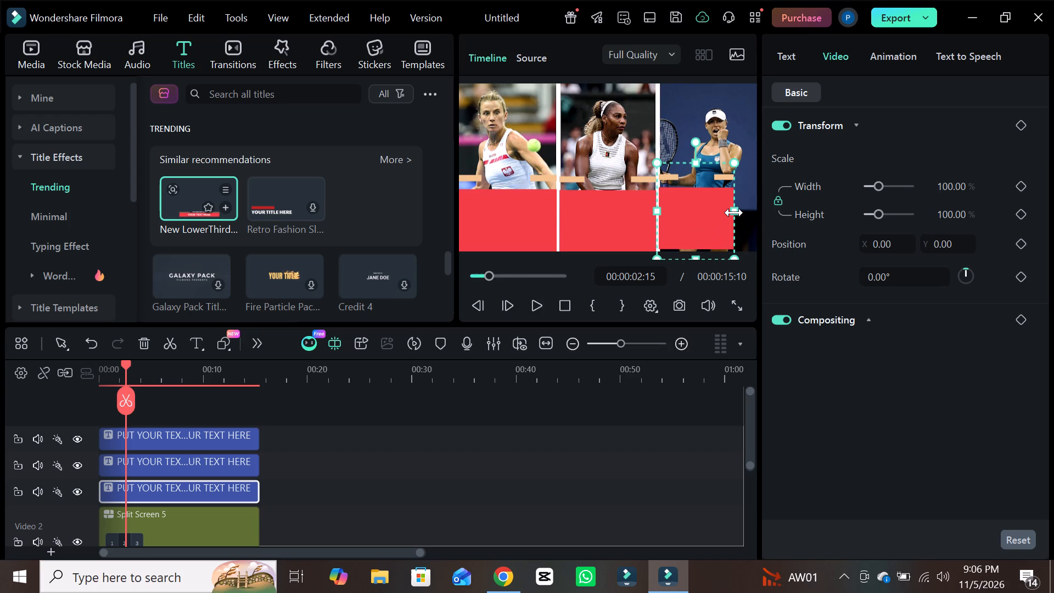
{"action": "left_click_drag", "start_coordinate": [734, 212], "coordinate": [743, 216]}
{"action": "left_click_drag", "start_coordinate": [679, 223], "coordinate": [718, 228]}
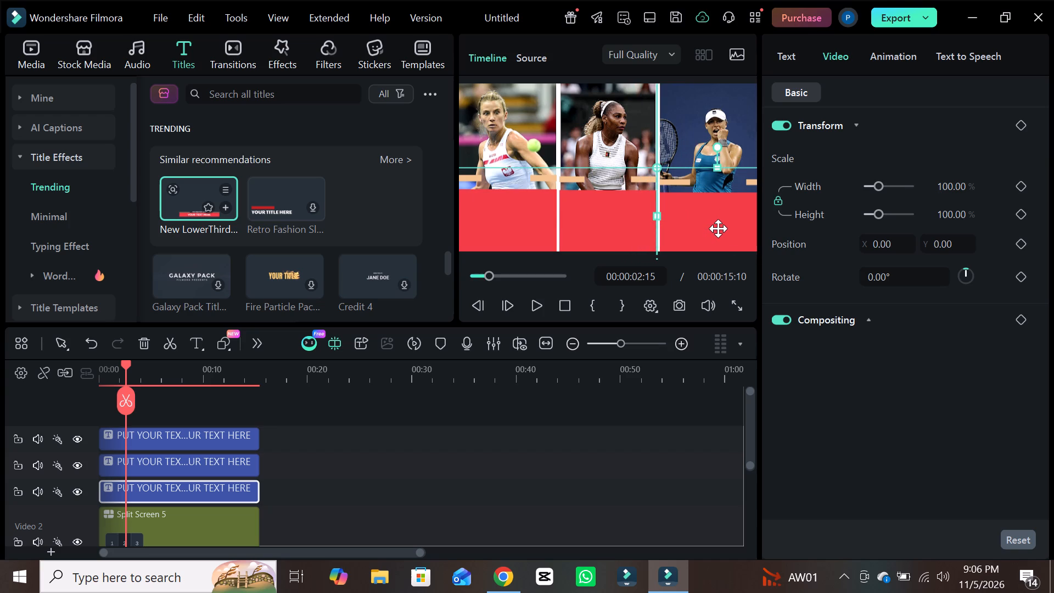
{"action": "left_click_drag", "start_coordinate": [718, 228], "coordinate": [718, 223]}
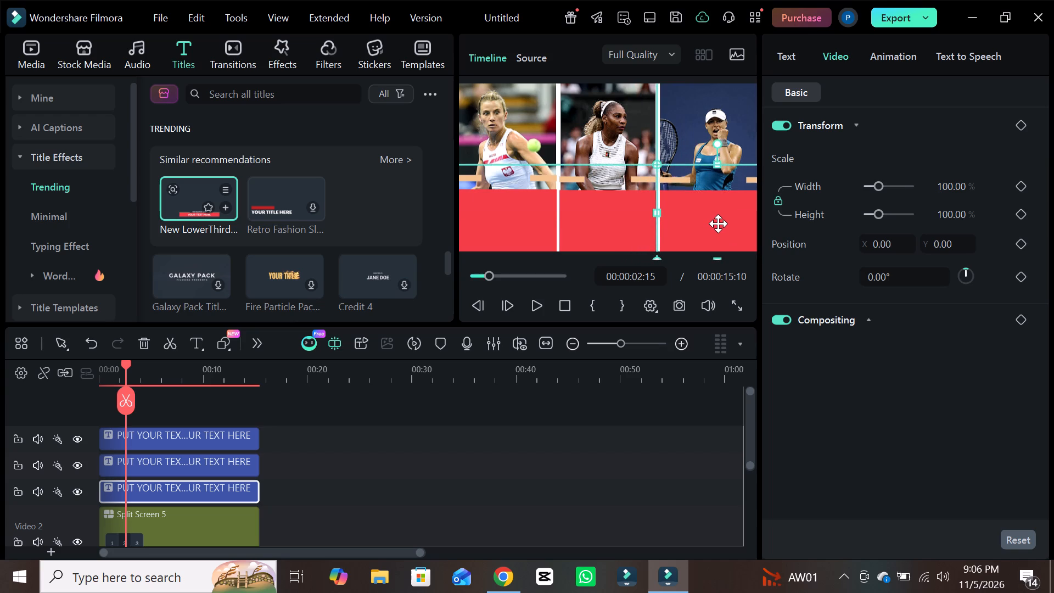
{"action": "left_click_drag", "start_coordinate": [718, 223], "coordinate": [718, 225]}
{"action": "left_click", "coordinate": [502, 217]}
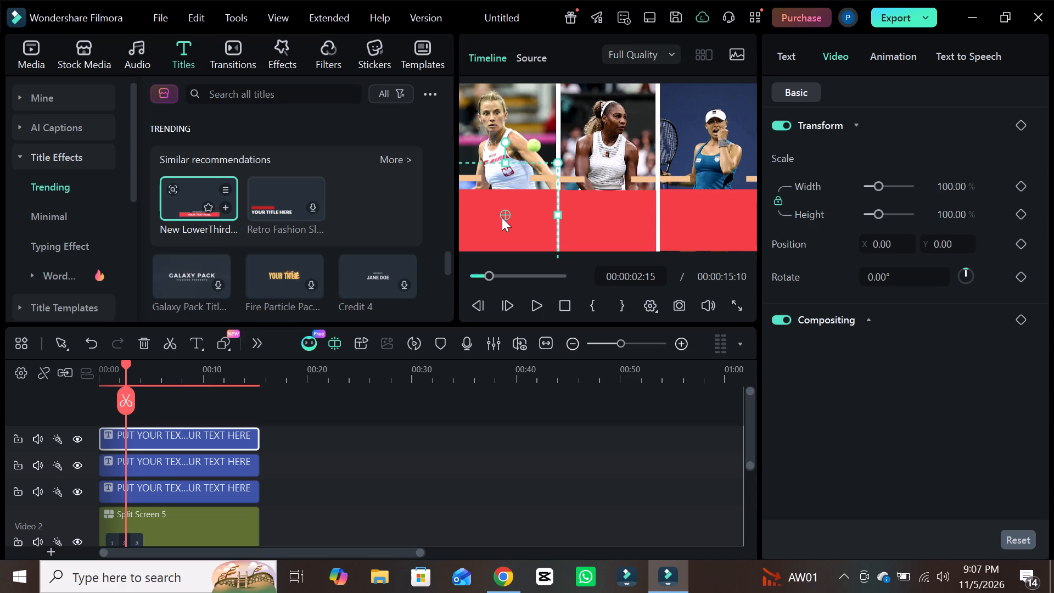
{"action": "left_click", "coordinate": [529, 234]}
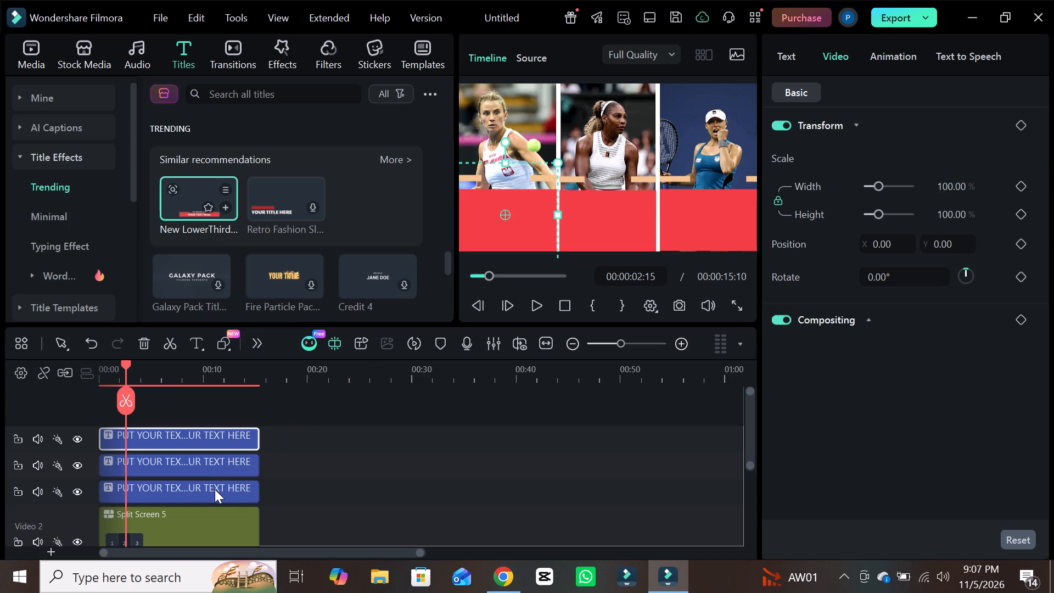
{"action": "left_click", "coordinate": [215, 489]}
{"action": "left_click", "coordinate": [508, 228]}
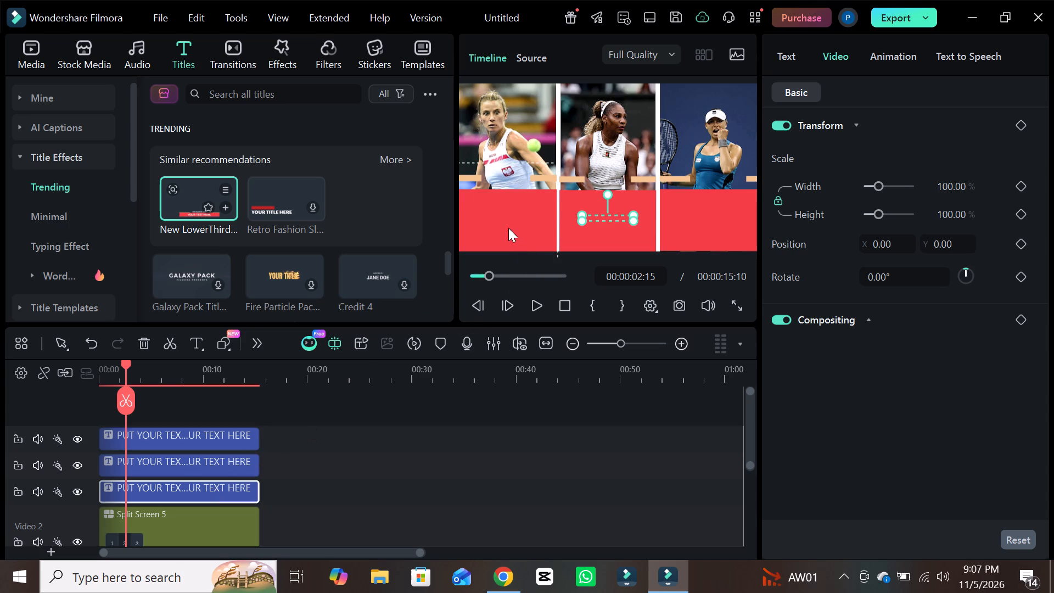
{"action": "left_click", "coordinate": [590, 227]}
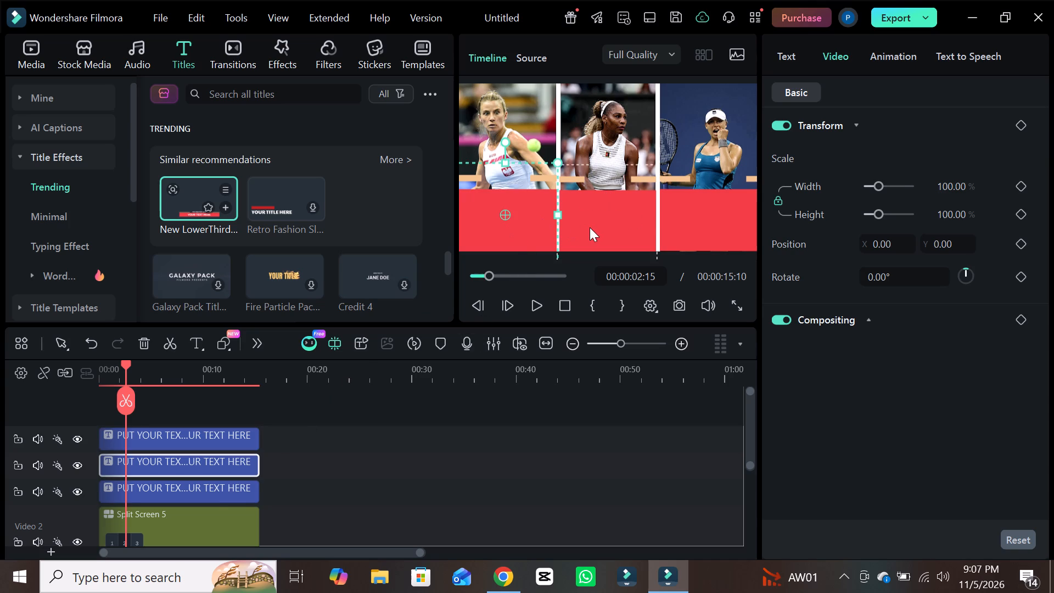
Open pane 3's title in Advanced Text Edit and add a new text box.
{"action": "left_click", "coordinate": [688, 230]}
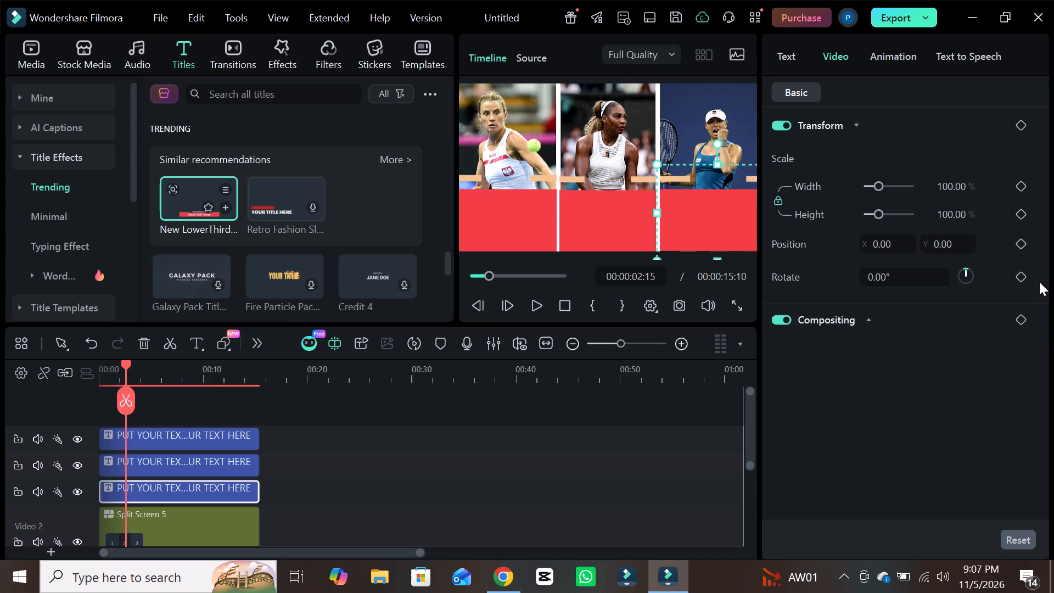
{"action": "left_click", "coordinate": [793, 64]}
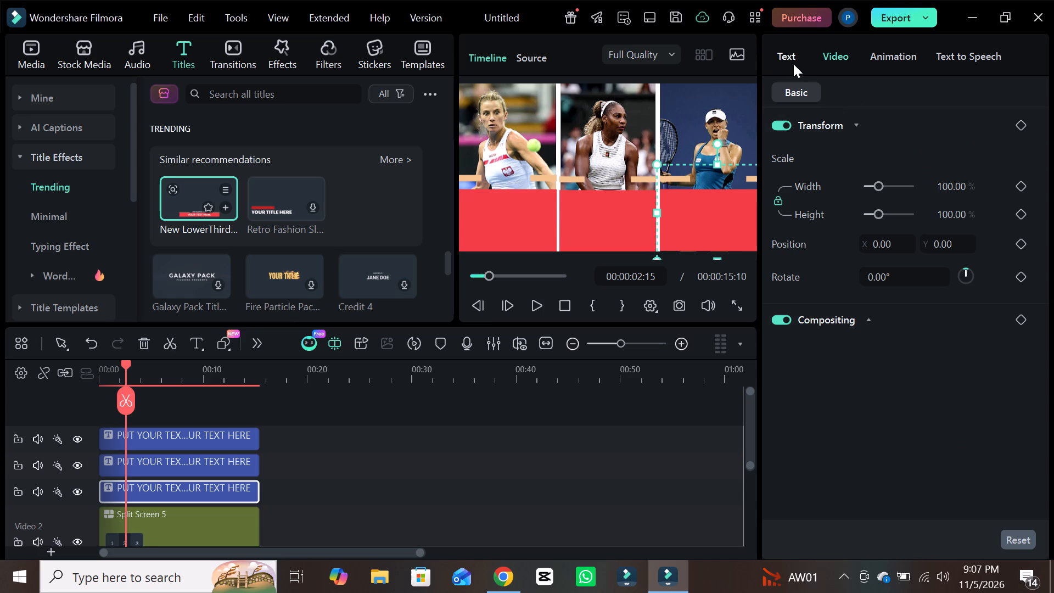
{"action": "left_click", "coordinate": [793, 64]}
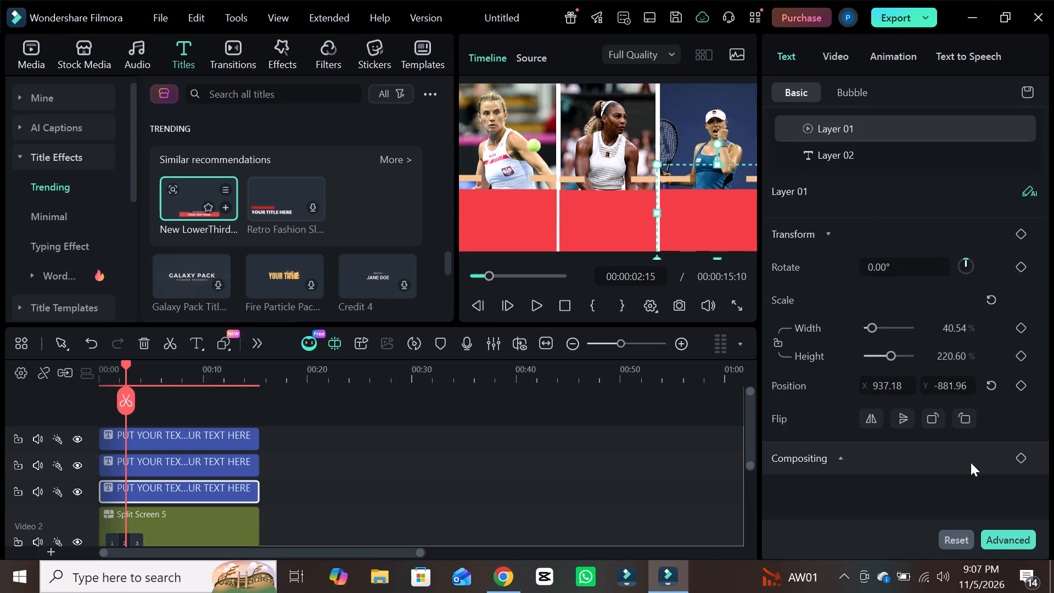
{"action": "left_click", "coordinate": [1008, 541]}
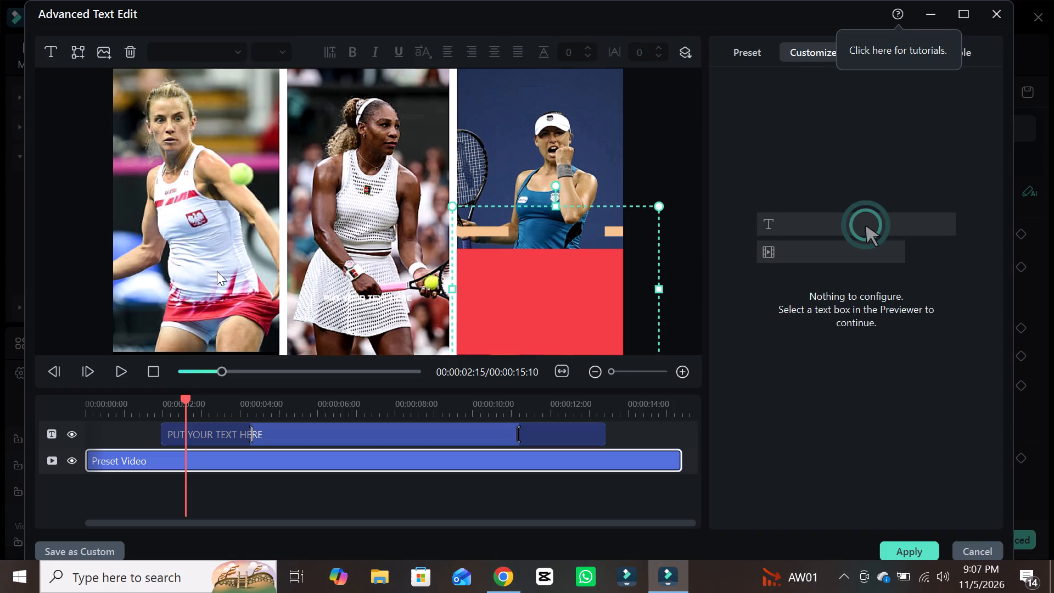
{"action": "left_click", "coordinate": [51, 52]}
{"action": "left_click", "coordinate": [93, 82]}
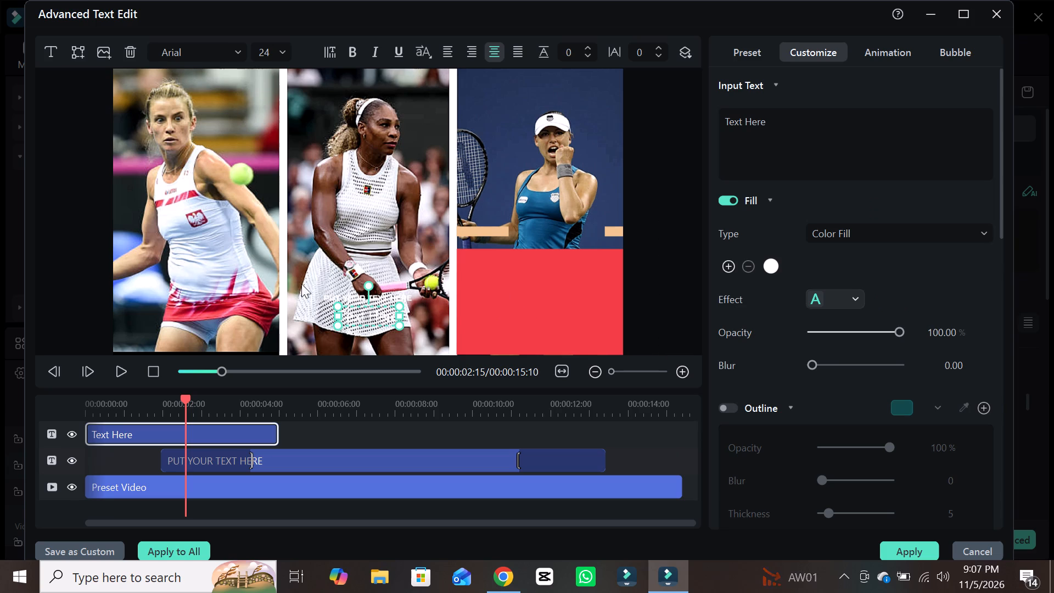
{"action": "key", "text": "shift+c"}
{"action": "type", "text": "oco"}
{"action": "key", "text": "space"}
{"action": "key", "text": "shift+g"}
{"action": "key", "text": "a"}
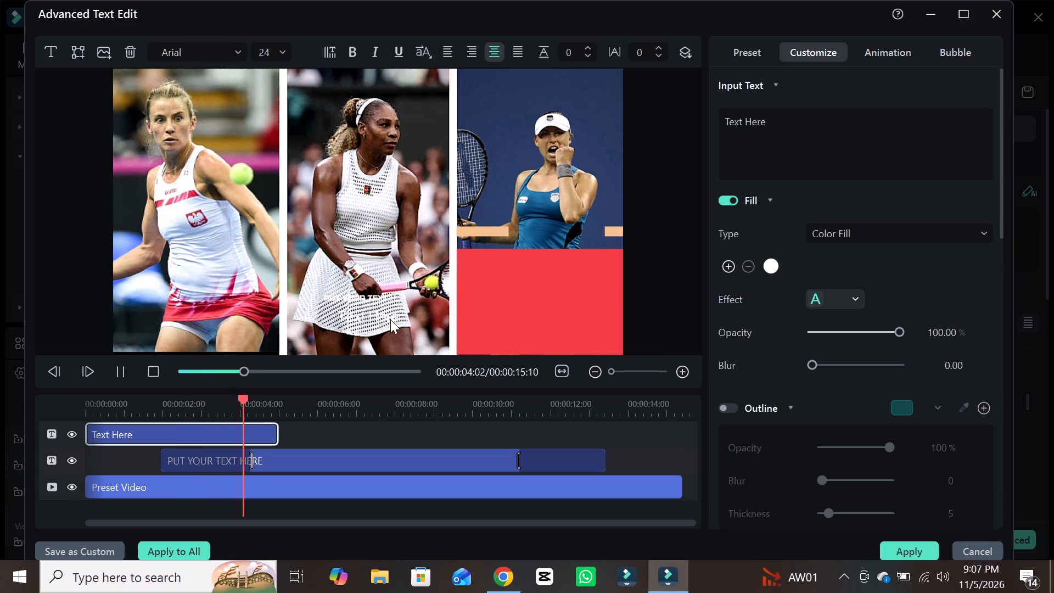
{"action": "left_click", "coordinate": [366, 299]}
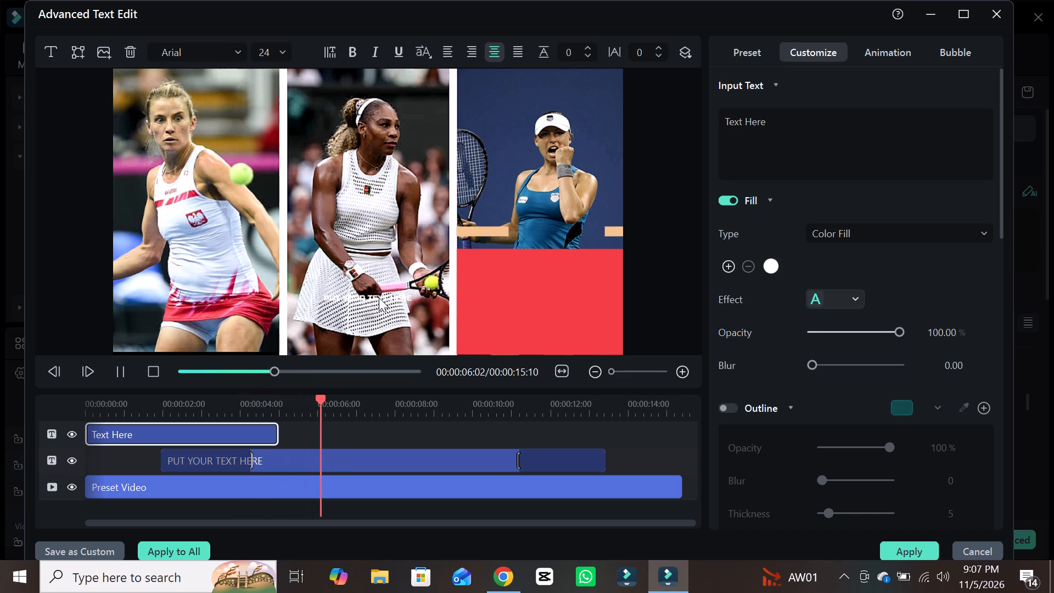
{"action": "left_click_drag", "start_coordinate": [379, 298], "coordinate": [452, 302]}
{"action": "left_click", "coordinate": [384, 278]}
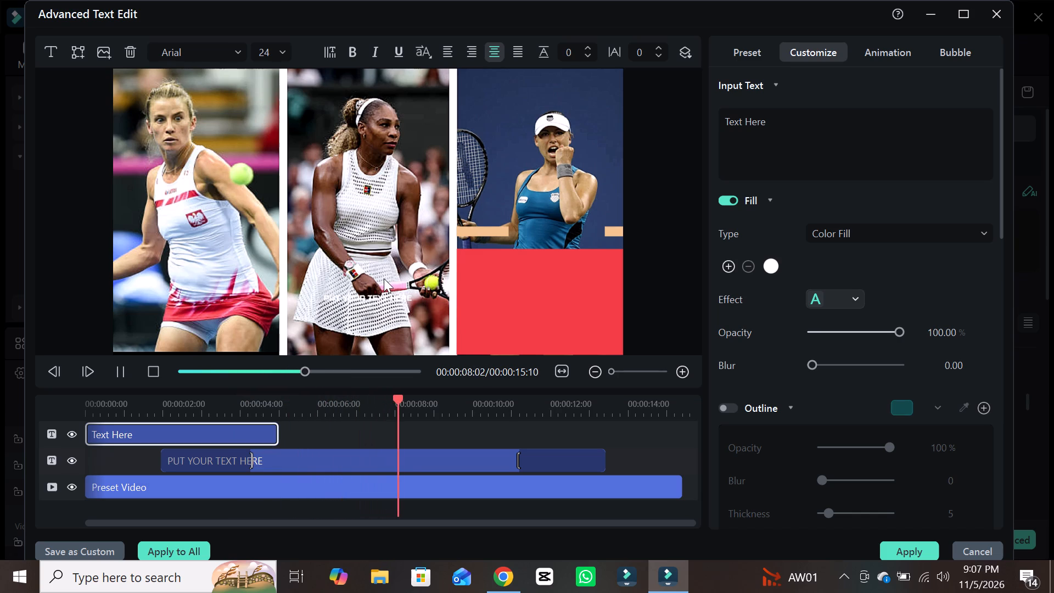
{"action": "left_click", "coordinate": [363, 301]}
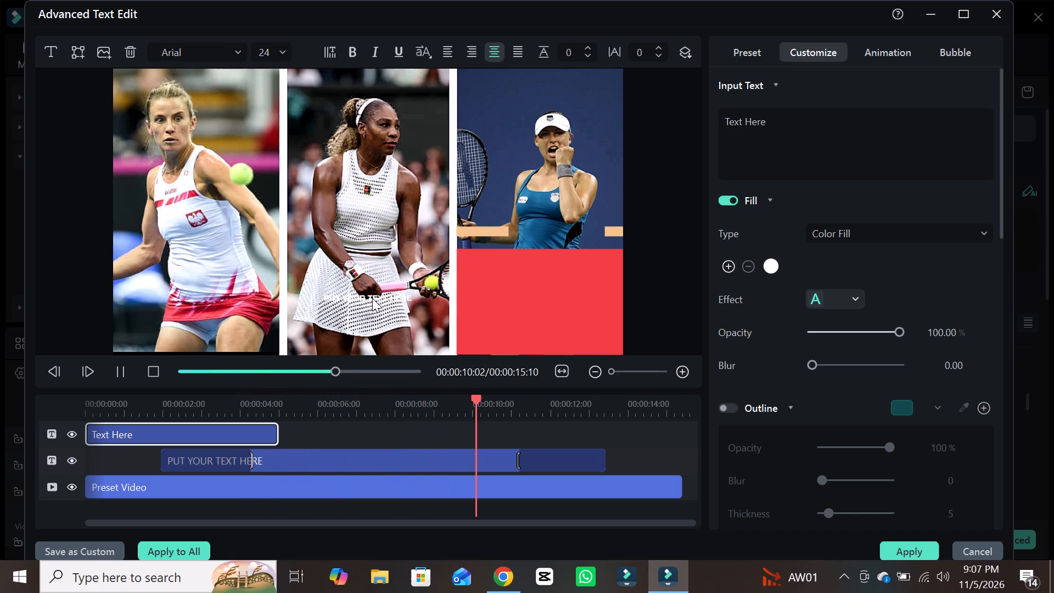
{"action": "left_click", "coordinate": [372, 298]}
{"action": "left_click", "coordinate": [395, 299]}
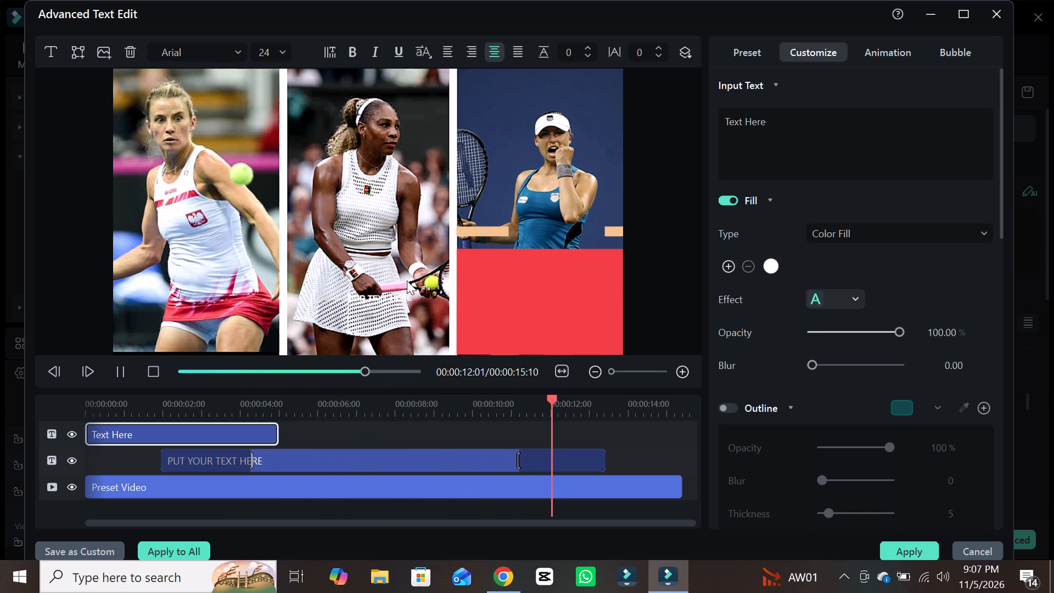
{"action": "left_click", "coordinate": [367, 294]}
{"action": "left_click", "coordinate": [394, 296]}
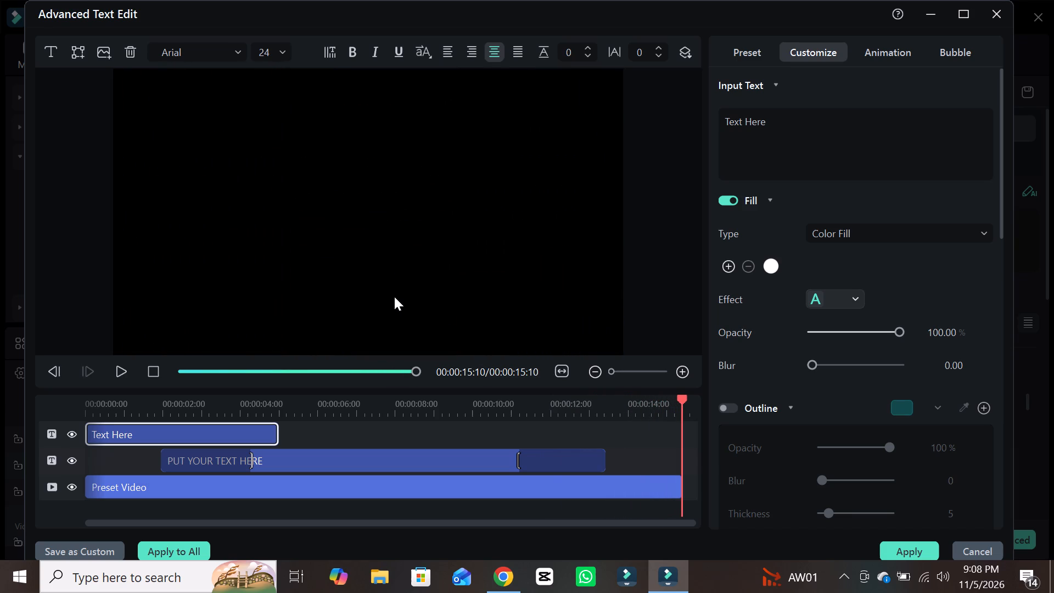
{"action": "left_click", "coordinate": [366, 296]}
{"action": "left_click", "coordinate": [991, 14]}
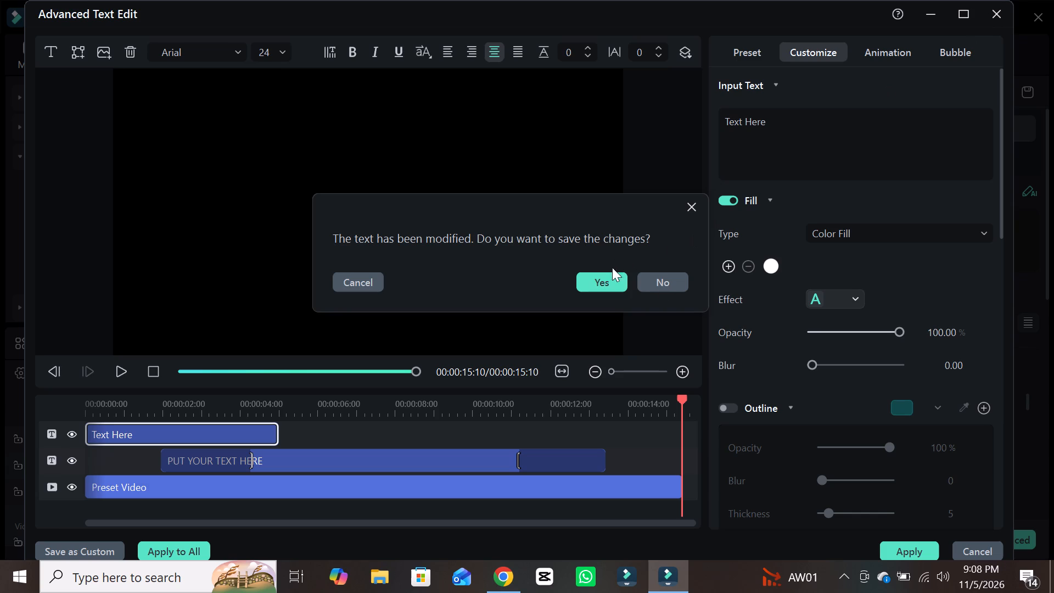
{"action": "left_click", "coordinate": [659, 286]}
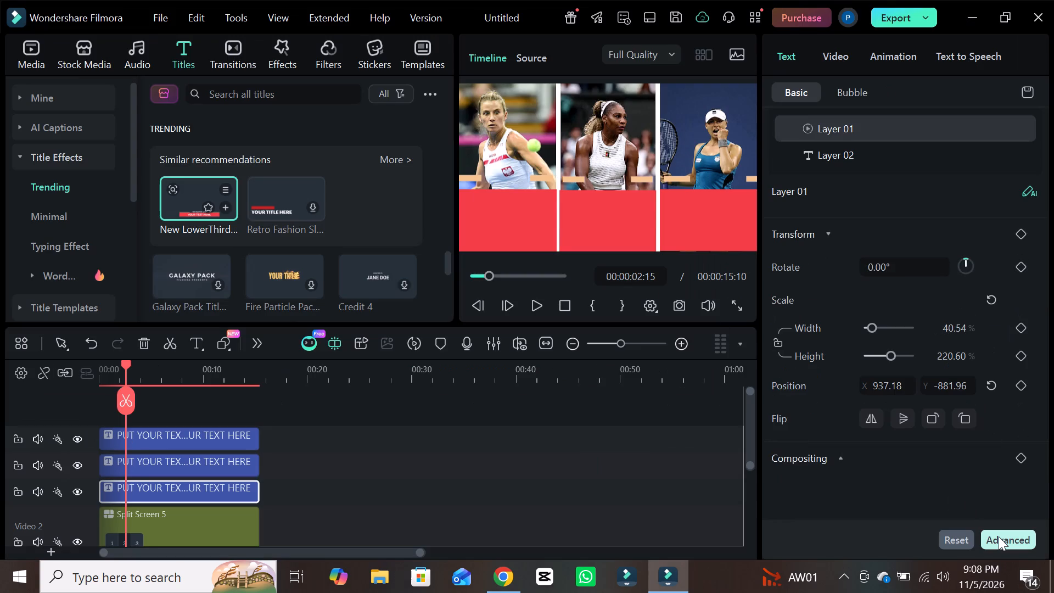
Reopen pane 3's title in Advanced Text Edit, add a Quick Text box and move it onto pane 3's red block.
{"action": "left_click", "coordinate": [999, 536]}
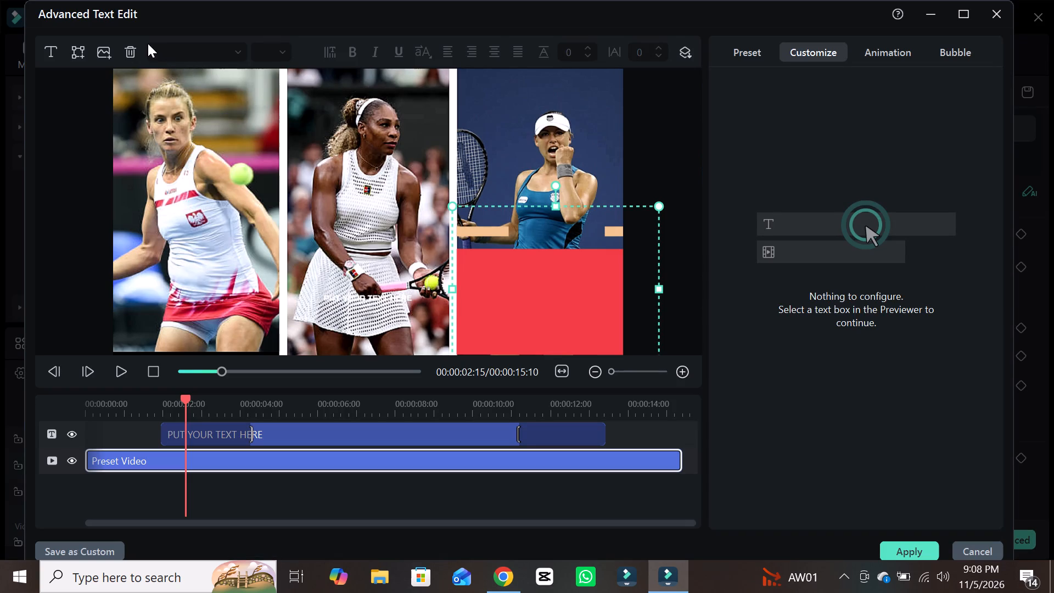
{"action": "left_click", "coordinate": [50, 53]}
{"action": "left_click", "coordinate": [83, 84]}
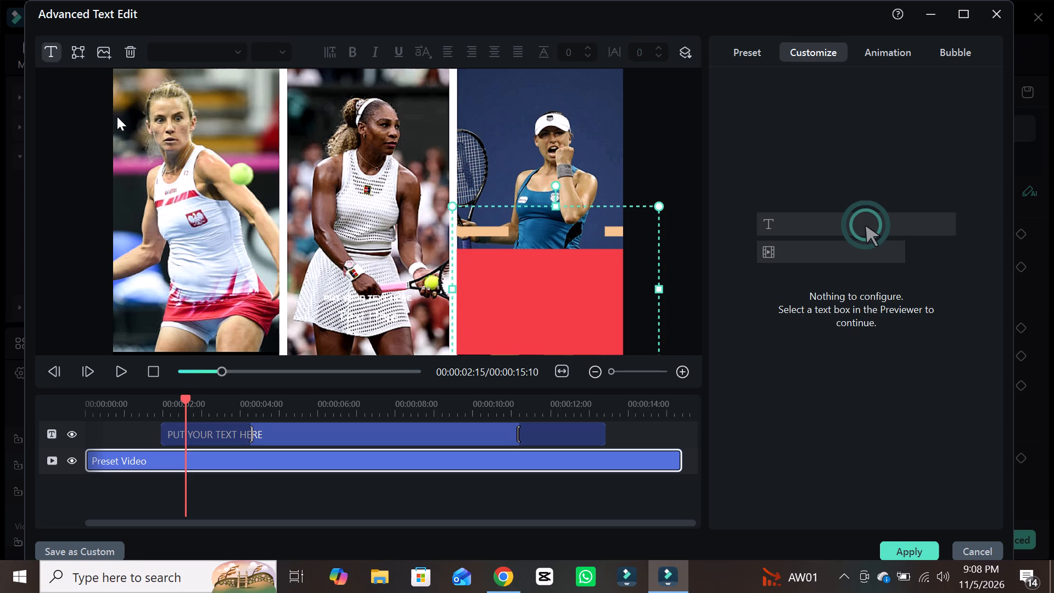
{"action": "left_click_drag", "start_coordinate": [365, 310], "coordinate": [366, 310]}
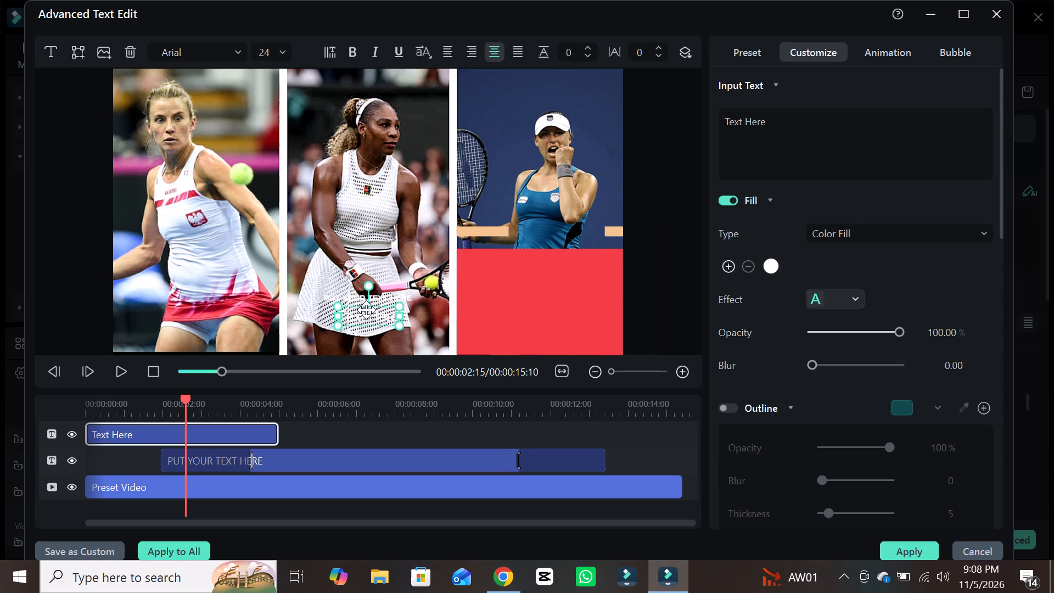
{"action": "left_click_drag", "start_coordinate": [366, 310], "coordinate": [534, 305]}
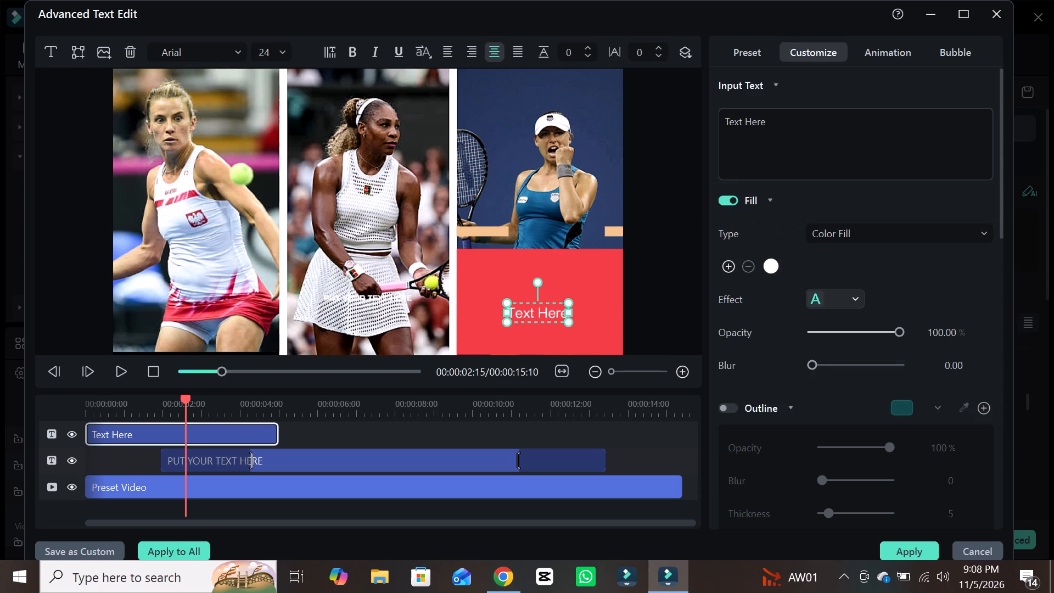
Replace the placeholder in pane 3's new text box with "Coco Gauff".
{"action": "left_click", "coordinate": [795, 139]}
{"action": "key", "text": "BackSpace"}
{"action": "key", "text": "BackSpace"}
{"action": "key", "text": "BackSpace"}
{"action": "key", "text": "BackSpace"}
{"action": "key", "text": "BackSpace"}
{"action": "key", "text": "BackSpace"}
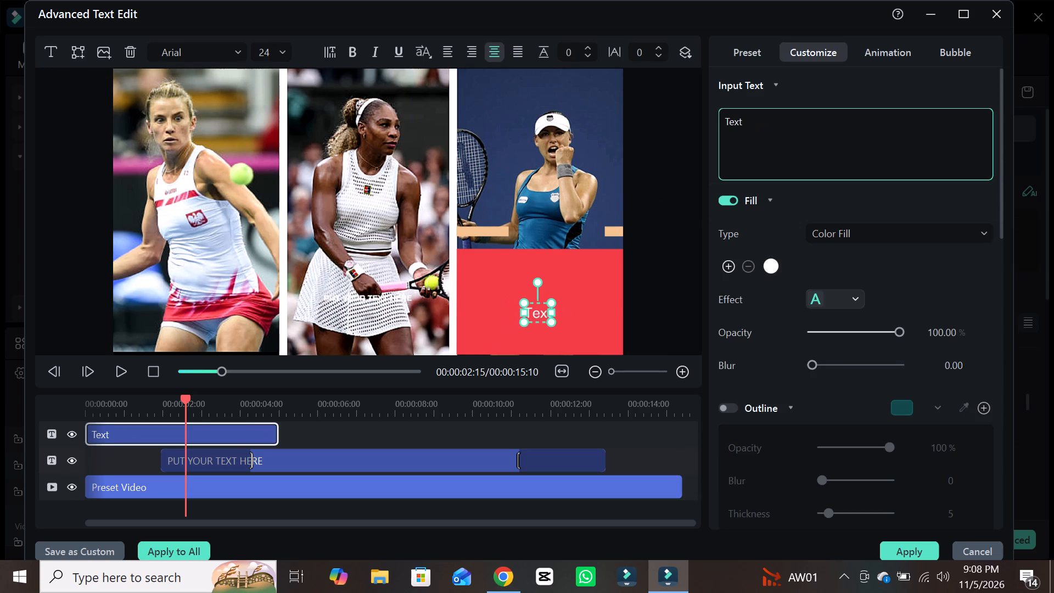
{"action": "key", "text": "BackSpace"}
{"action": "key", "text": "BackSpace"}
{"action": "key", "text": "BackSpace"}
{"action": "key", "text": "BackSpace"}
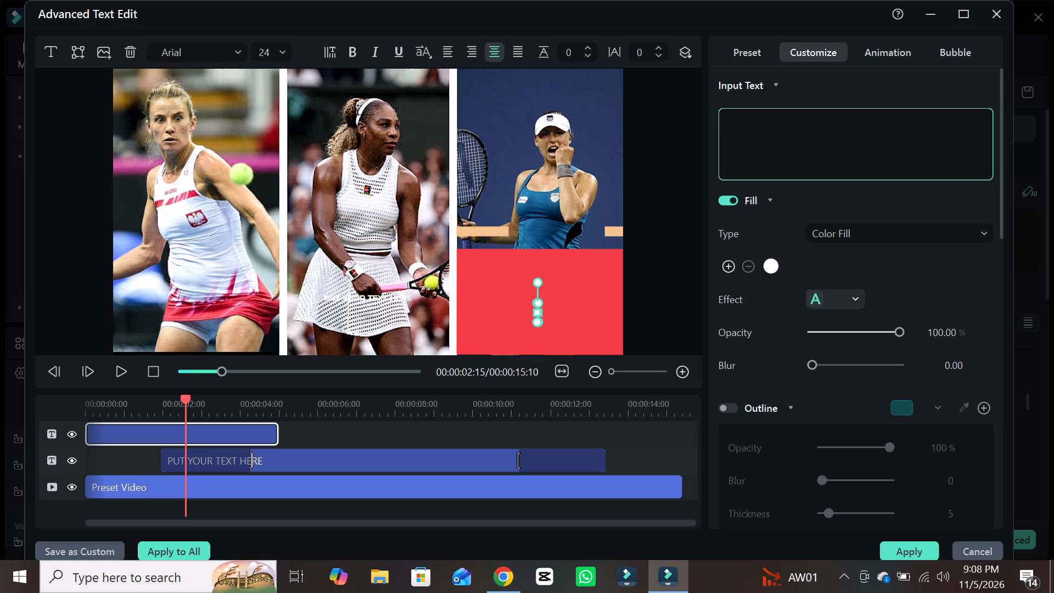
{"action": "type", "text": "Coco"}
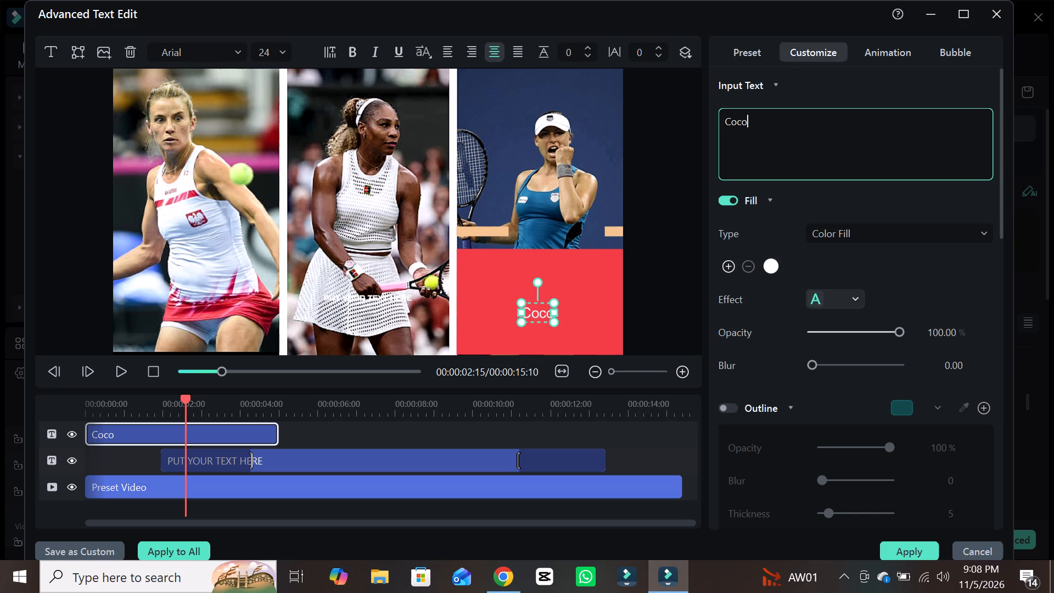
{"action": "key", "text": "space"}
{"action": "type", "text": "Gauff"}
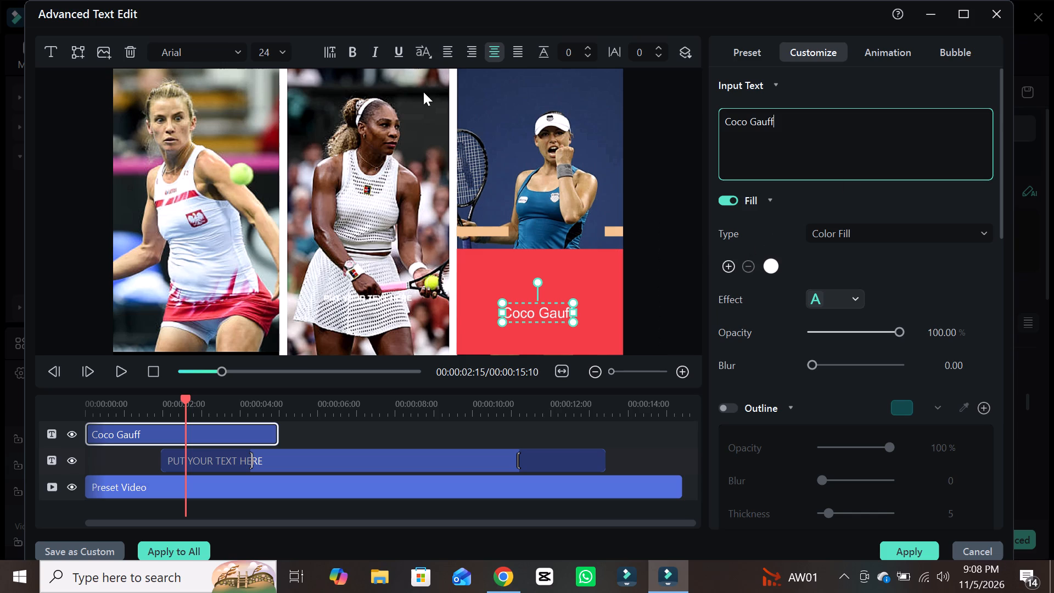
Set the "Coco Gauff" text to the Archivo Black font at size 48 and apply the title edits.
{"action": "left_click", "coordinate": [187, 49]}
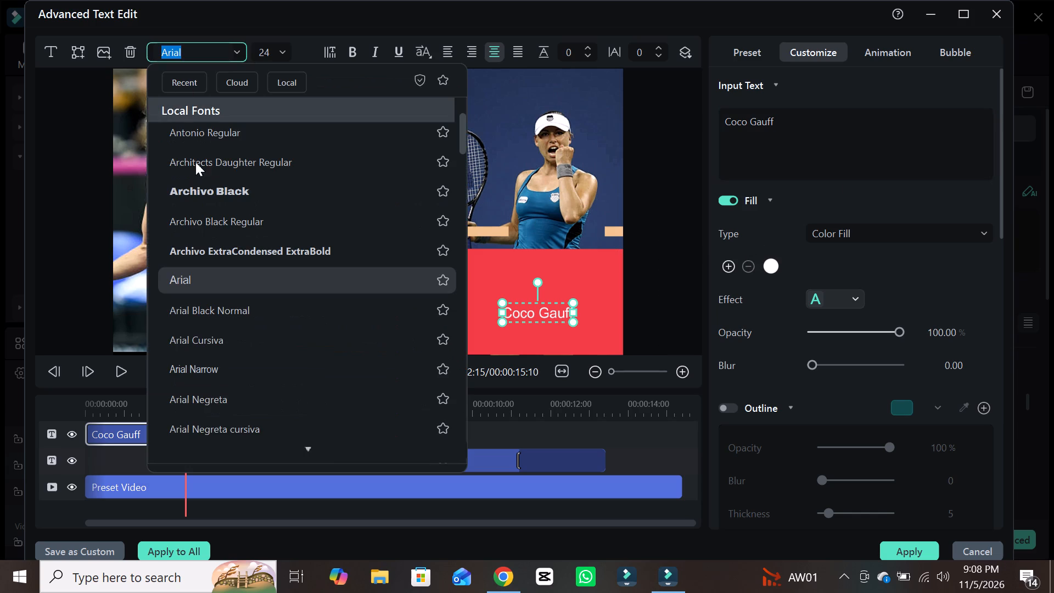
{"action": "left_click", "coordinate": [205, 190]}
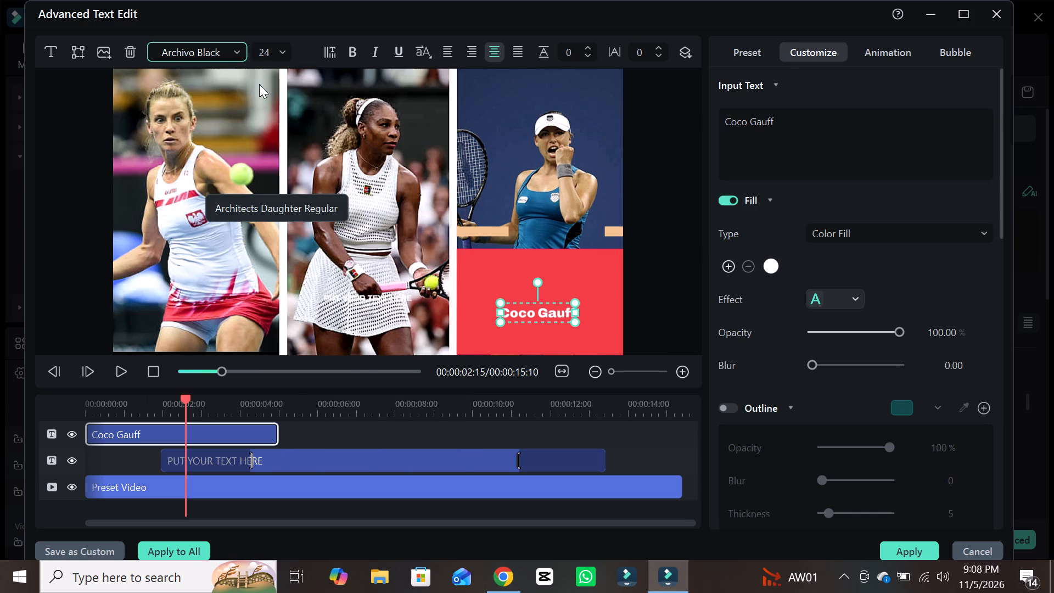
{"action": "left_click", "coordinate": [270, 54]}
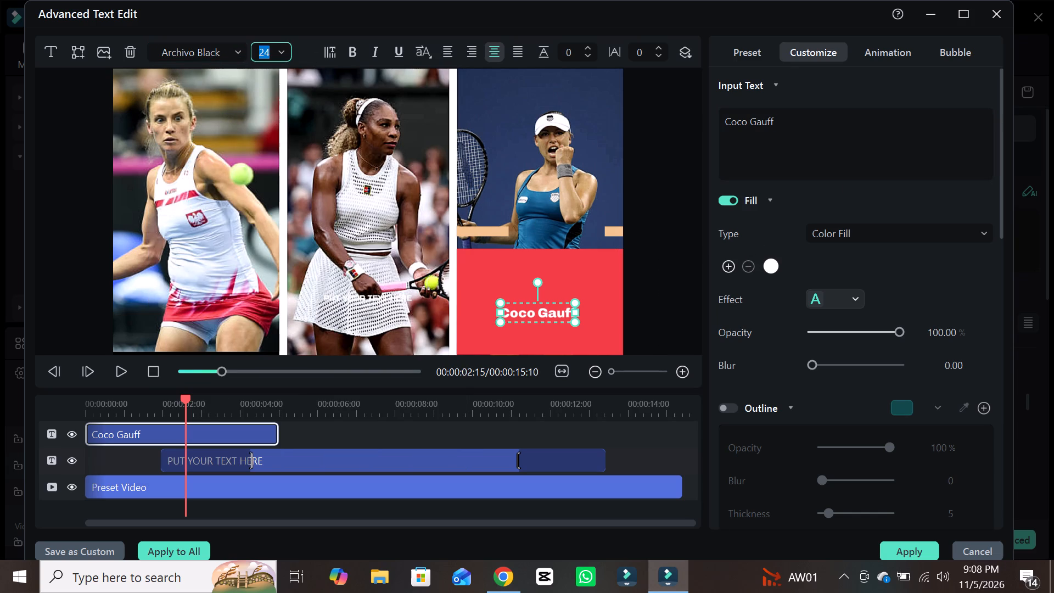
{"action": "key", "text": "Down"}
{"action": "key", "text": "Down"}
{"action": "key", "text": "Down"}
{"action": "key", "text": "Down"}
{"action": "key", "text": "Down"}
{"action": "key", "text": "Down"}
{"action": "key", "text": "Down"}
{"action": "key", "text": "Down"}
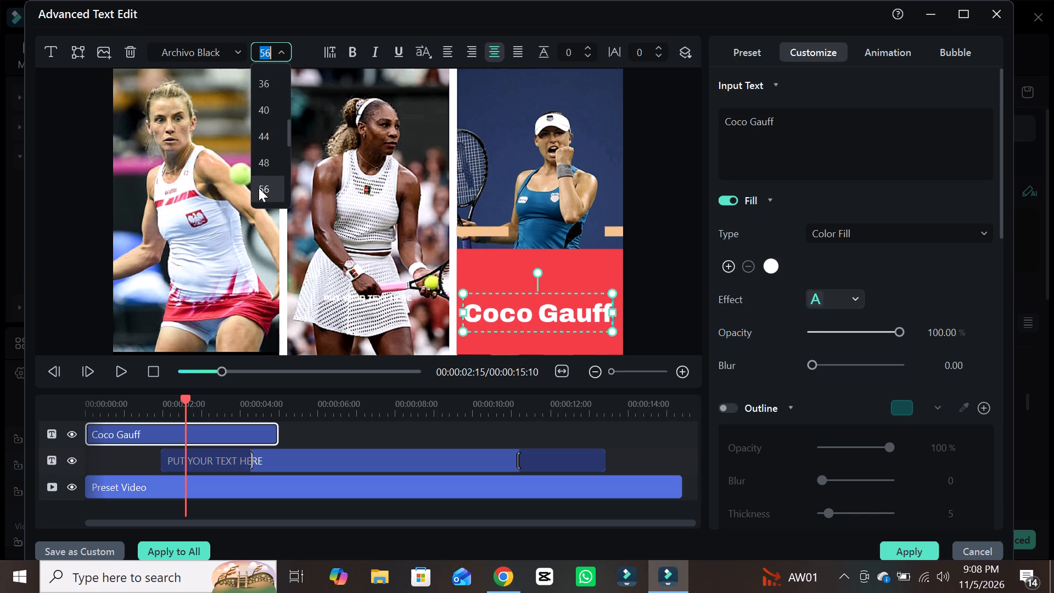
{"action": "left_click", "coordinate": [263, 171]}
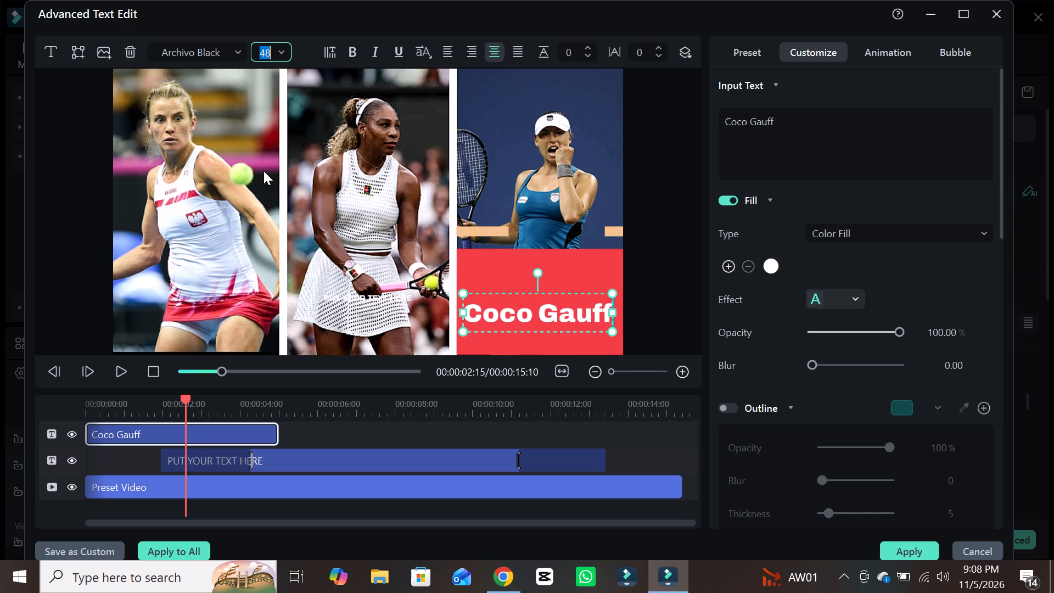
{"action": "left_click", "coordinate": [568, 272]}
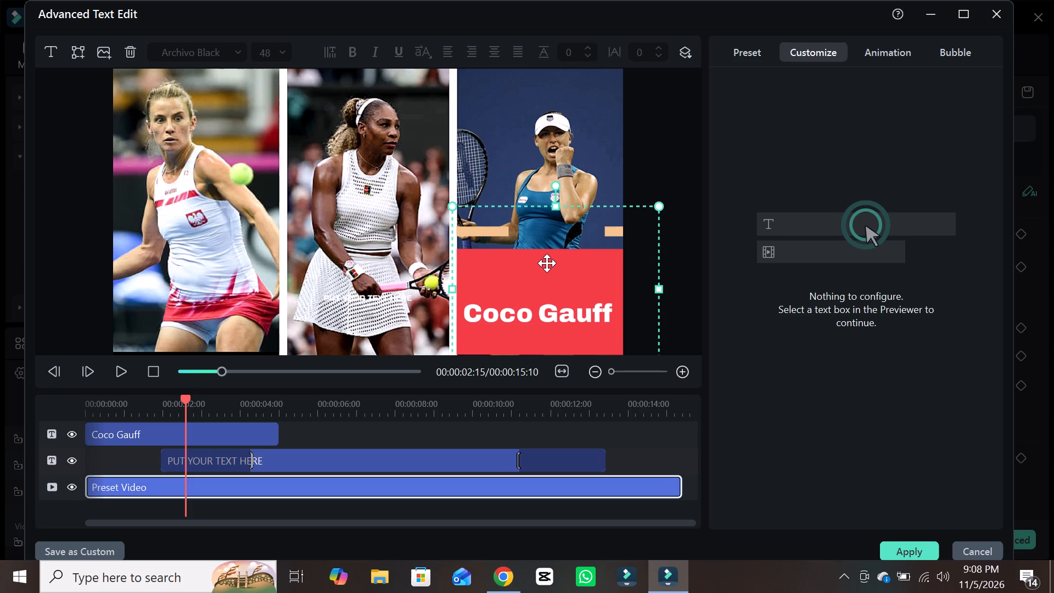
{"action": "left_click", "coordinate": [913, 549]}
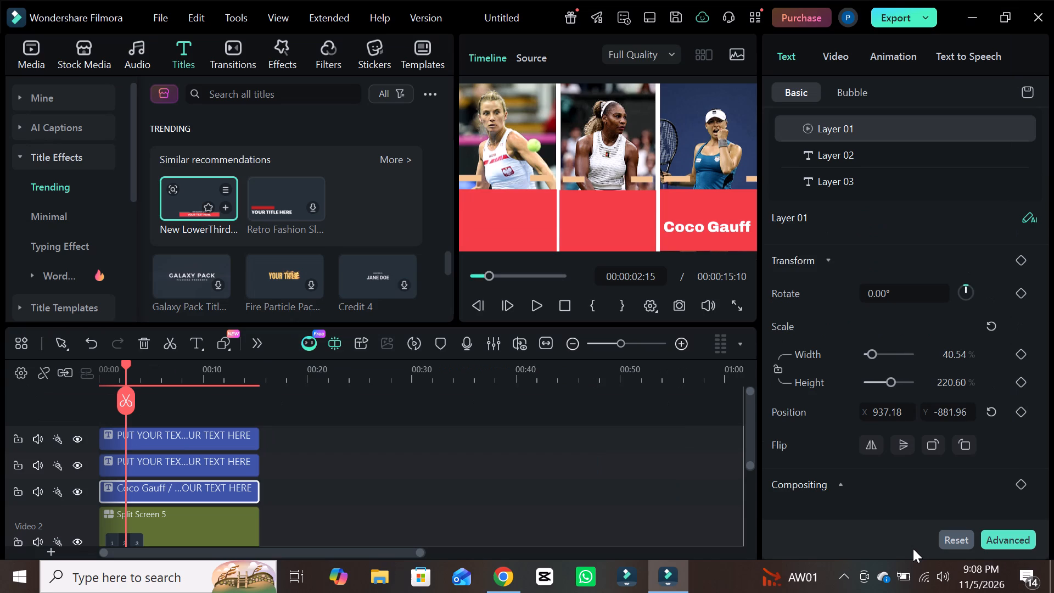
Open pane 2's title in Advanced Text Edit and add a Quick Text box on its red block.
{"action": "left_click", "coordinate": [612, 233]}
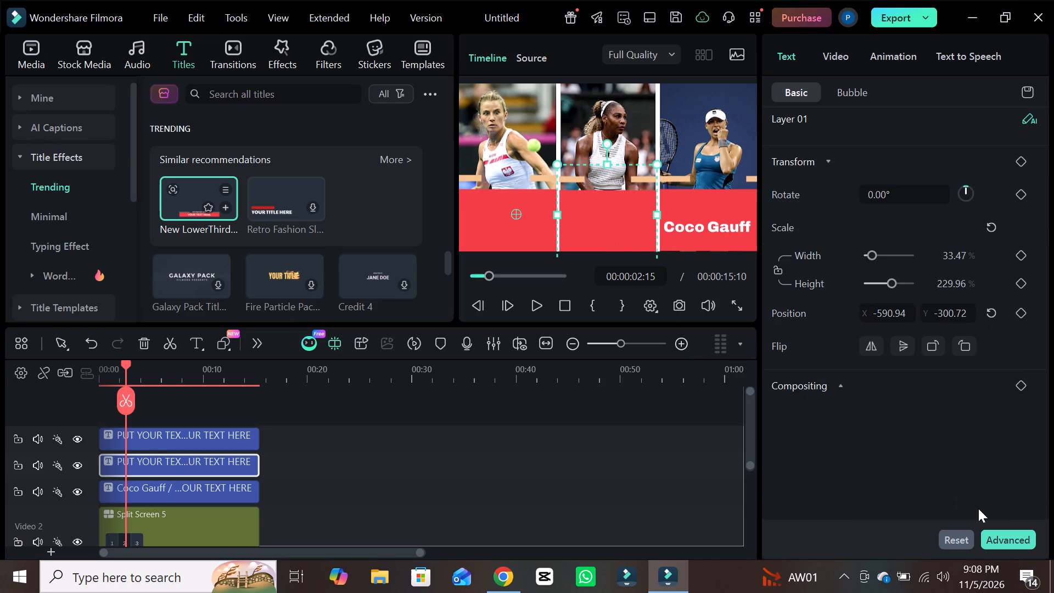
{"action": "left_click", "coordinate": [1003, 540]}
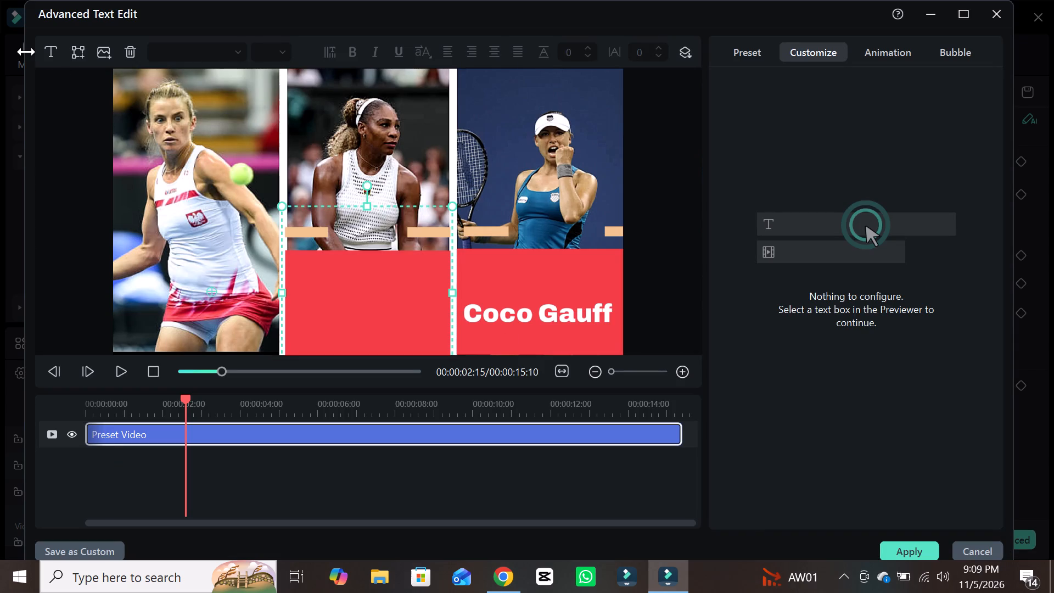
{"action": "left_click_drag", "start_coordinate": [26, 52], "coordinate": [47, 53]}
{"action": "left_click", "coordinate": [47, 53]}
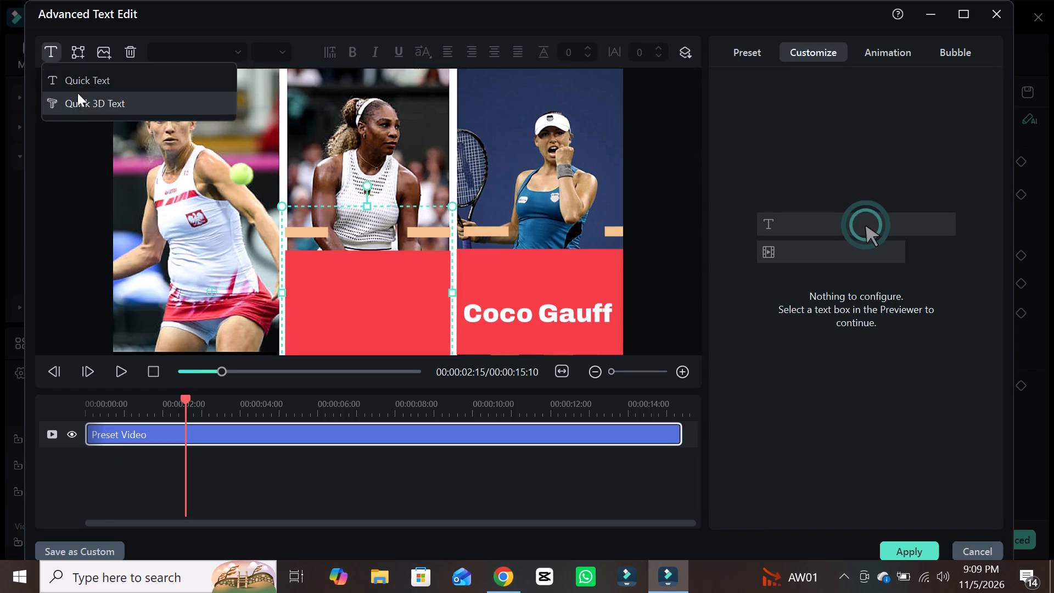
{"action": "left_click", "coordinate": [82, 82]}
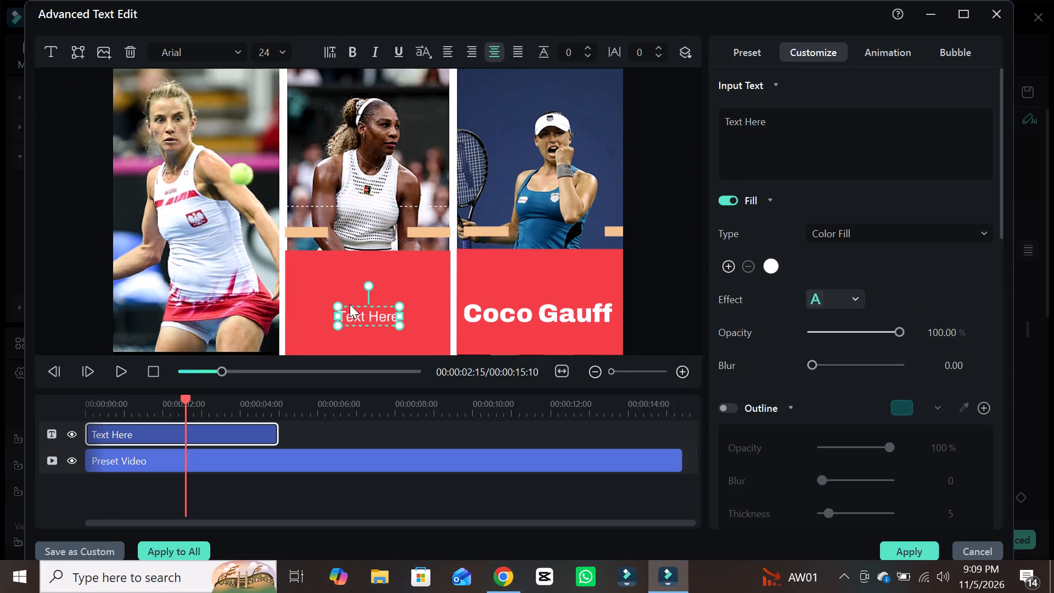
Replace the placeholder in pane 2's new text box with "Elena Rybakina".
{"action": "left_click", "coordinate": [806, 131]}
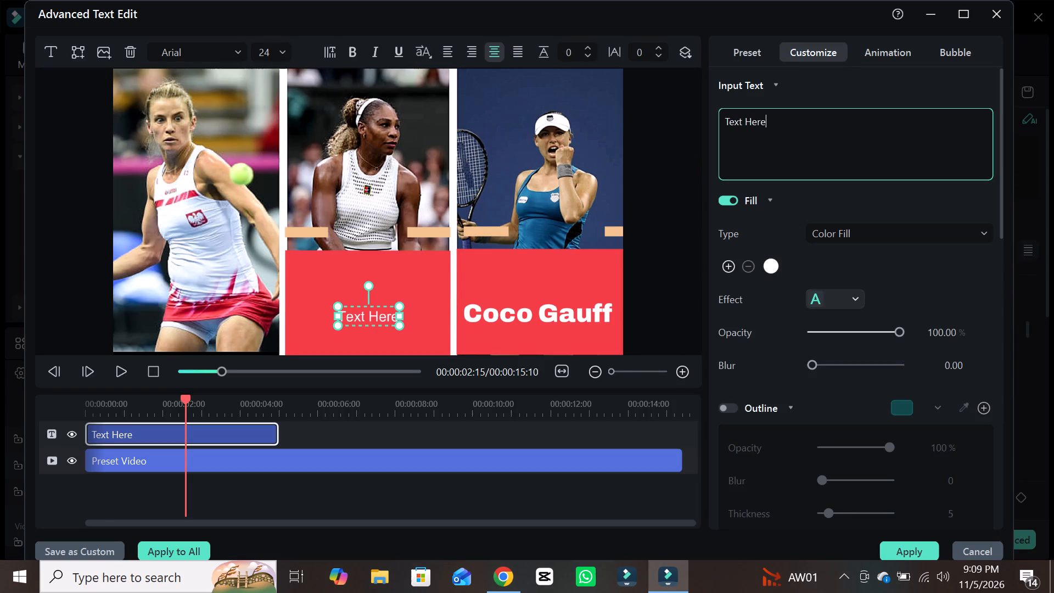
{"action": "key", "text": "BackSpace"}
{"action": "key", "text": "BackSpace"}
{"action": "key", "text": "BackSpace"}
{"action": "key", "text": "BackSpace"}
{"action": "key", "text": "BackSpace"}
{"action": "key", "text": "BackSpace"}
{"action": "key", "text": "BackSpace"}
{"action": "key", "text": "BackSpace"}
{"action": "key", "text": "BackSpace"}
{"action": "key", "text": "BackSpace"}
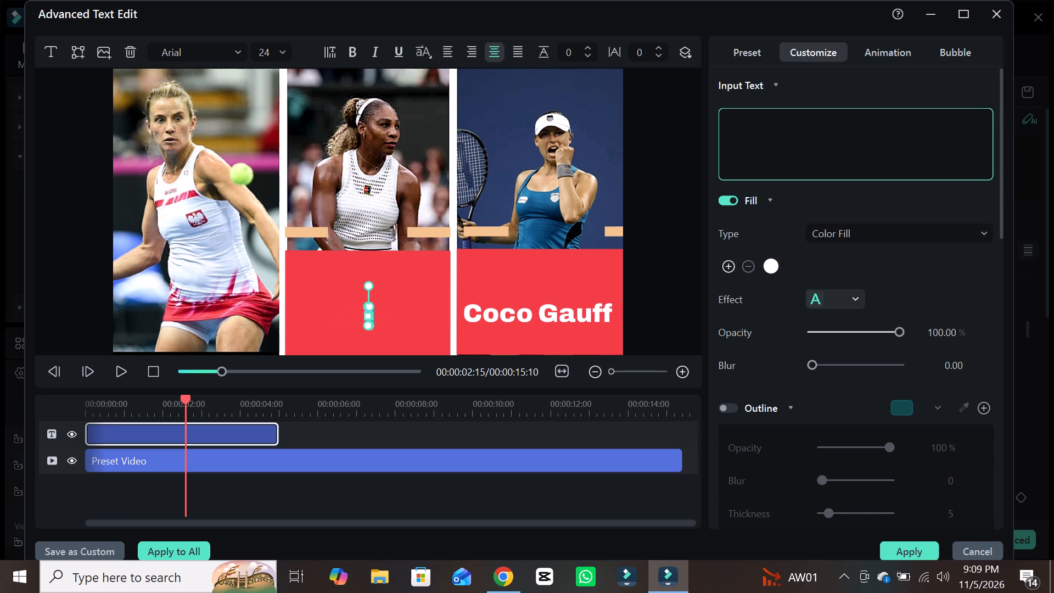
{"action": "key", "text": "BackSpace"}
{"action": "type", "text": "Ele"}
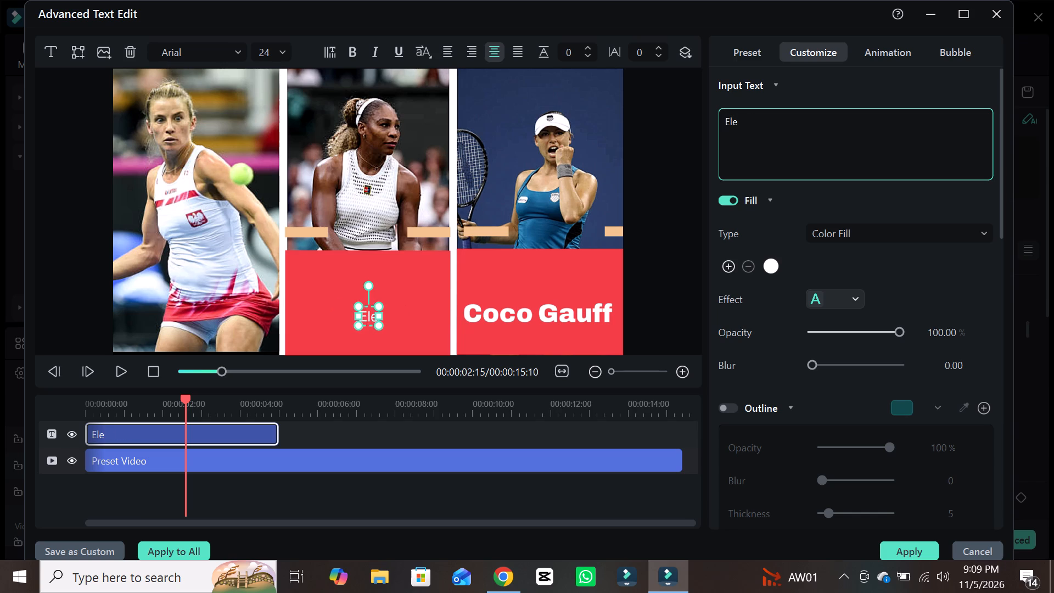
{"action": "type", "text": "na Rybakina"}
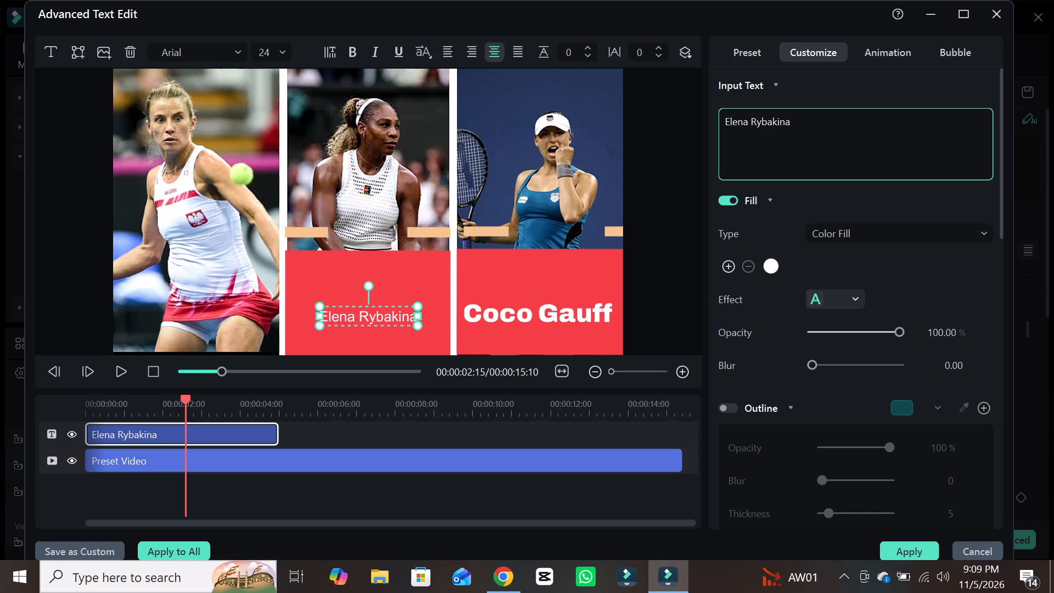
Set the "Elena Rybakina" text in pane 2 to the Archivo Black font.
{"action": "left_click", "coordinate": [201, 58]}
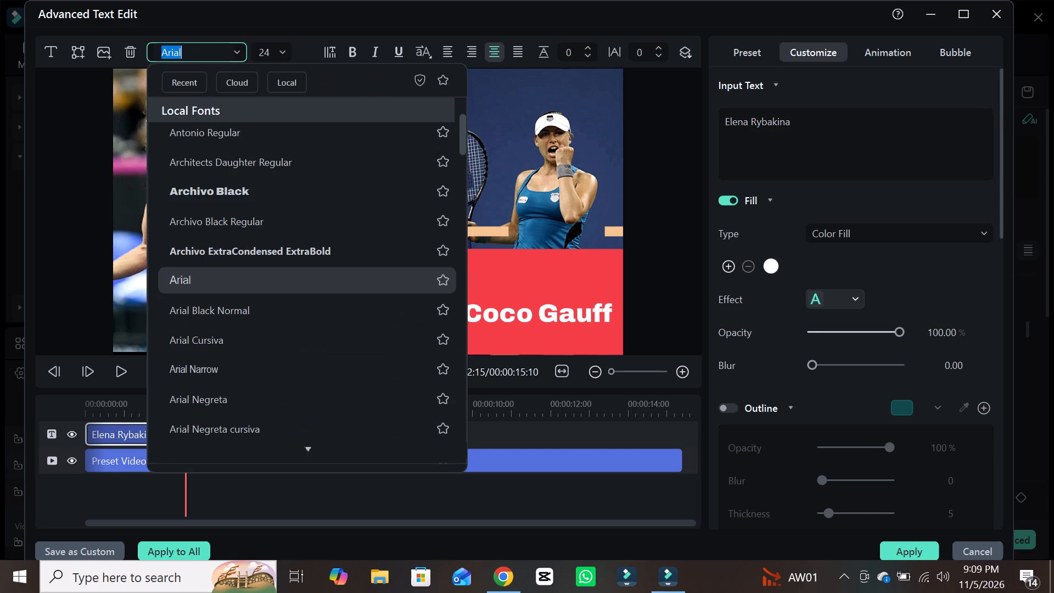
{"action": "left_click", "coordinate": [209, 185]}
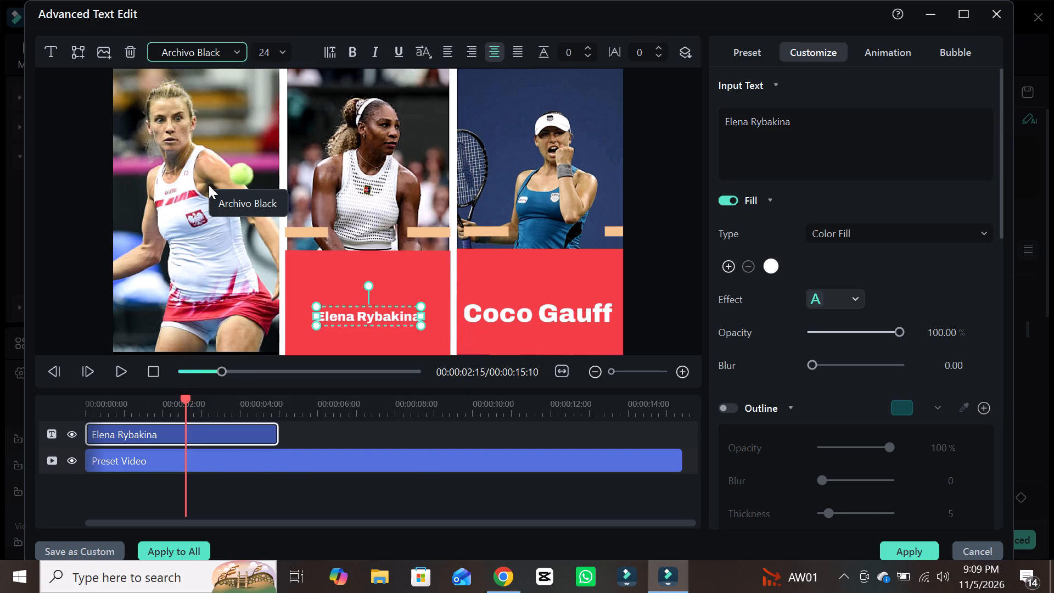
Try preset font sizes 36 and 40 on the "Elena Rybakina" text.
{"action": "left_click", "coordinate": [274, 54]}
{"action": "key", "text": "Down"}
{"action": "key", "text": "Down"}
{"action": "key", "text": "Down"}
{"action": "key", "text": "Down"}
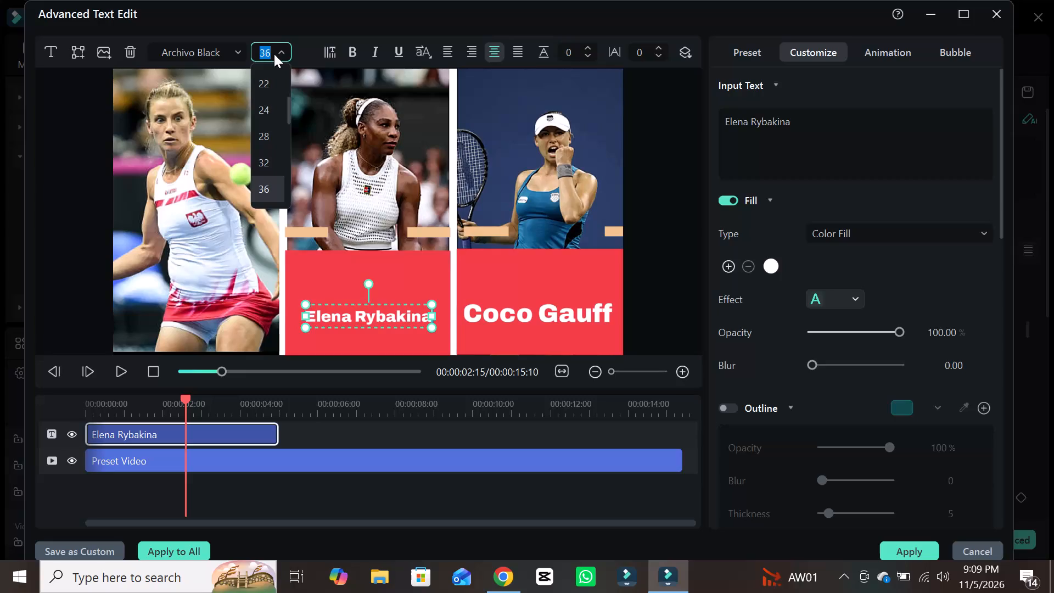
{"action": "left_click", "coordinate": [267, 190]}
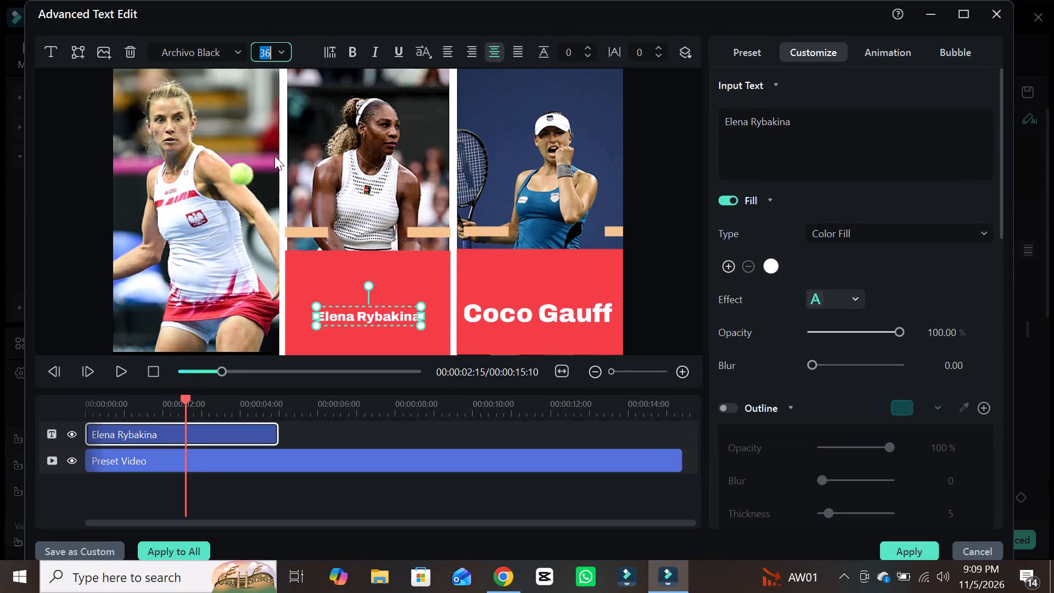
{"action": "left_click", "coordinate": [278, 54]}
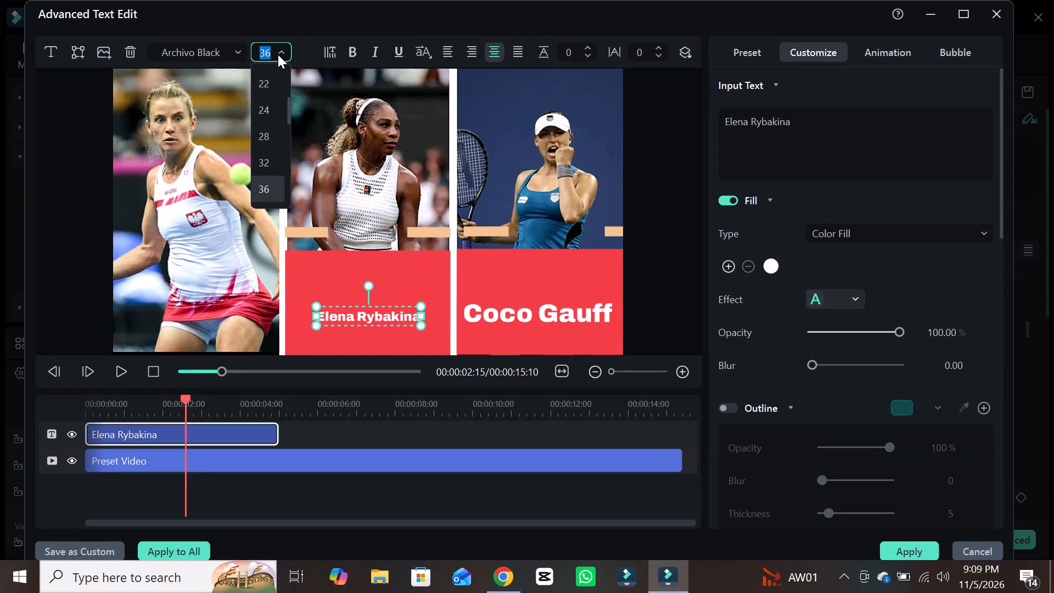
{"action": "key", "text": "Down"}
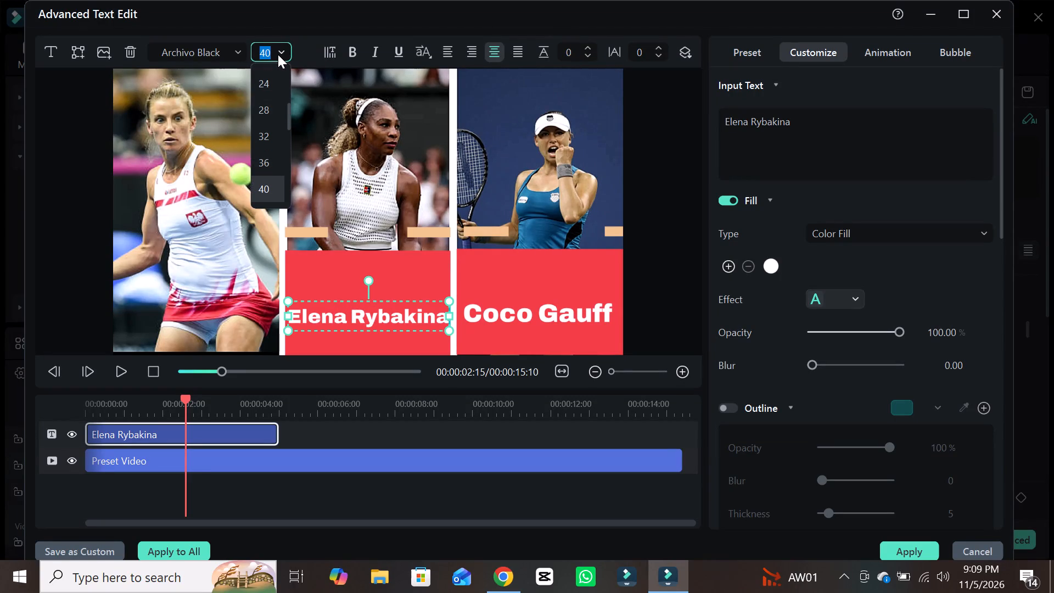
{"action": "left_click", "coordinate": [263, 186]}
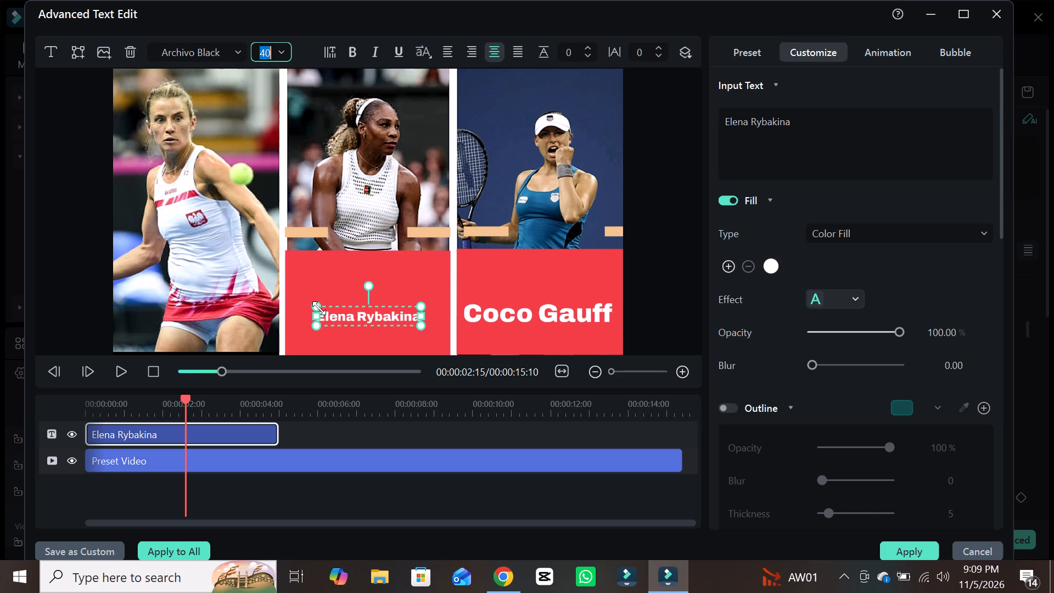
Scale the "Elena Rybakina" text box up to about size 31 within its red block and apply the title edits.
{"action": "left_click_drag", "start_coordinate": [319, 308], "coordinate": [302, 308]}
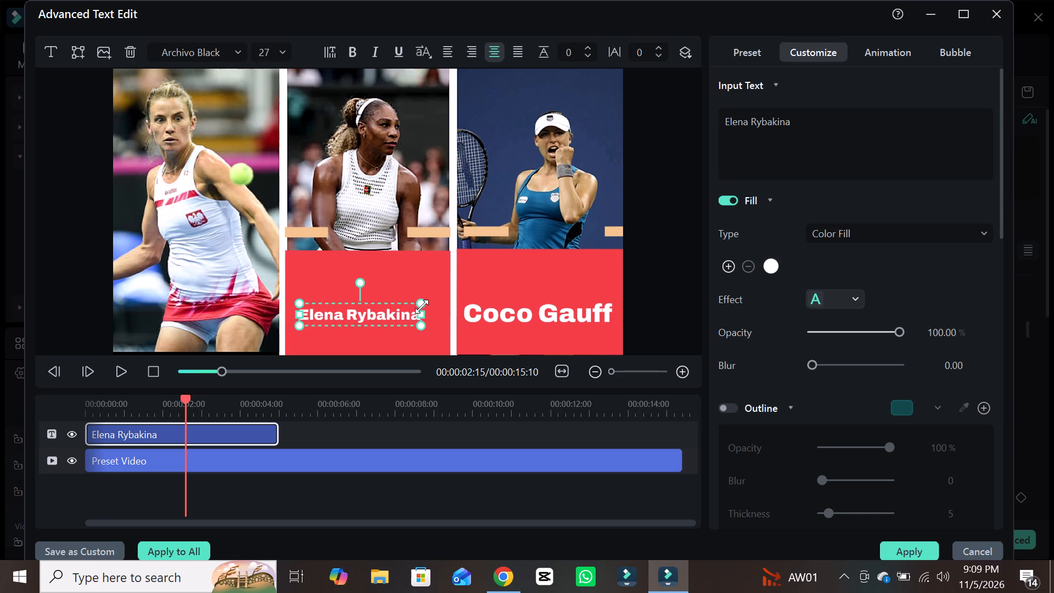
{"action": "left_click_drag", "start_coordinate": [422, 306], "coordinate": [435, 305]}
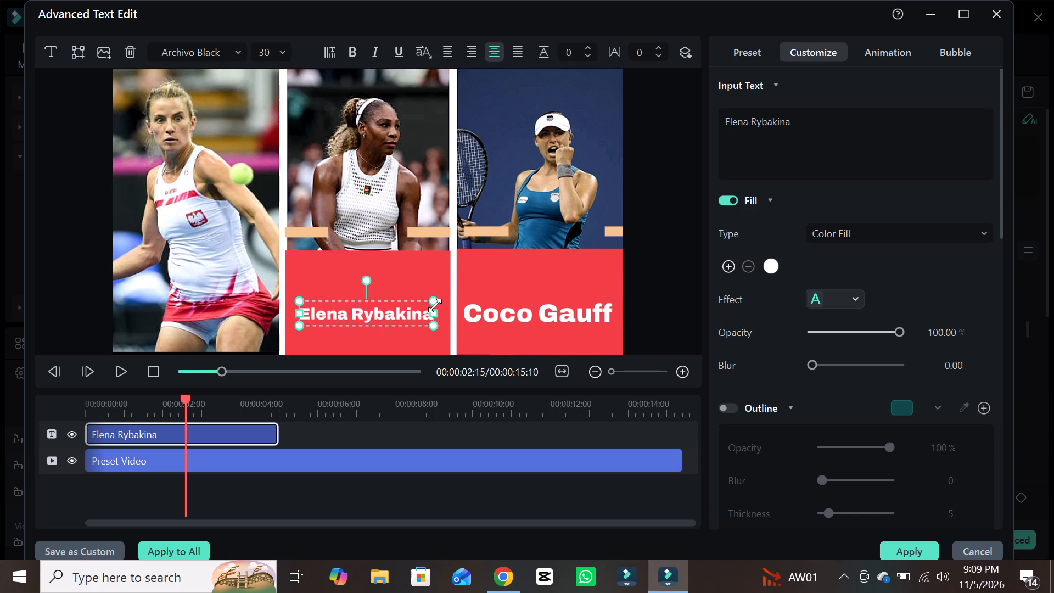
{"action": "left_click_drag", "start_coordinate": [435, 305], "coordinate": [439, 308]}
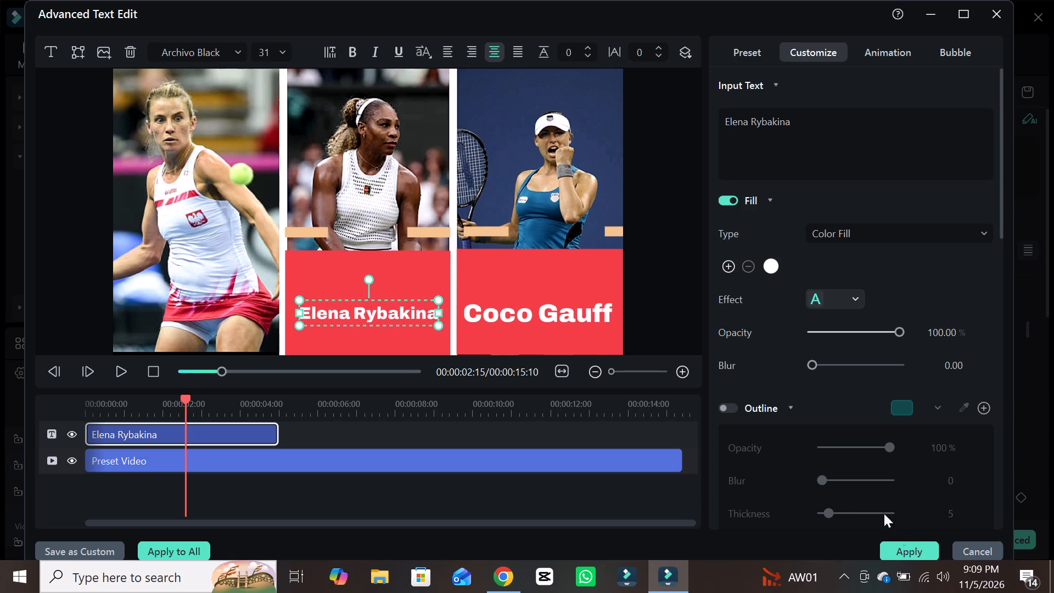
{"action": "left_click", "coordinate": [921, 551]}
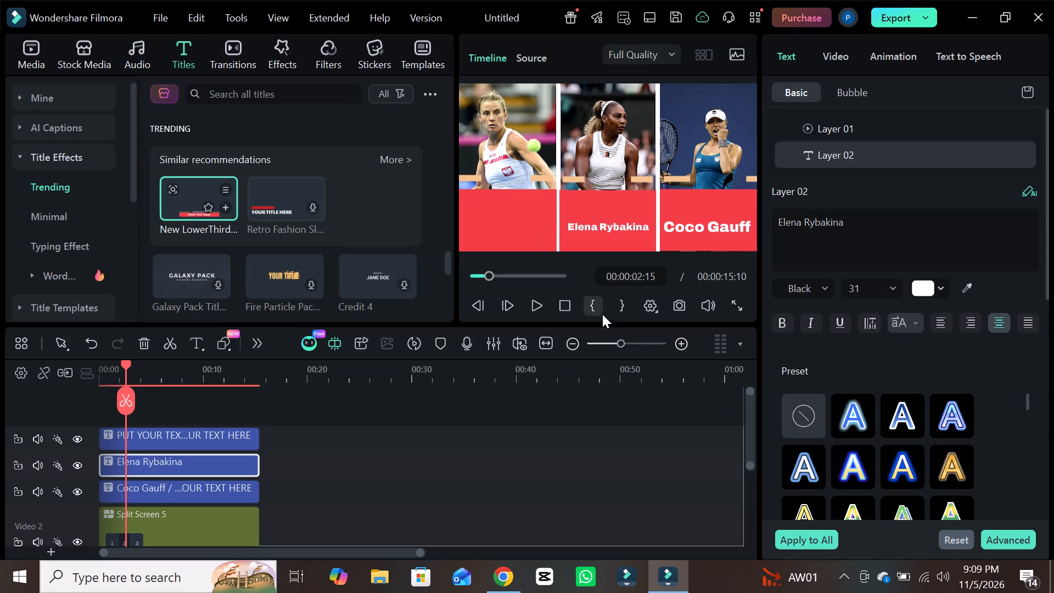
Open pane 1's title in Advanced Text Edit, add a Quick Text box and place it on pane 1's red block.
{"action": "left_click", "coordinate": [490, 222]}
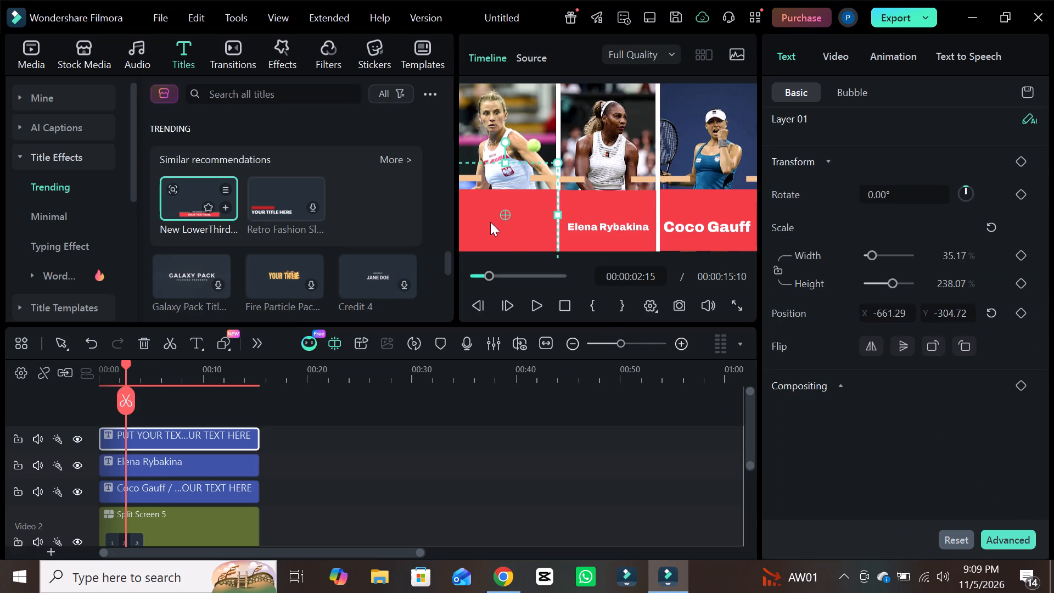
{"action": "left_click", "coordinate": [1018, 540]}
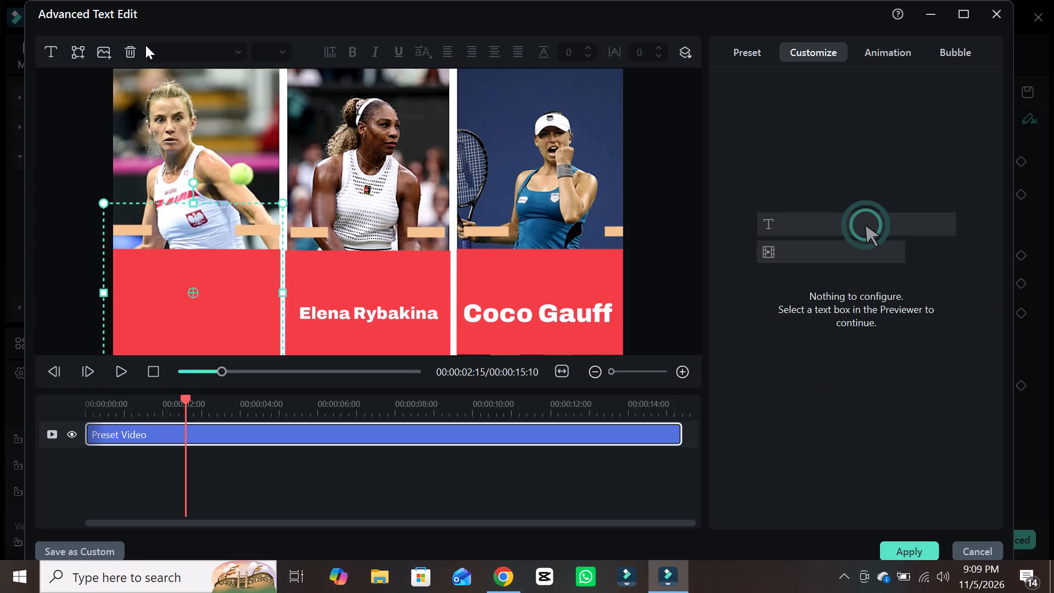
{"action": "left_click", "coordinate": [52, 51]}
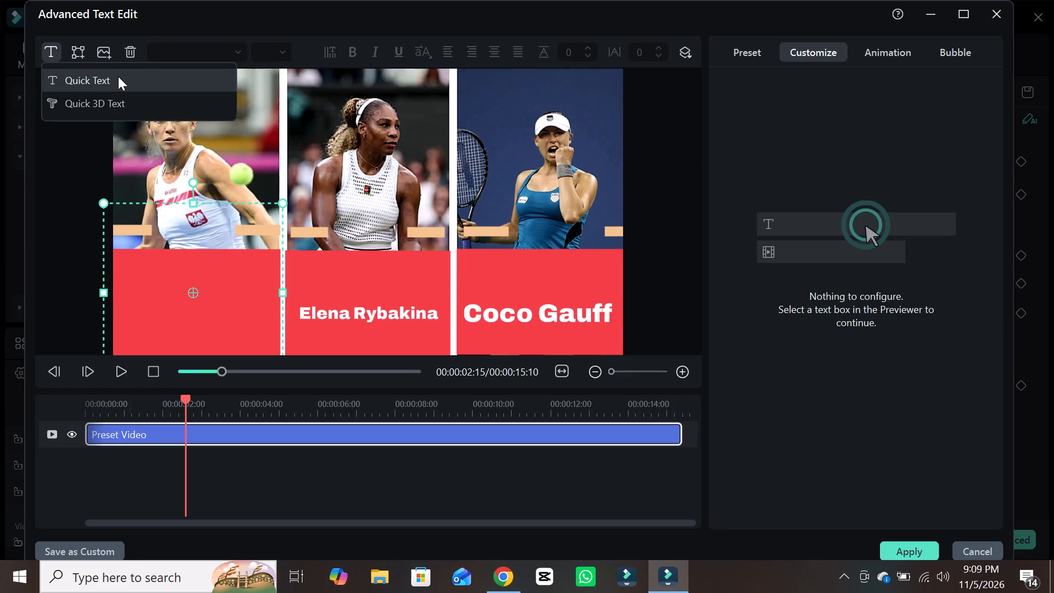
{"action": "left_click", "coordinate": [118, 76]}
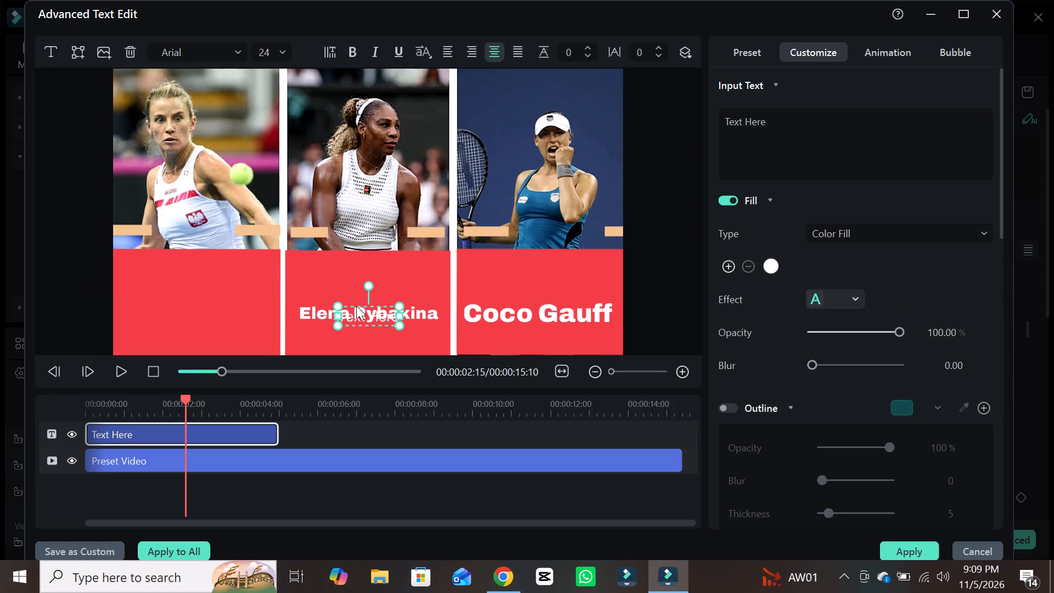
{"action": "left_click_drag", "start_coordinate": [369, 317], "coordinate": [289, 310]}
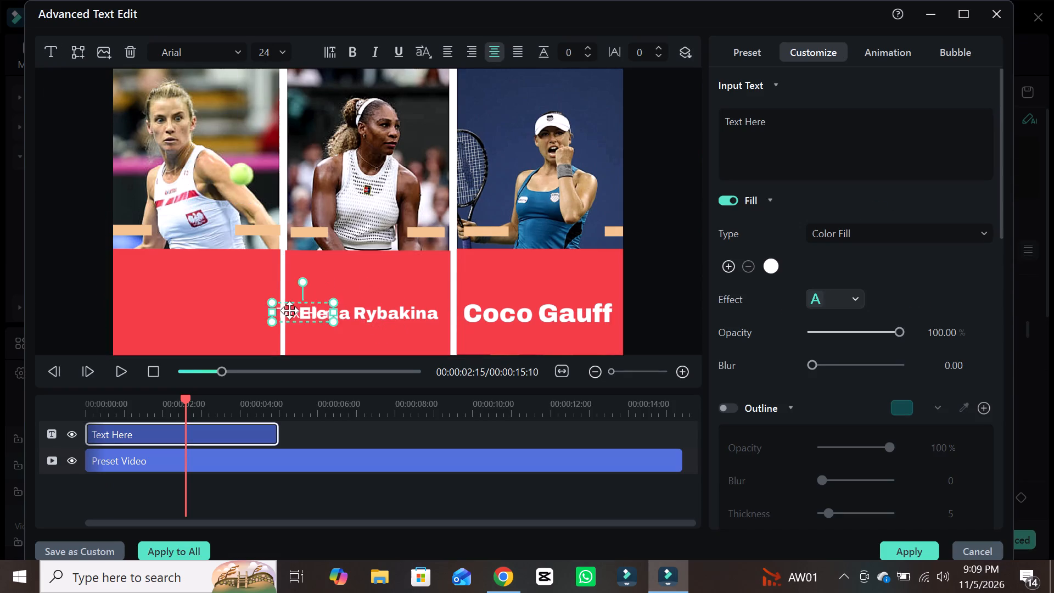
{"action": "left_click_drag", "start_coordinate": [289, 310], "coordinate": [201, 302]}
Replace the placeholder in pane 1's new text box with "Aryna Sabalenka".
{"action": "left_click", "coordinate": [802, 139]}
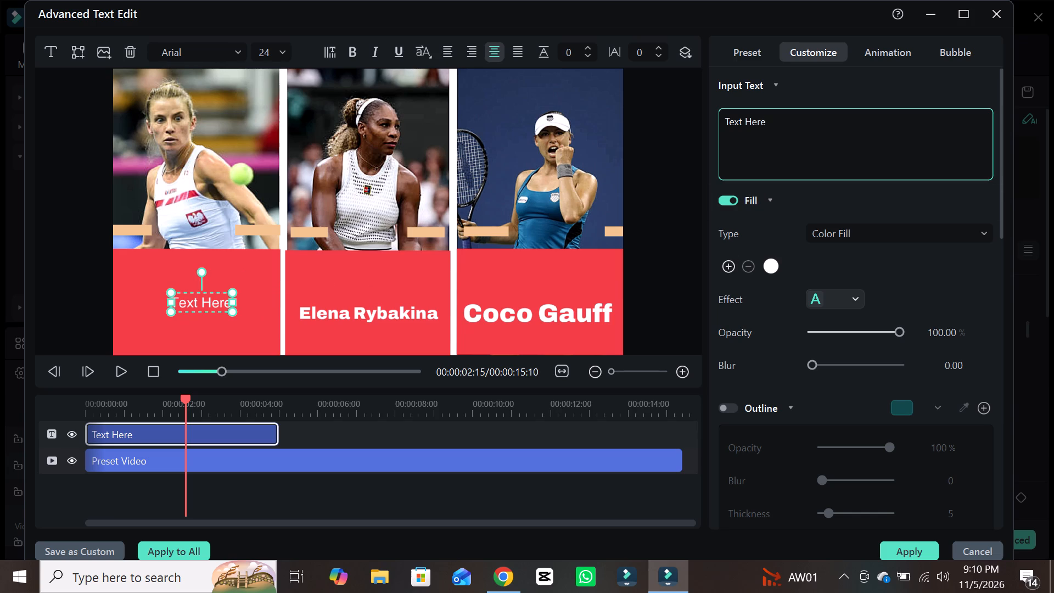
{"action": "key", "text": "BackSpace"}
{"action": "key", "text": "BackSpace"}
{"action": "key", "text": "BackSpace"}
{"action": "key", "text": "BackSpace"}
{"action": "key", "text": "BackSpace"}
{"action": "key", "text": "BackSpace"}
{"action": "key", "text": "BackSpace"}
{"action": "key", "text": "BackSpace"}
{"action": "key", "text": "BackSpace"}
{"action": "key", "text": "BackSpace"}
{"action": "type", "text": "Aryna Sa"}
{"action": "type", "text": "ba"}
{"action": "type", "text": "lenka"}
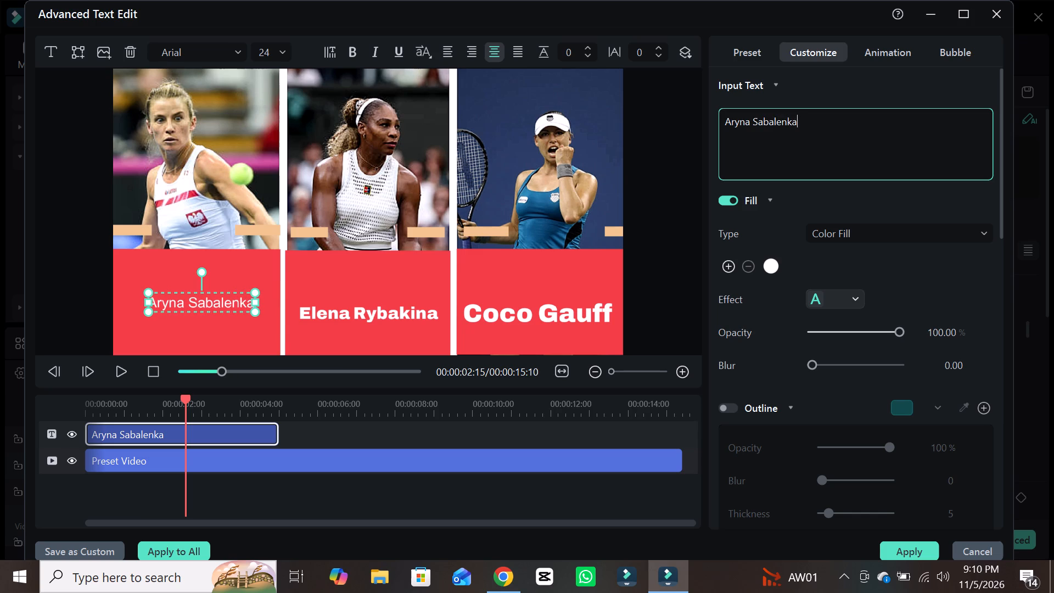
Set the "Aryna Sabalenka" text to the Archivo Black font.
{"action": "left_click", "coordinate": [194, 52]}
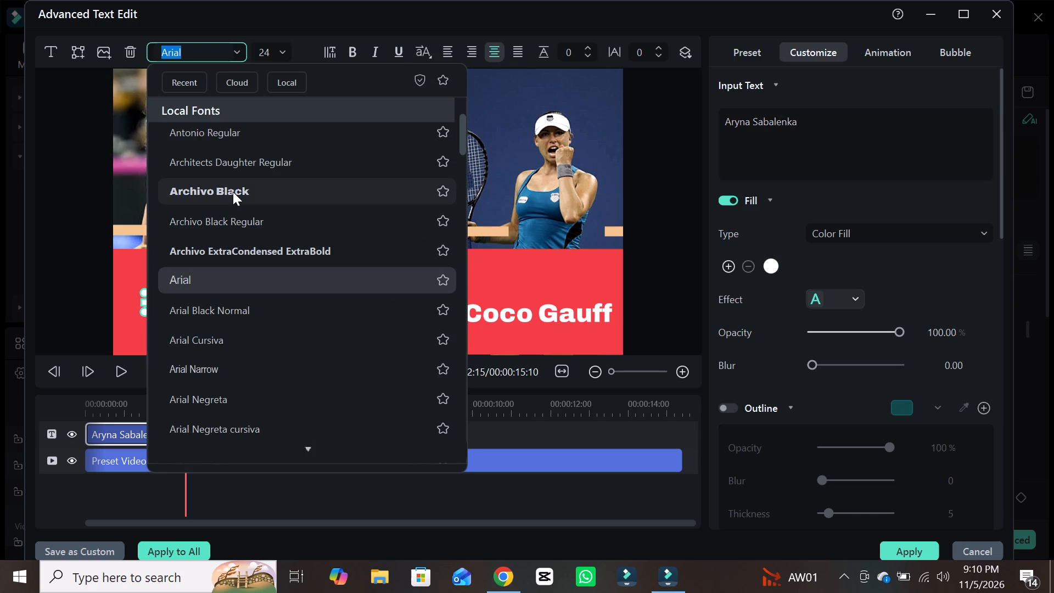
{"action": "left_click", "coordinate": [233, 192]}
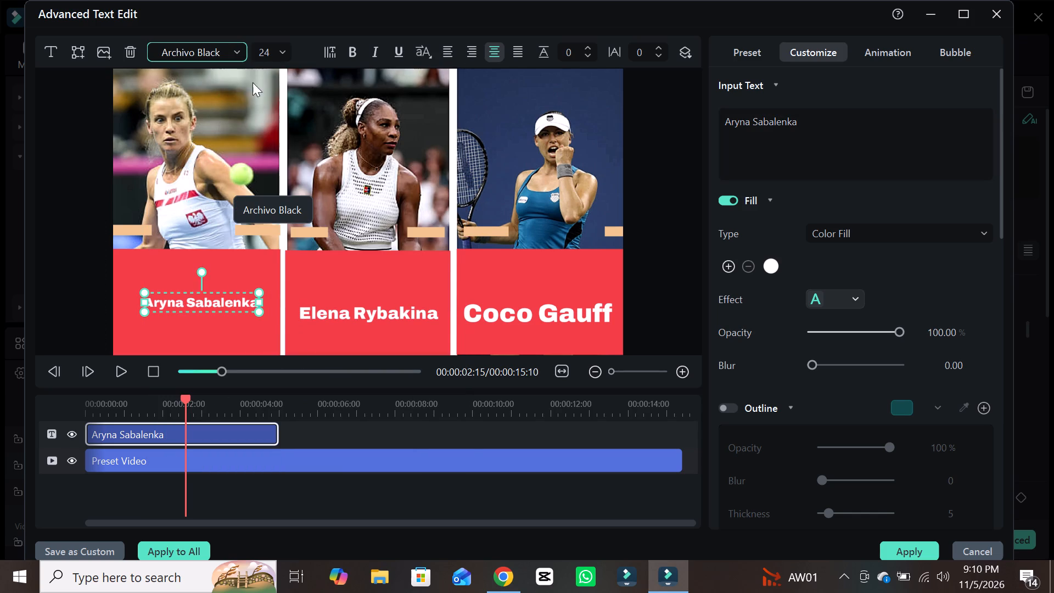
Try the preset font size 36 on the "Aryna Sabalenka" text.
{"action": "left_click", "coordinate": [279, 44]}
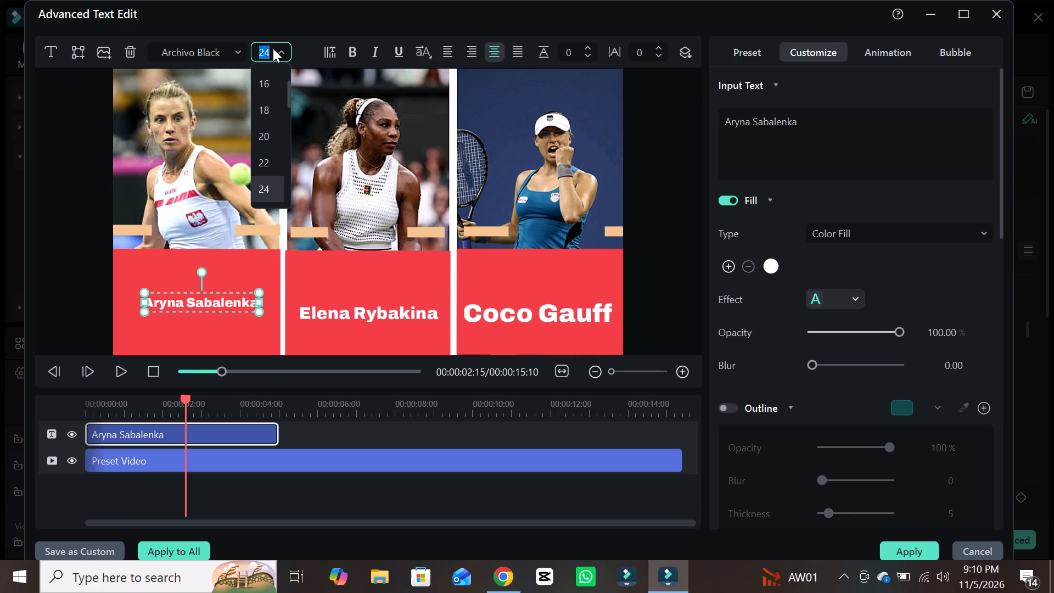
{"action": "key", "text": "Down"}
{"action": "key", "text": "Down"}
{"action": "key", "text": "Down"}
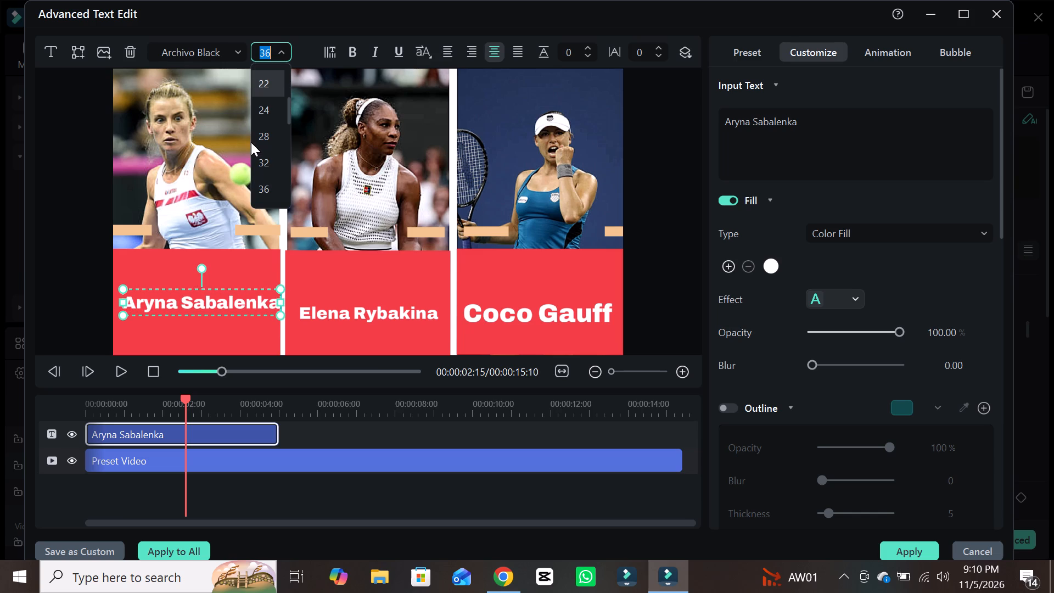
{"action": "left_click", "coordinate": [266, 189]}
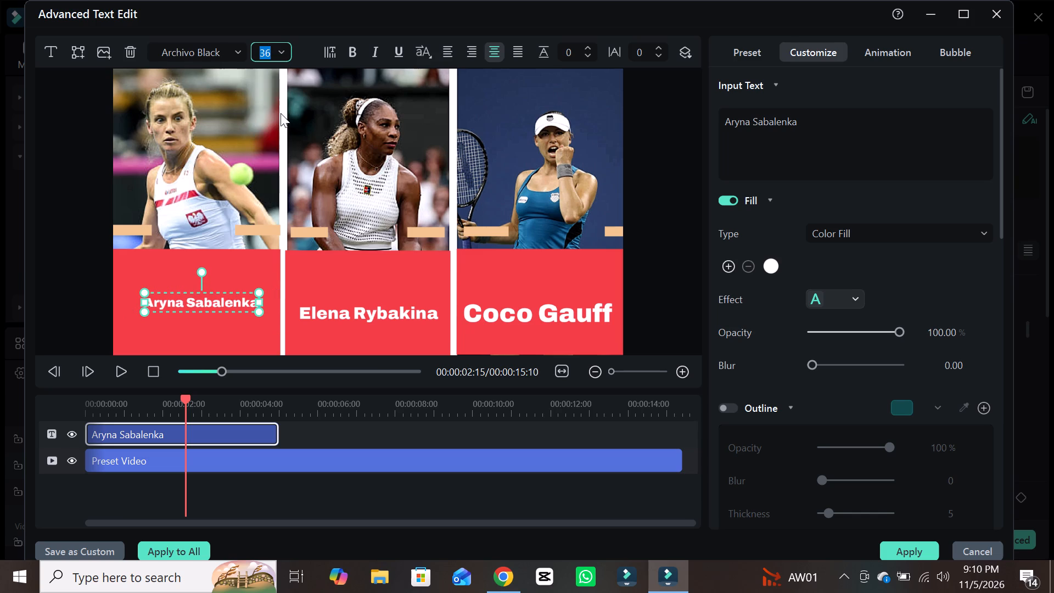
Scale the "Aryna Sabalenka" text box up to about size 30 within pane 1's red block.
{"action": "left_click_drag", "start_coordinate": [262, 292], "coordinate": [261, 292]}
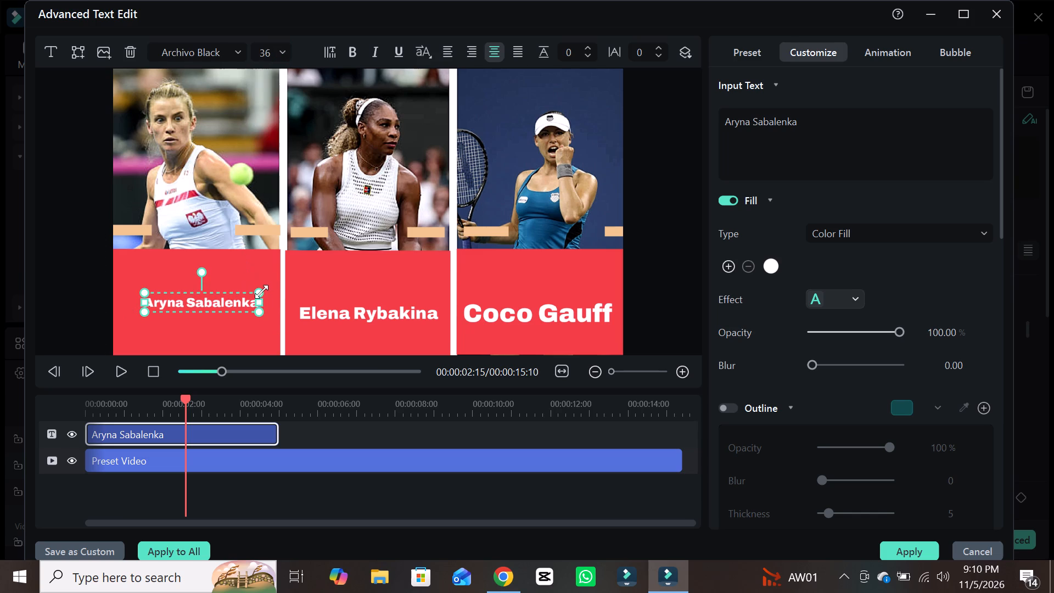
{"action": "left_click_drag", "start_coordinate": [261, 292], "coordinate": [277, 292]}
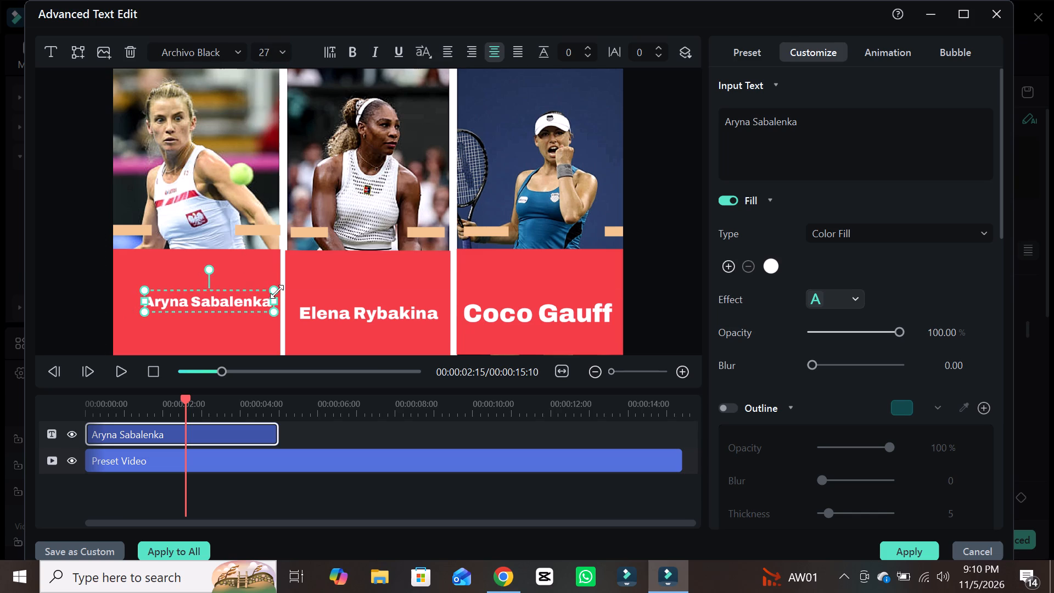
{"action": "left_click_drag", "start_coordinate": [147, 310], "coordinate": [141, 311]}
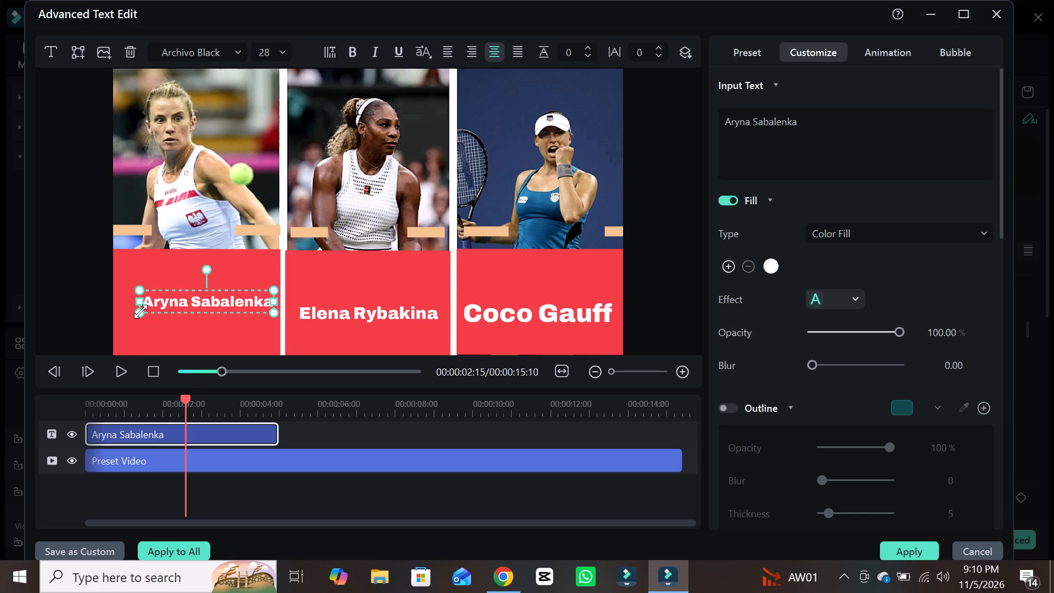
{"action": "left_click_drag", "start_coordinate": [141, 311], "coordinate": [134, 310]}
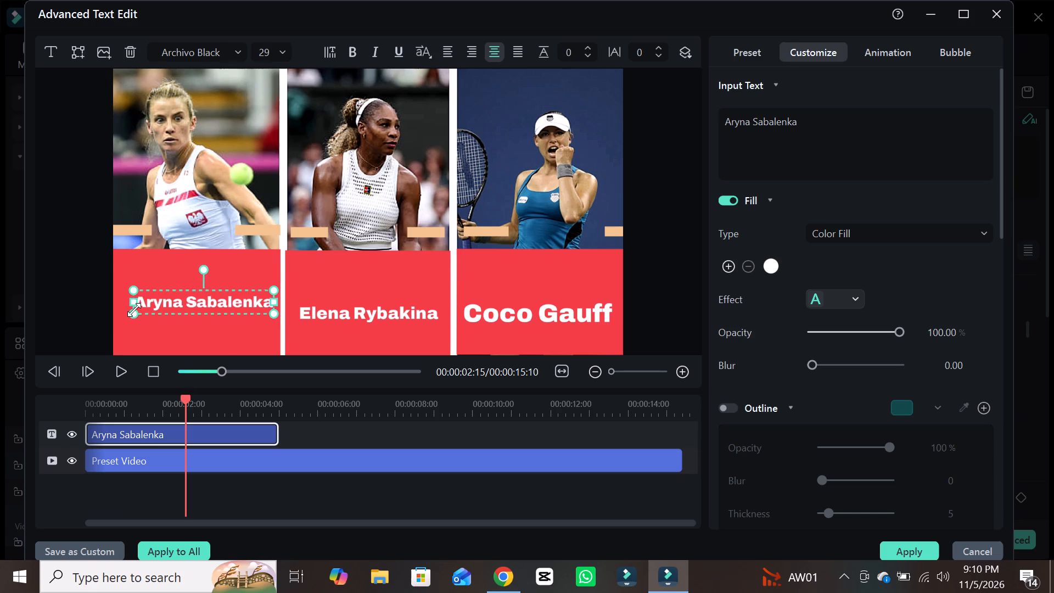
{"action": "left_click_drag", "start_coordinate": [134, 310], "coordinate": [129, 312]}
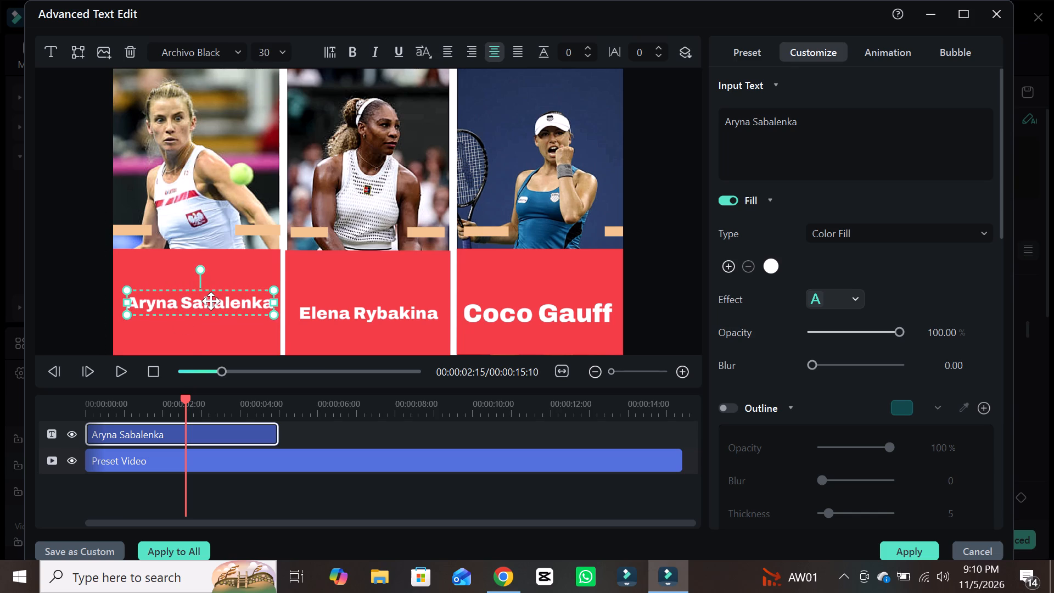
Center "Aryna Sabalenka" on its red block, level with the other two names, and apply the title edits.
{"action": "left_click_drag", "start_coordinate": [211, 301], "coordinate": [208, 303]}
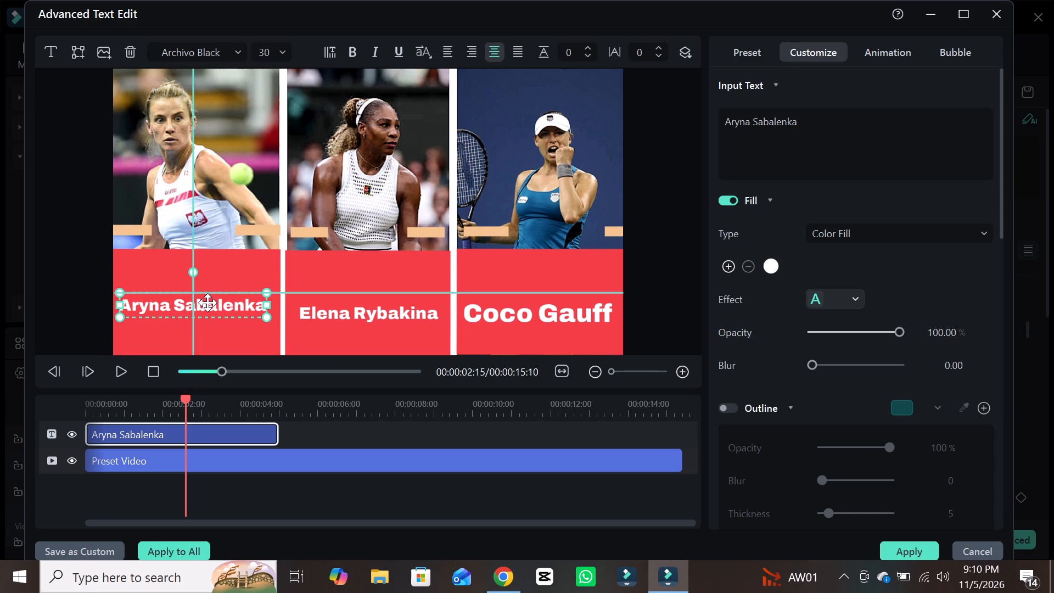
{"action": "left_click_drag", "start_coordinate": [208, 303], "coordinate": [208, 312]}
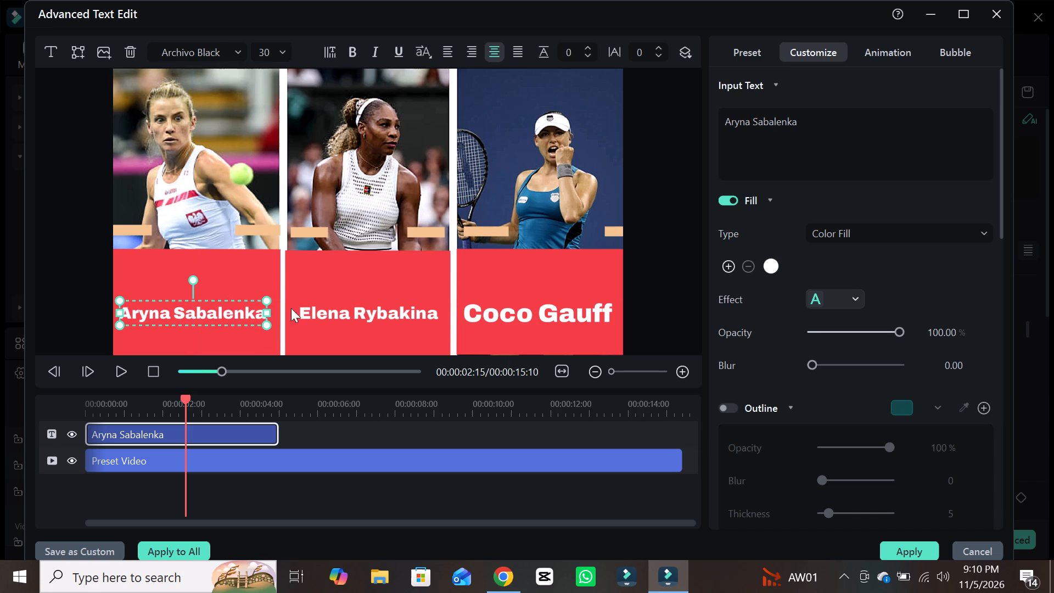
{"action": "double_click", "coordinate": [911, 550]}
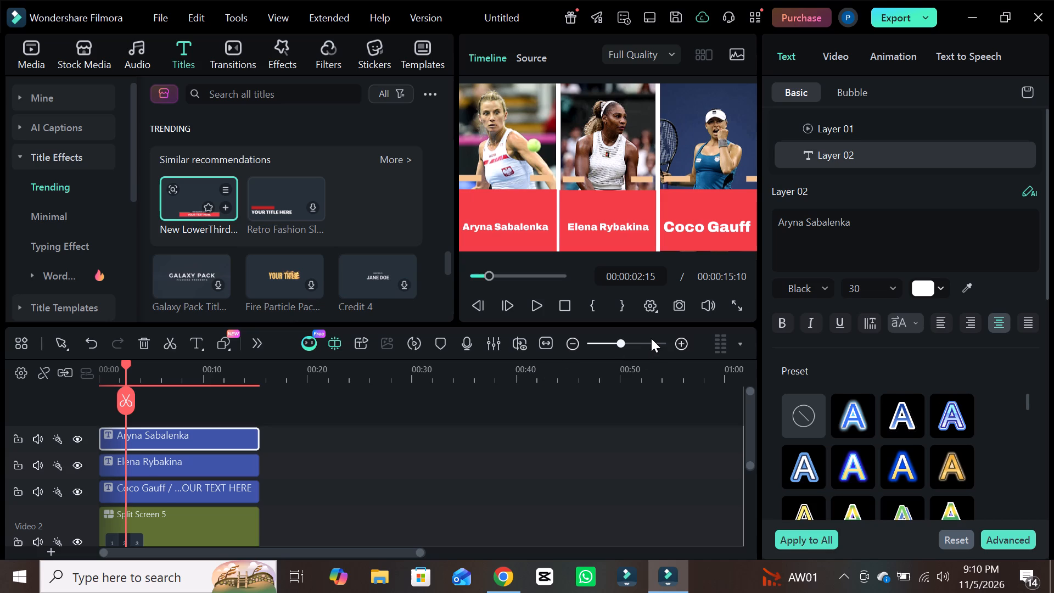
Save a PNG snapshot of the current frame into a new Desktop folder named Slideshow.
{"action": "left_click", "coordinate": [683, 310]}
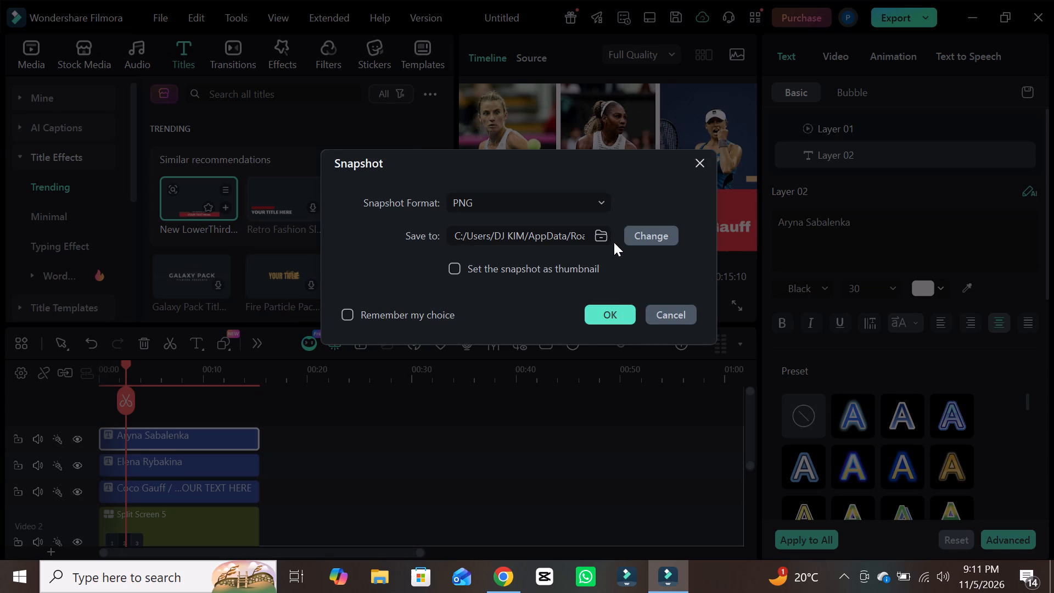
{"action": "left_click", "coordinate": [648, 240]}
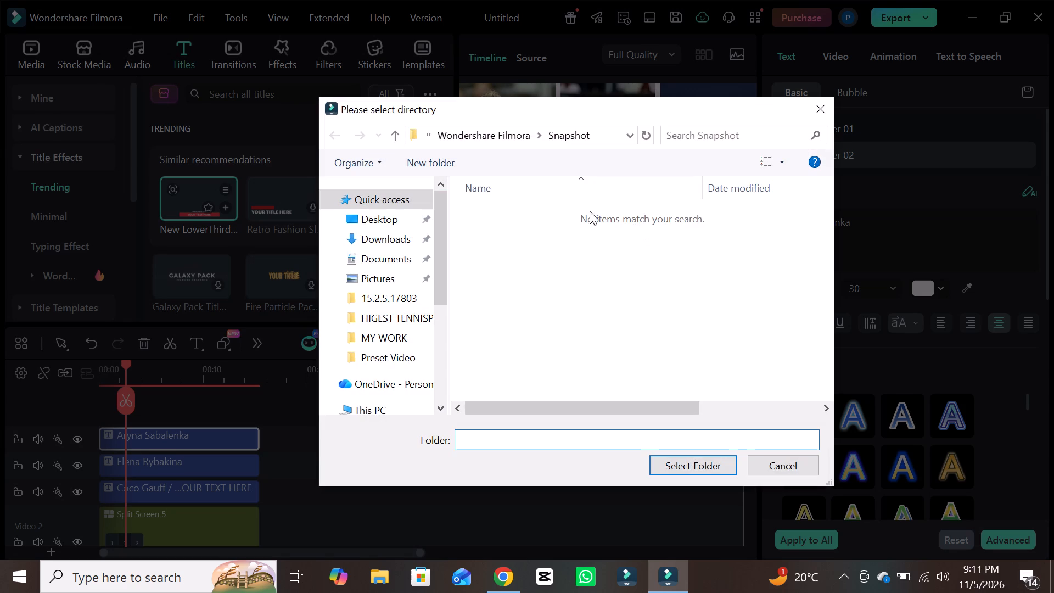
{"action": "left_click", "coordinate": [393, 218]}
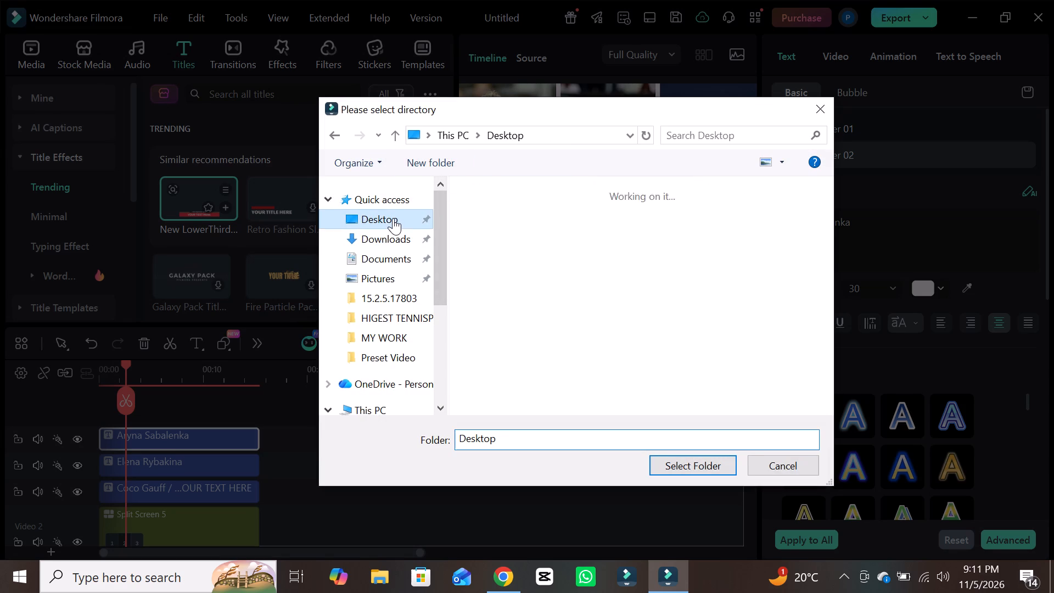
{"action": "left_click", "coordinate": [446, 158]}
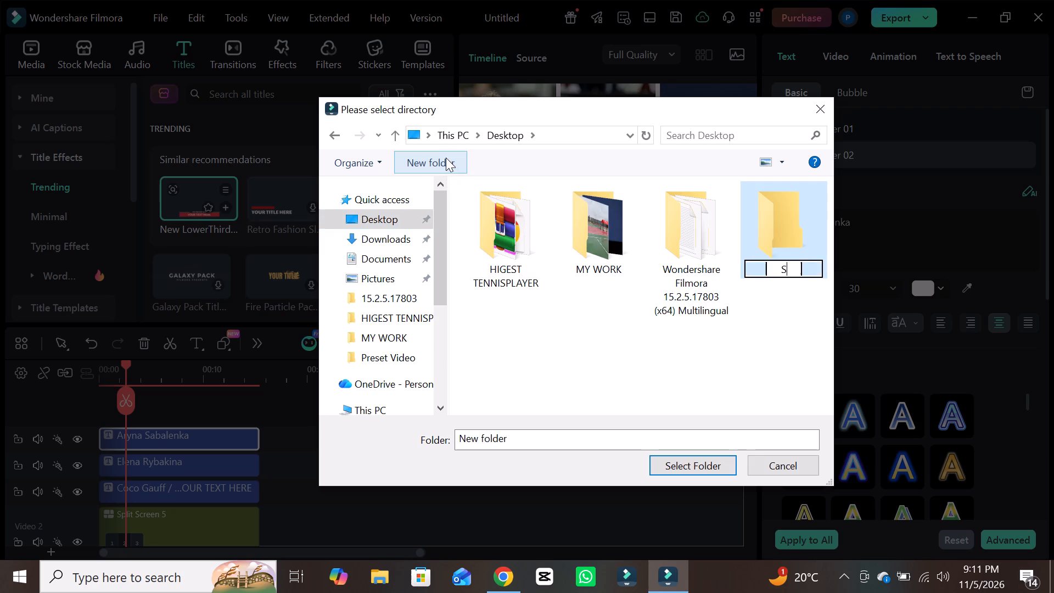
{"action": "key", "text": "shift+s"}
{"action": "type", "text": "lides"}
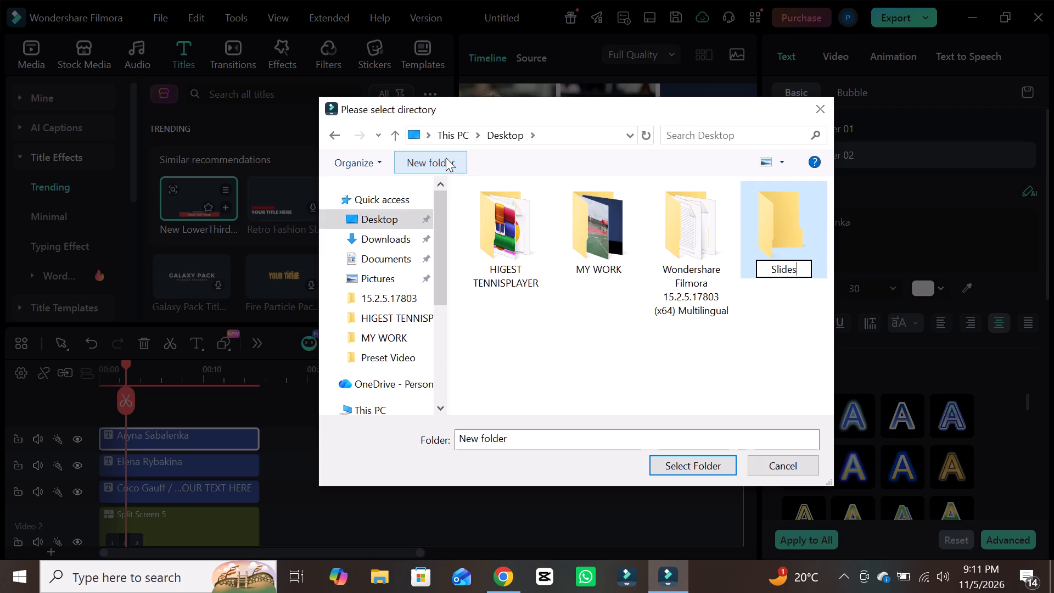
{"action": "key", "text": "h"}
{"action": "type", "text": "ow"}
{"action": "key", "text": "Return"}
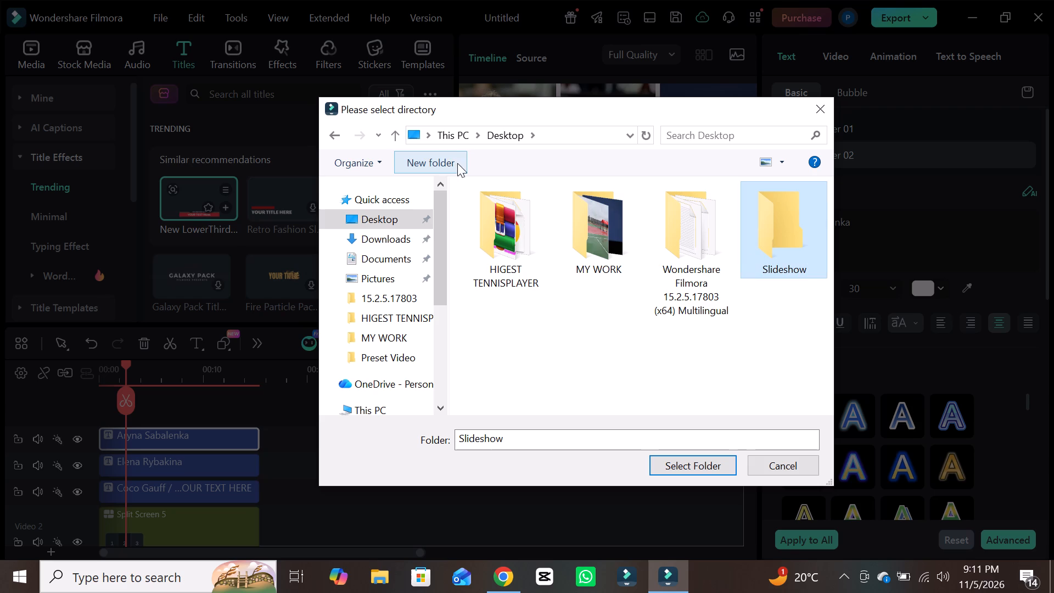
{"action": "double_click", "coordinate": [786, 254]}
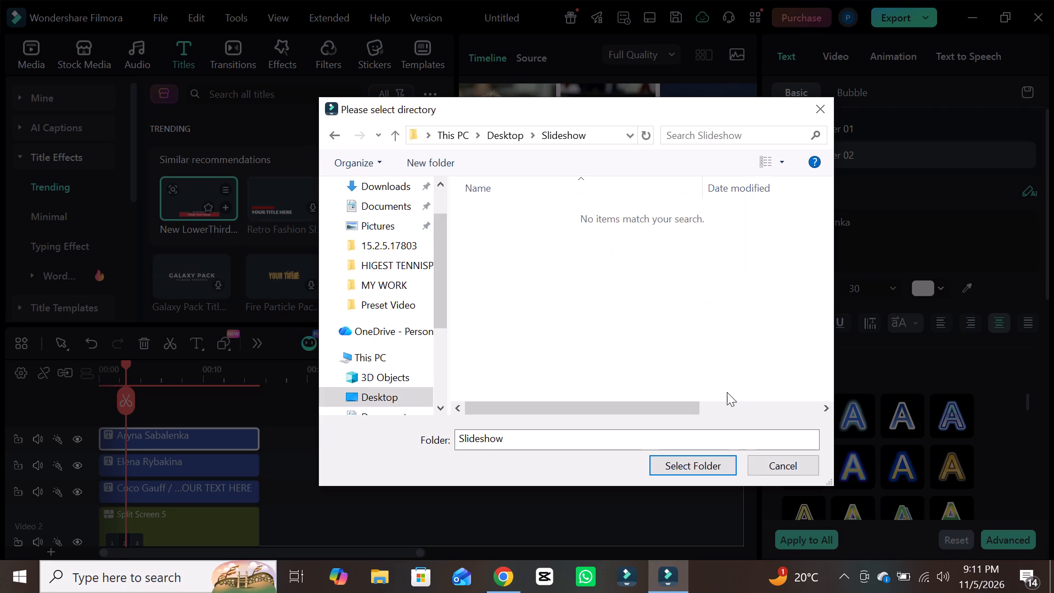
{"action": "left_click", "coordinate": [694, 461]}
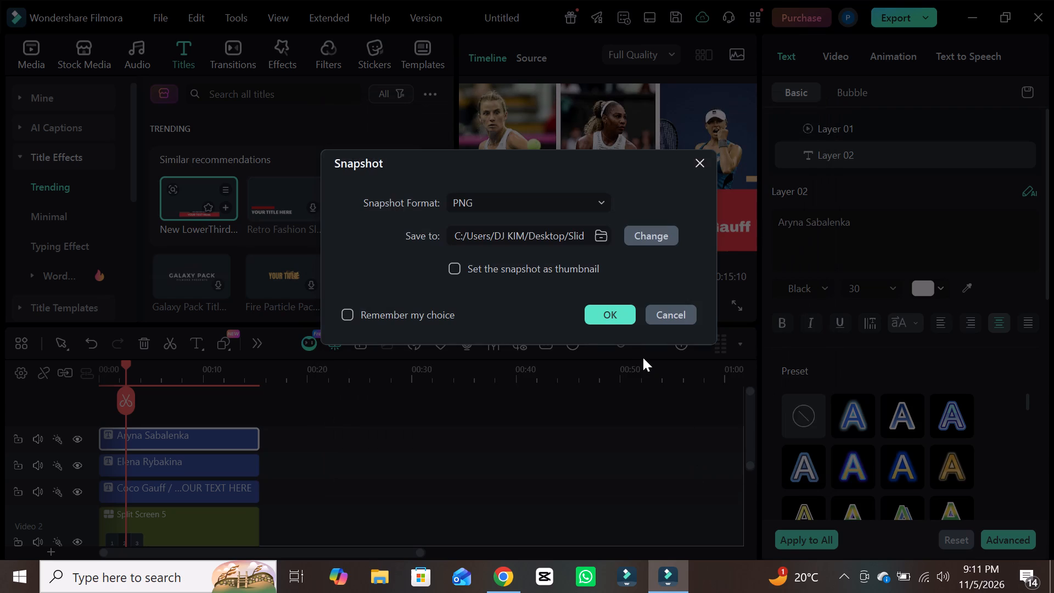
{"action": "left_click", "coordinate": [611, 307]}
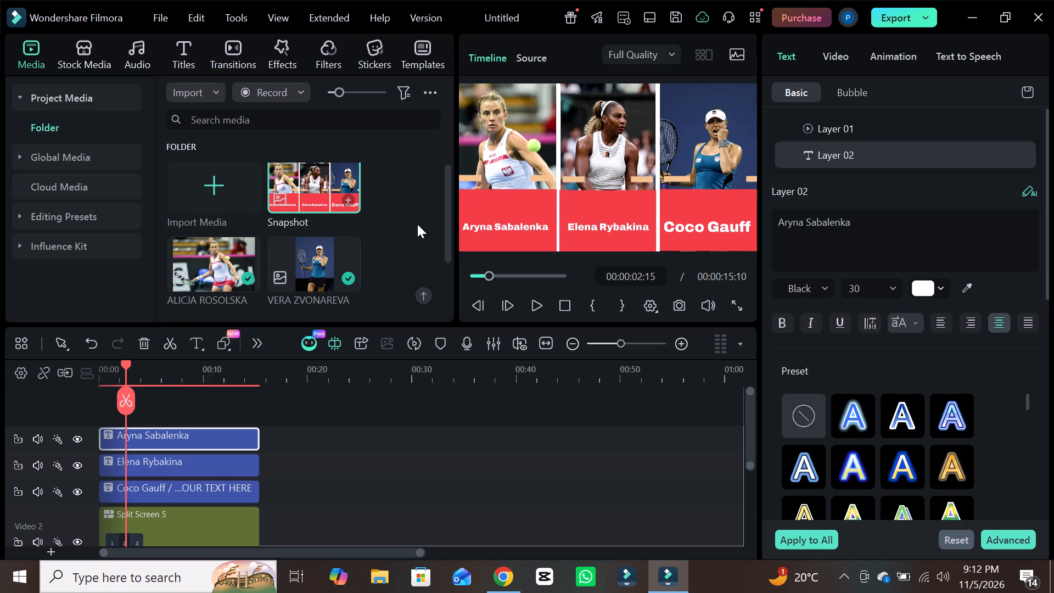
Preview the split screen from the start and save a PNG snapshot of the frame at 00:00:03:02 to the Slideshow folder.
{"action": "left_click_drag", "start_coordinate": [126, 361], "coordinate": [92, 367]}
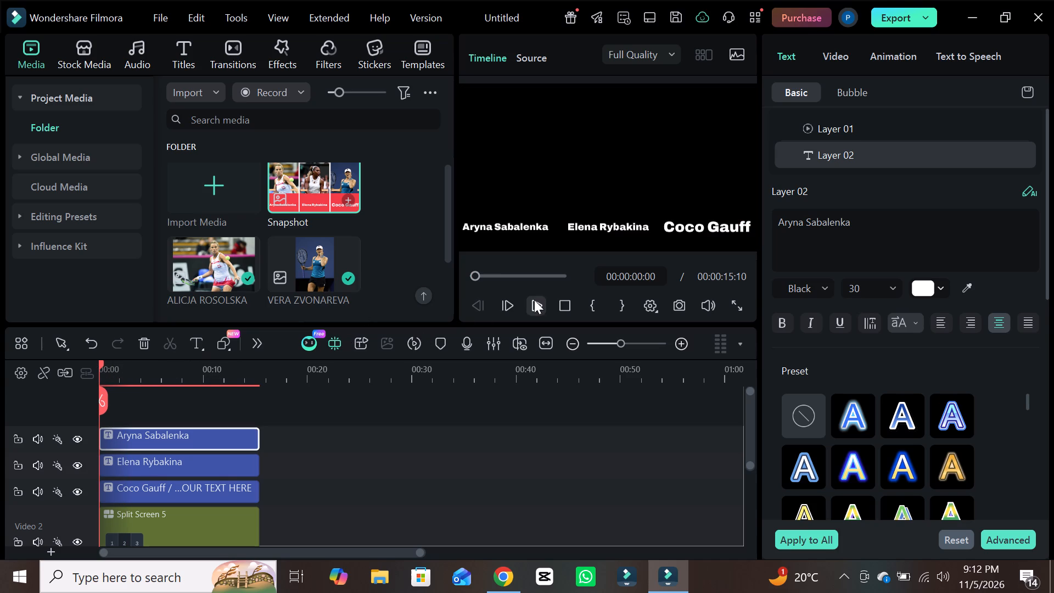
{"action": "left_click", "coordinate": [534, 301]}
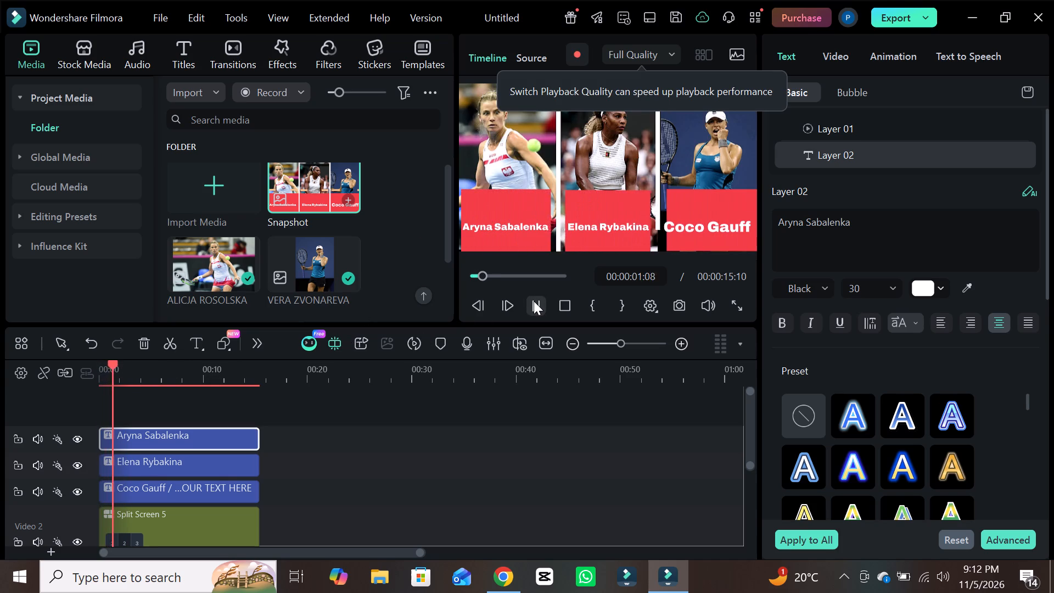
{"action": "key", "text": "space"}
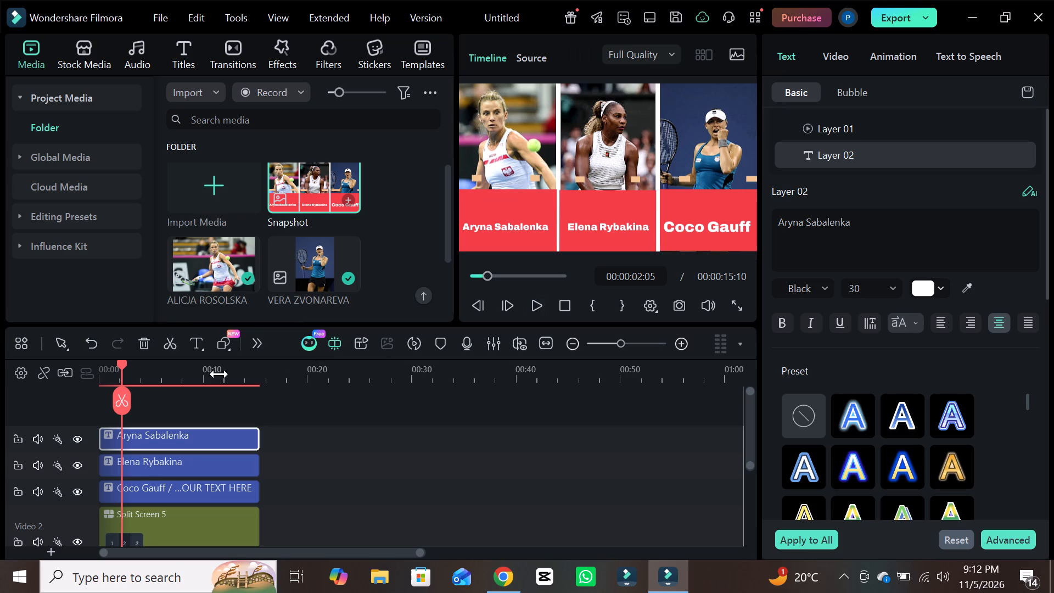
{"action": "left_click_drag", "start_coordinate": [122, 366], "coordinate": [91, 369]}
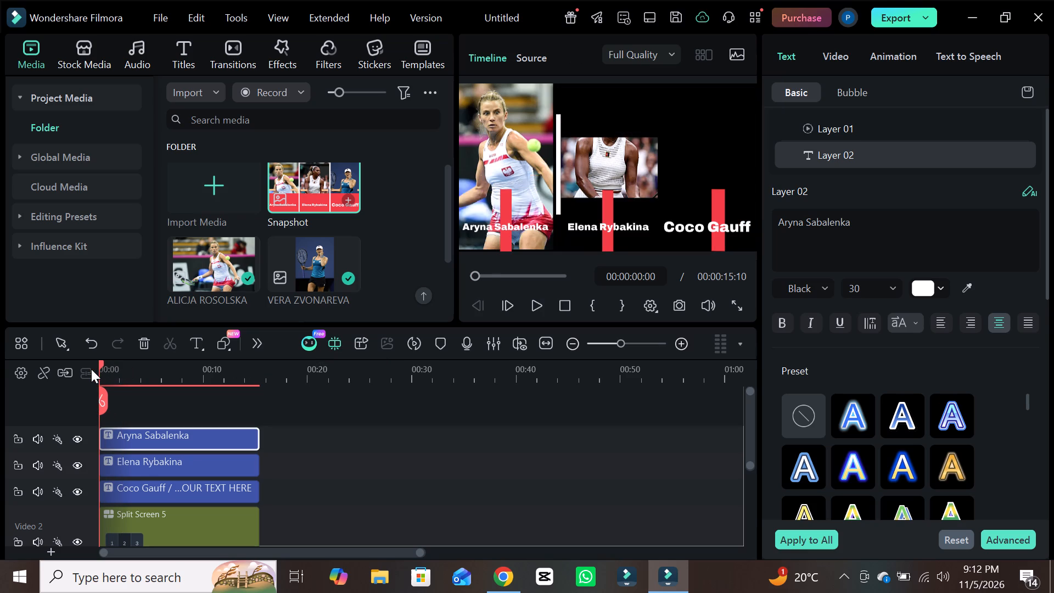
{"action": "left_click_drag", "start_coordinate": [91, 369], "coordinate": [131, 376]}
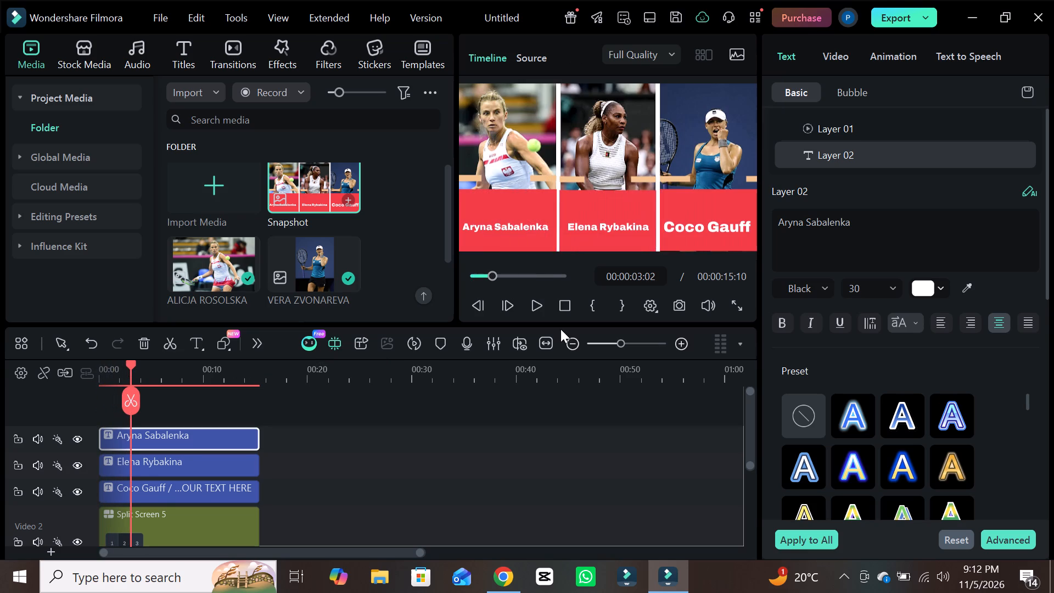
{"action": "left_click", "coordinate": [680, 308]}
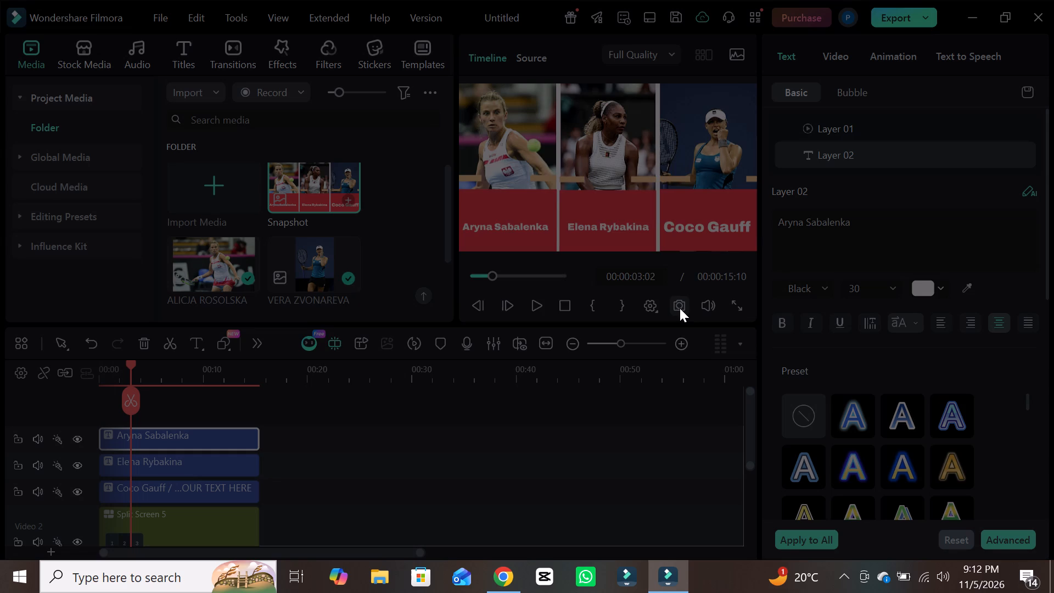
{"action": "left_click", "coordinate": [613, 304]}
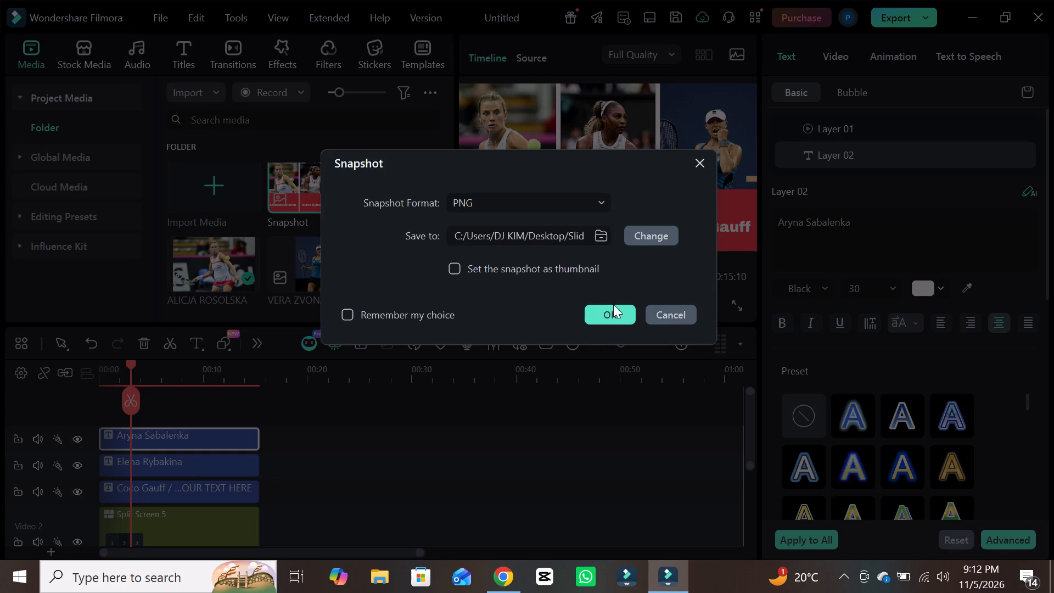
{"action": "left_click", "coordinate": [612, 308]}
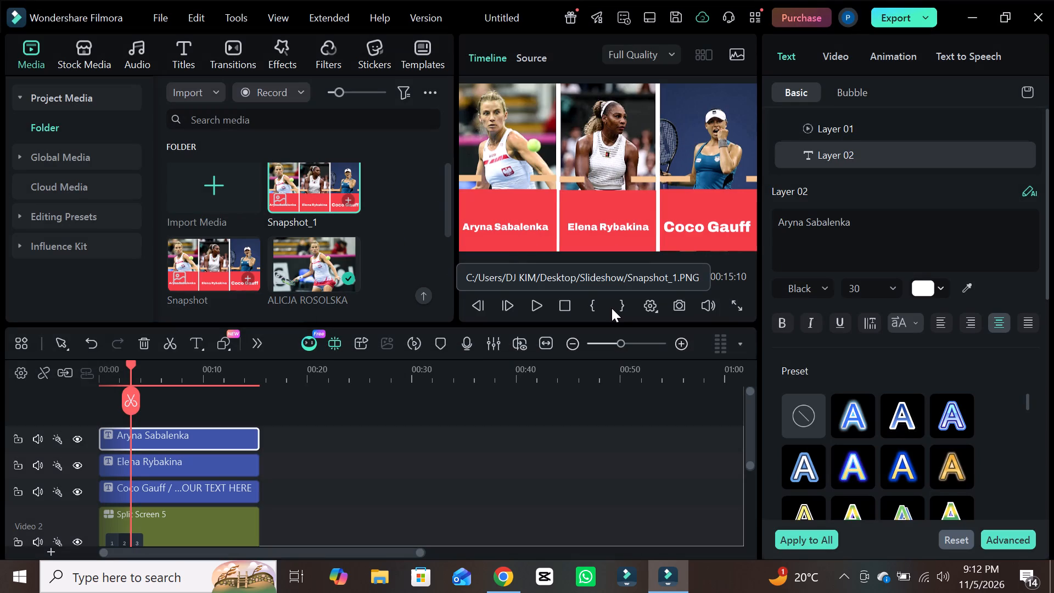
Save another PNG snapshot of the frame at 00:00:03:02 to the Slideshow folder.
{"action": "left_click", "coordinate": [683, 305]}
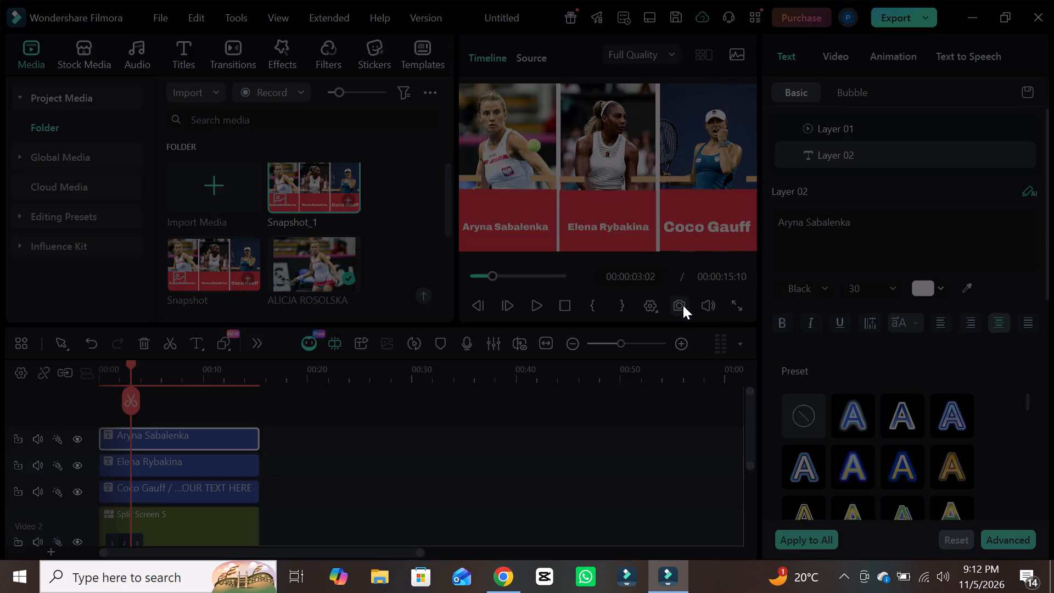
{"action": "left_click", "coordinate": [618, 315]}
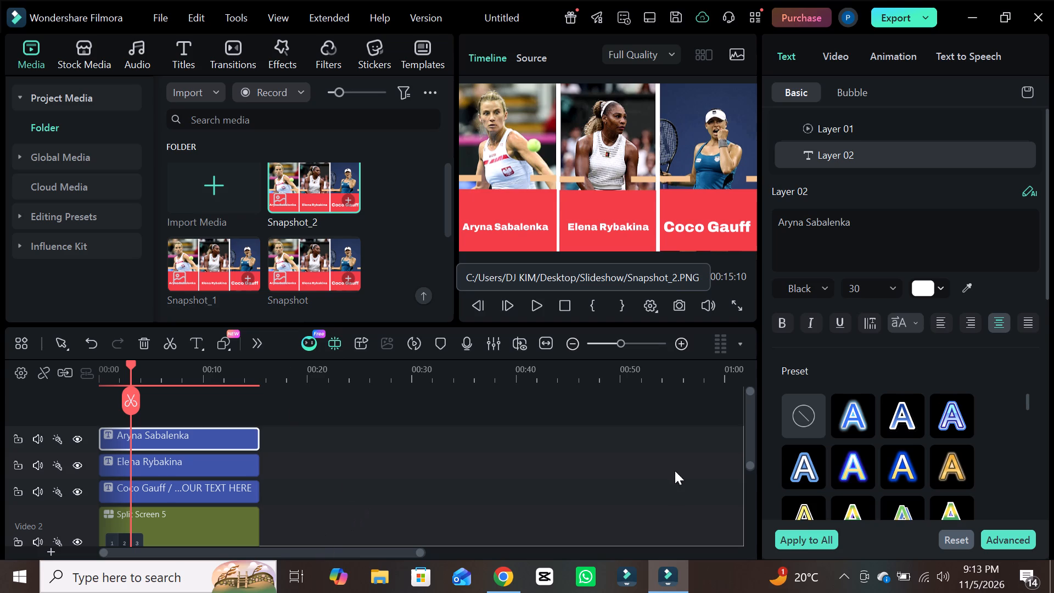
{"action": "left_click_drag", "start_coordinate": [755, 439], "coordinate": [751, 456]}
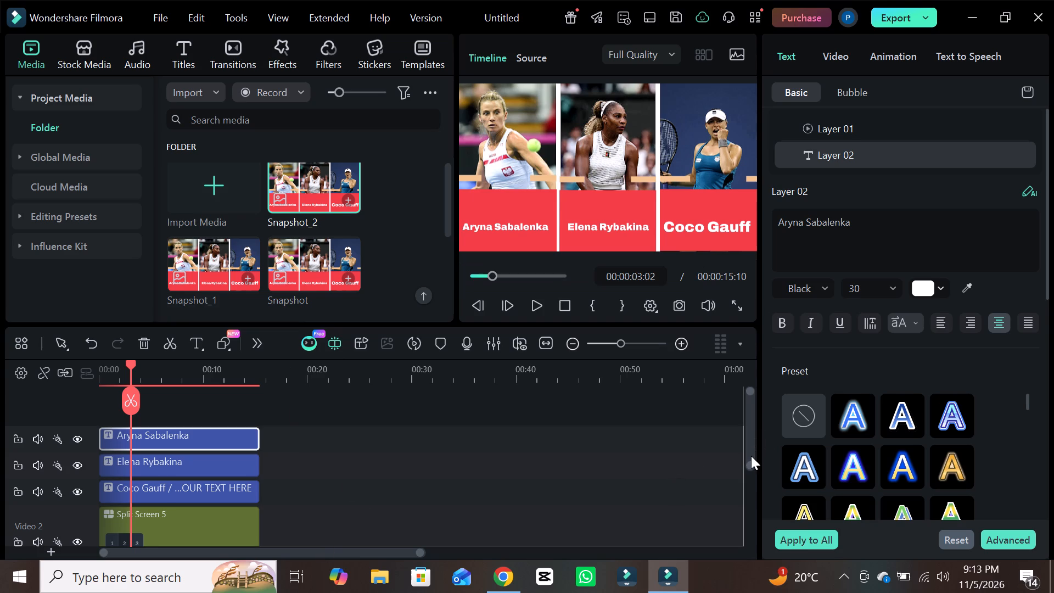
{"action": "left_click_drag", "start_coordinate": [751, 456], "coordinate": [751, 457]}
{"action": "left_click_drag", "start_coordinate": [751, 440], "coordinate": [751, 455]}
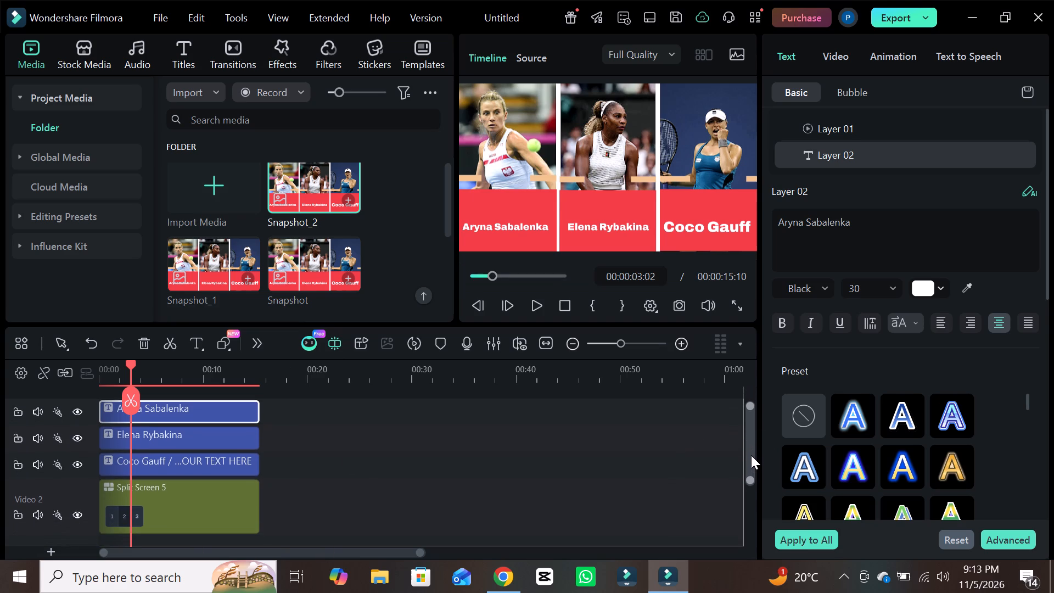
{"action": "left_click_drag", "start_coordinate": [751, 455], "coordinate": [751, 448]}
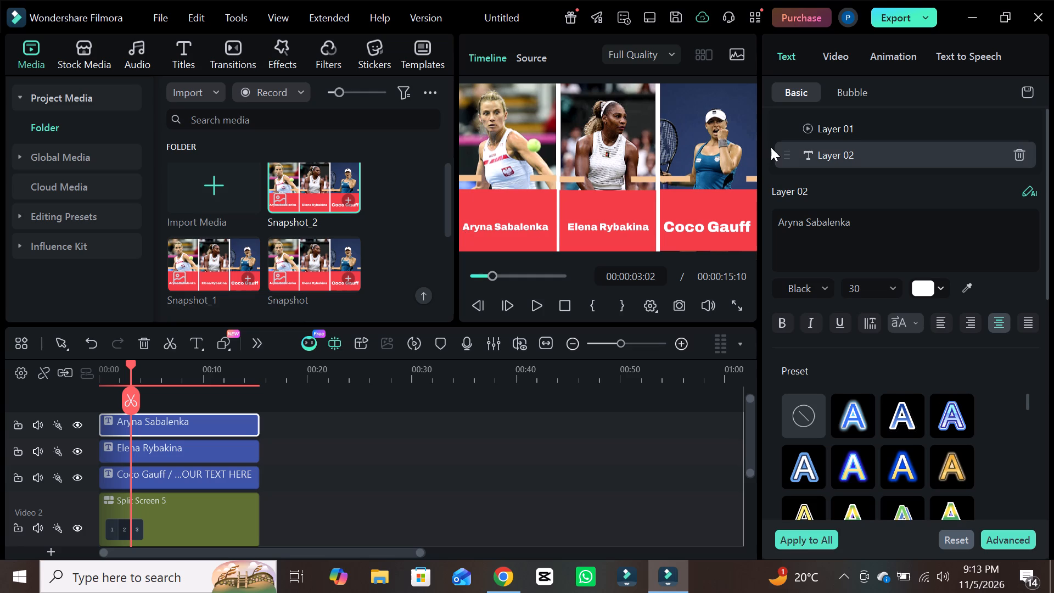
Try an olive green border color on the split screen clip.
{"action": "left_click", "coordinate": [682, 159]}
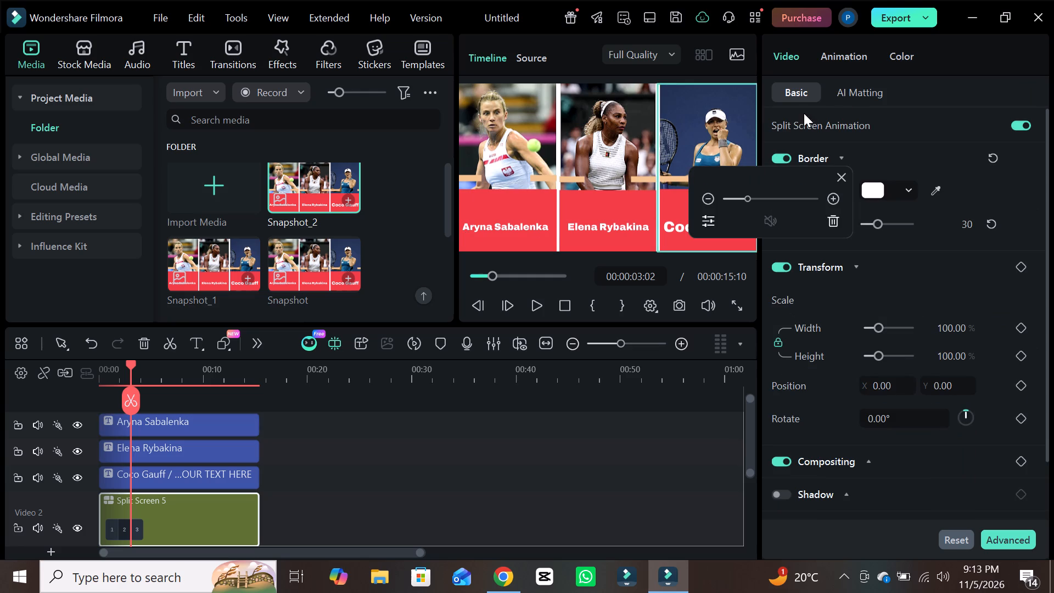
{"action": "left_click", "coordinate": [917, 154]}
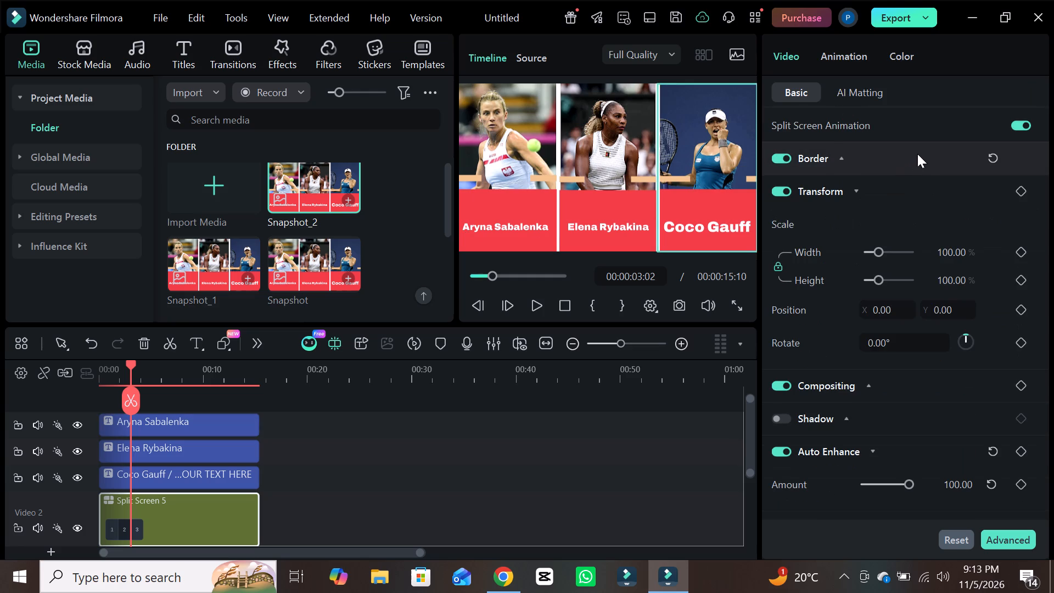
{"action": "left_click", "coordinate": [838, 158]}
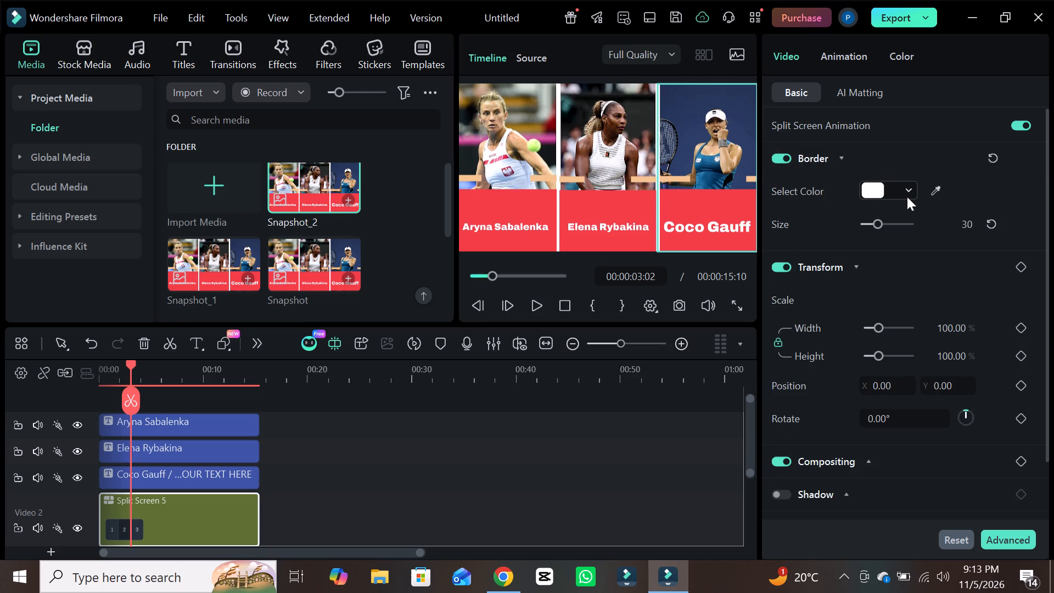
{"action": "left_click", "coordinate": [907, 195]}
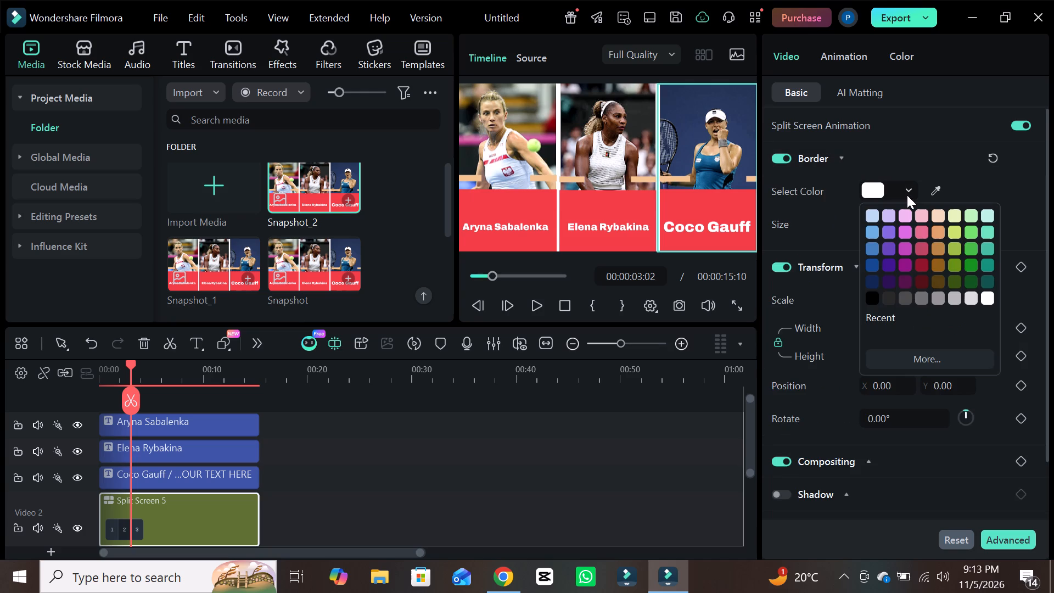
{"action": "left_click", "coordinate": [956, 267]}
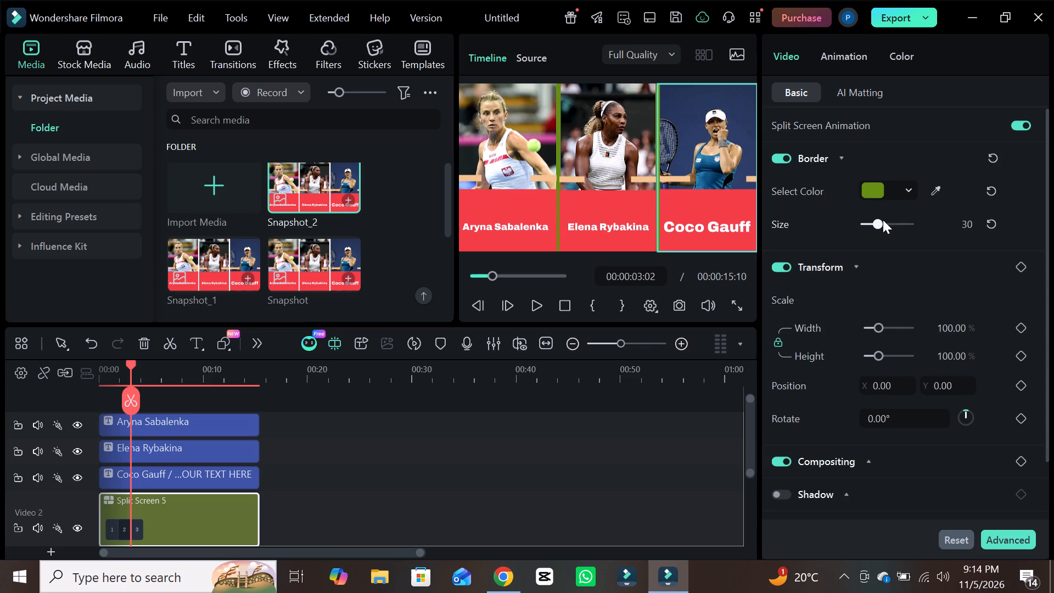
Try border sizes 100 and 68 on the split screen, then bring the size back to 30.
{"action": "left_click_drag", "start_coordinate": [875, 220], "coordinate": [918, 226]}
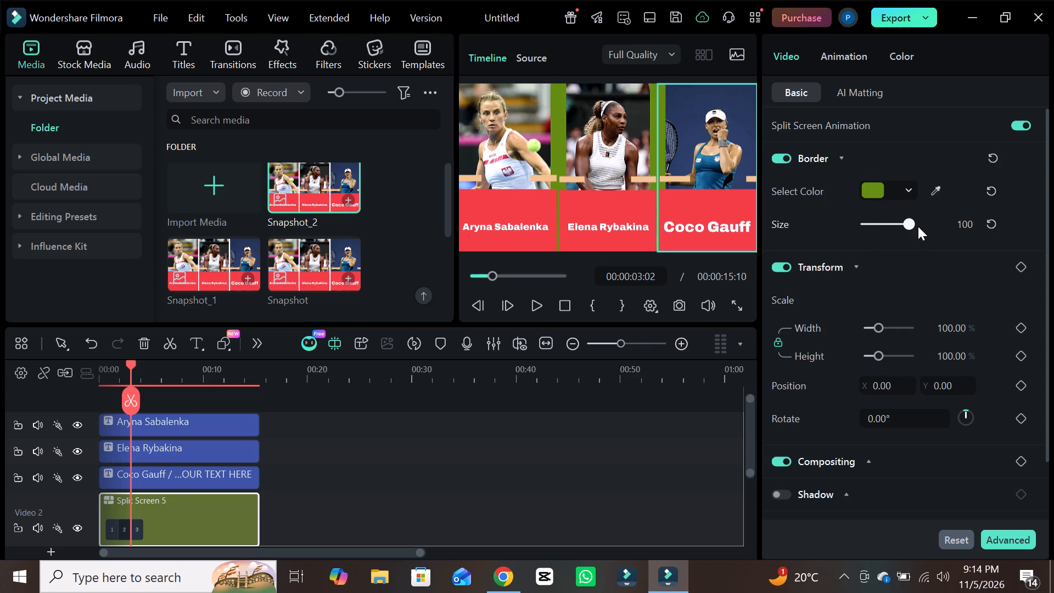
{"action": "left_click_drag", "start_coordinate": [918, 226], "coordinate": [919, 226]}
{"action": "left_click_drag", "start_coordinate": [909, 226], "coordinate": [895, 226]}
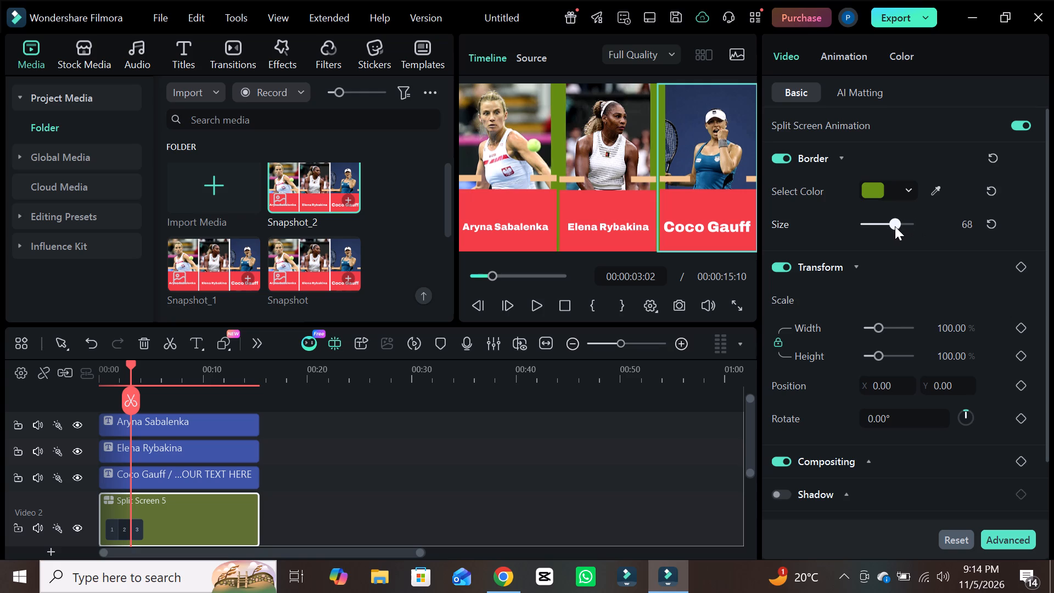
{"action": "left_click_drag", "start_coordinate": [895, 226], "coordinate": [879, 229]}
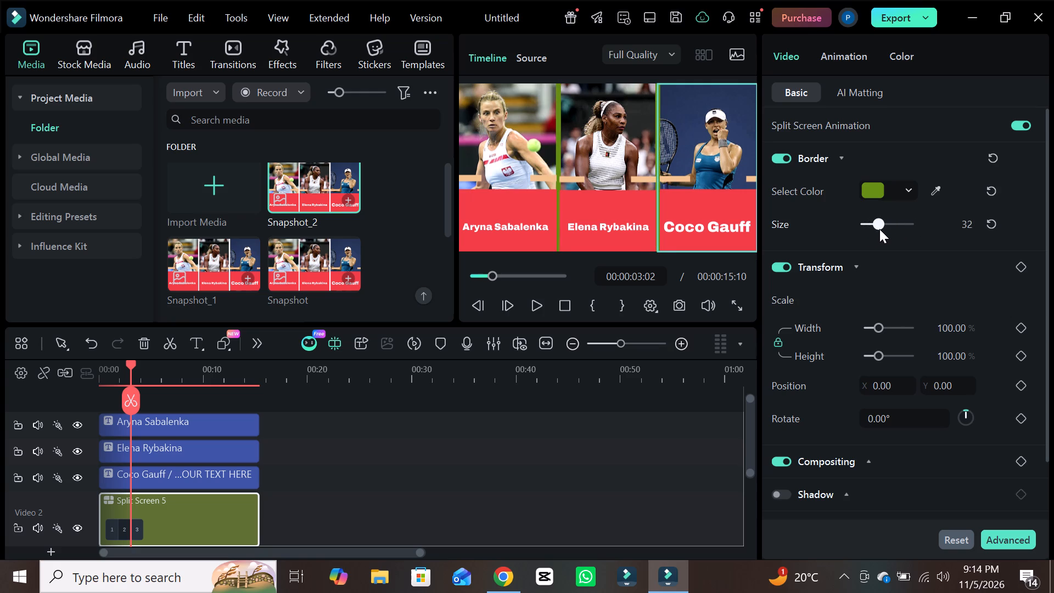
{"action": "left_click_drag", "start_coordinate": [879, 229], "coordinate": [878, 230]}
Set the split screen's border color to the palest blue swatch.
{"action": "left_click", "coordinate": [911, 188]}
{"action": "left_click", "coordinate": [911, 188]}
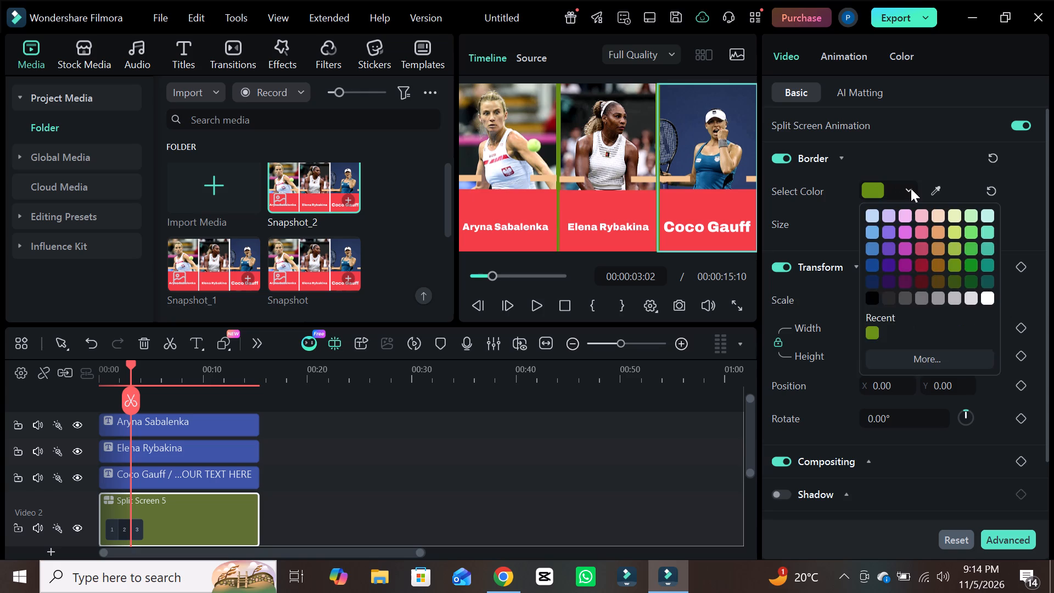
{"action": "left_click", "coordinate": [911, 188]}
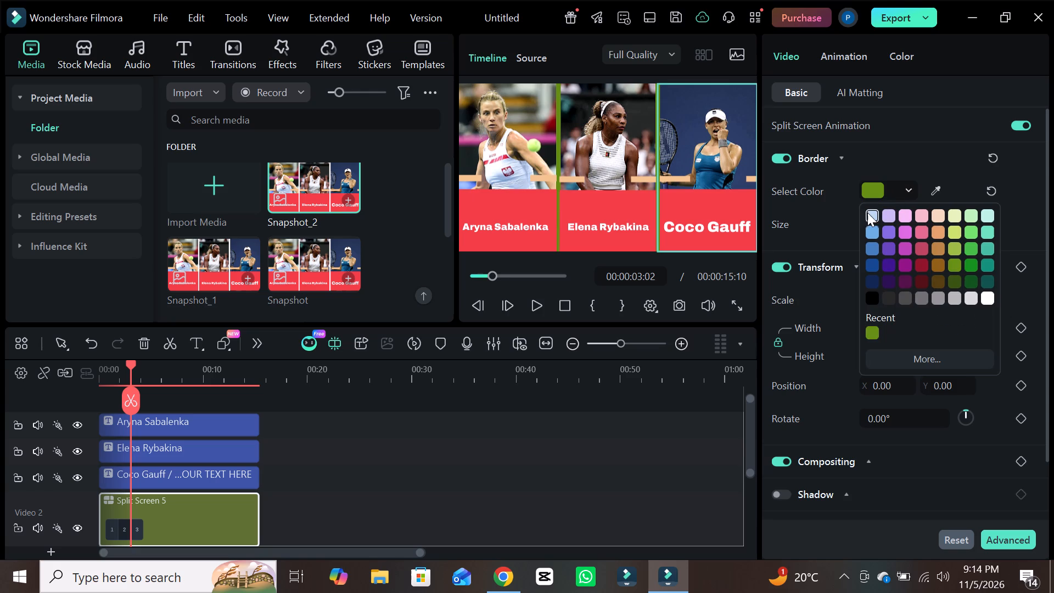
{"action": "left_click", "coordinate": [862, 212]}
{"action": "left_click", "coordinate": [873, 214]}
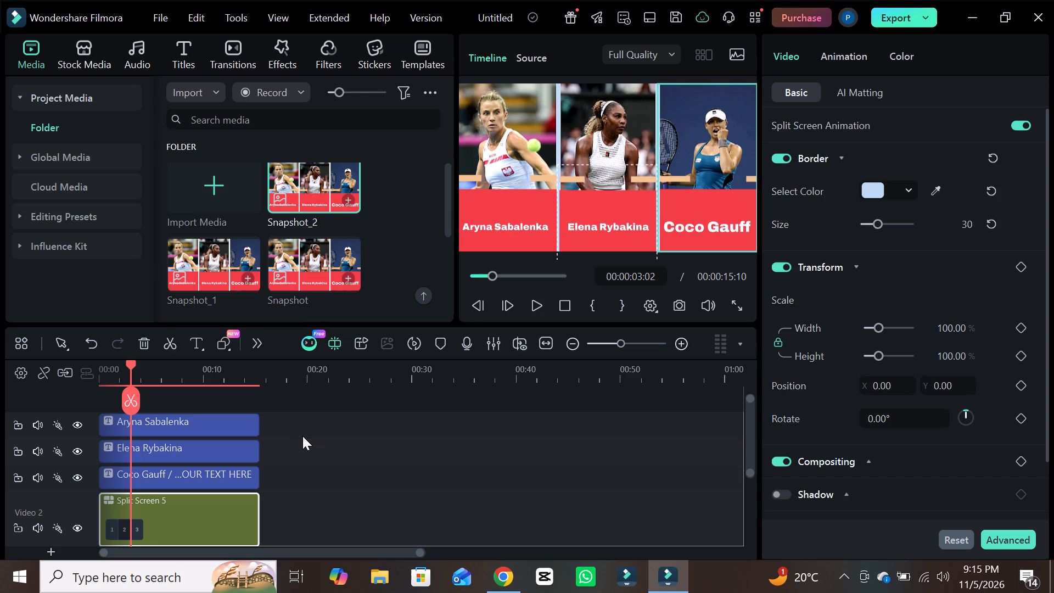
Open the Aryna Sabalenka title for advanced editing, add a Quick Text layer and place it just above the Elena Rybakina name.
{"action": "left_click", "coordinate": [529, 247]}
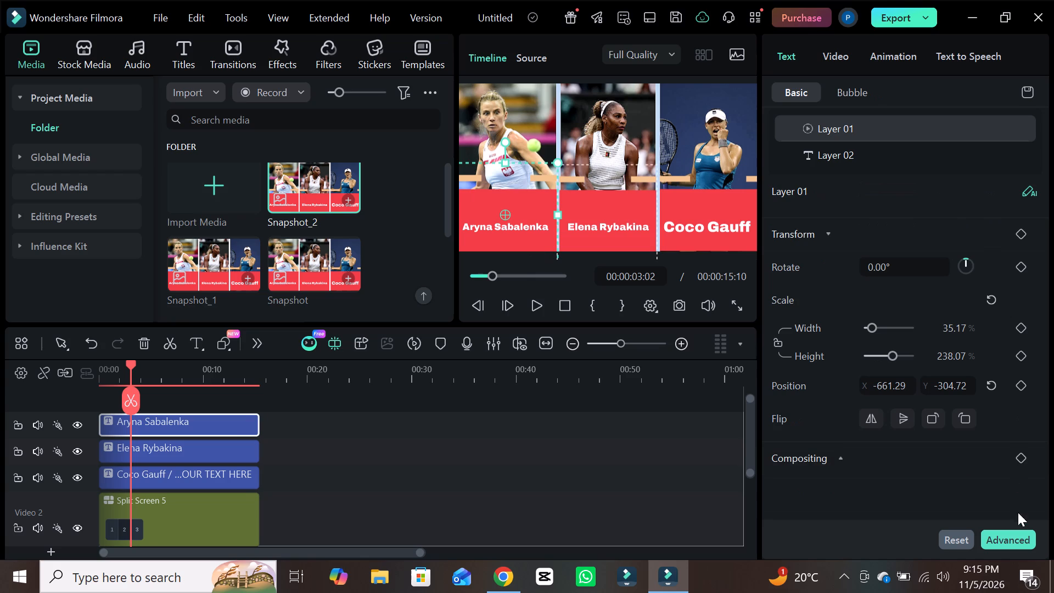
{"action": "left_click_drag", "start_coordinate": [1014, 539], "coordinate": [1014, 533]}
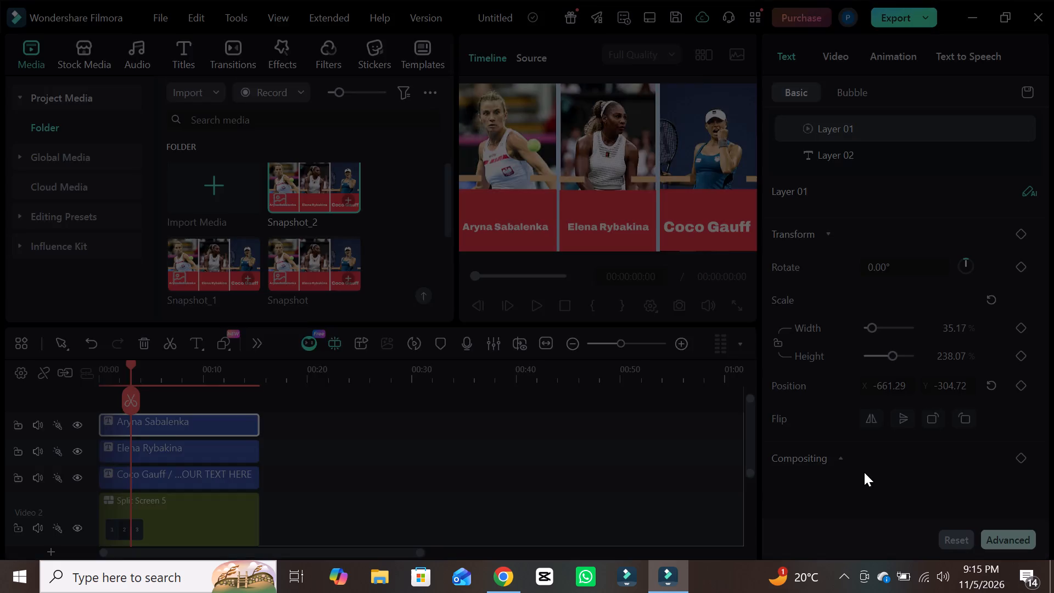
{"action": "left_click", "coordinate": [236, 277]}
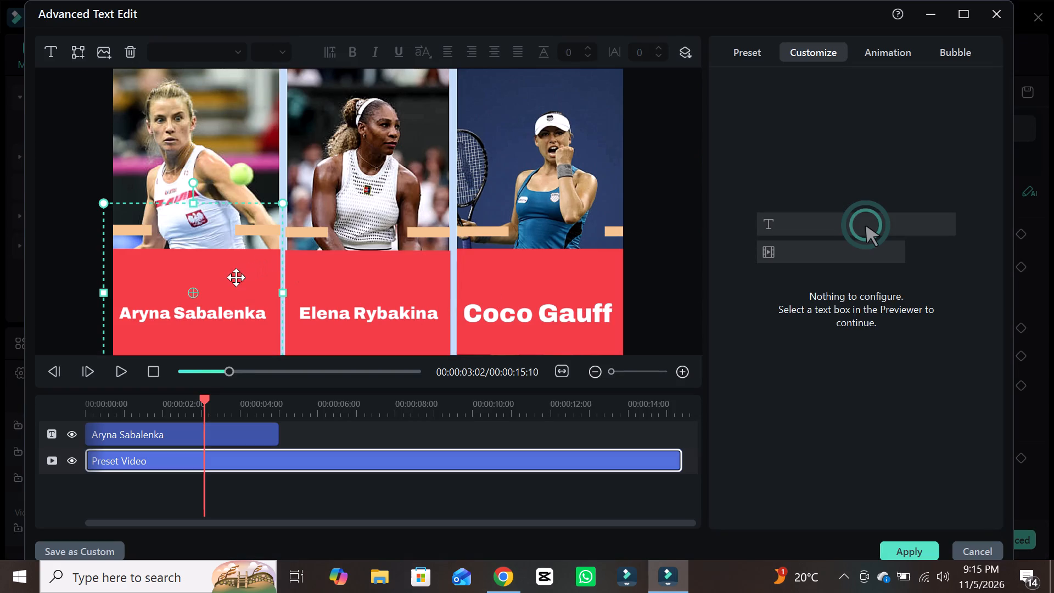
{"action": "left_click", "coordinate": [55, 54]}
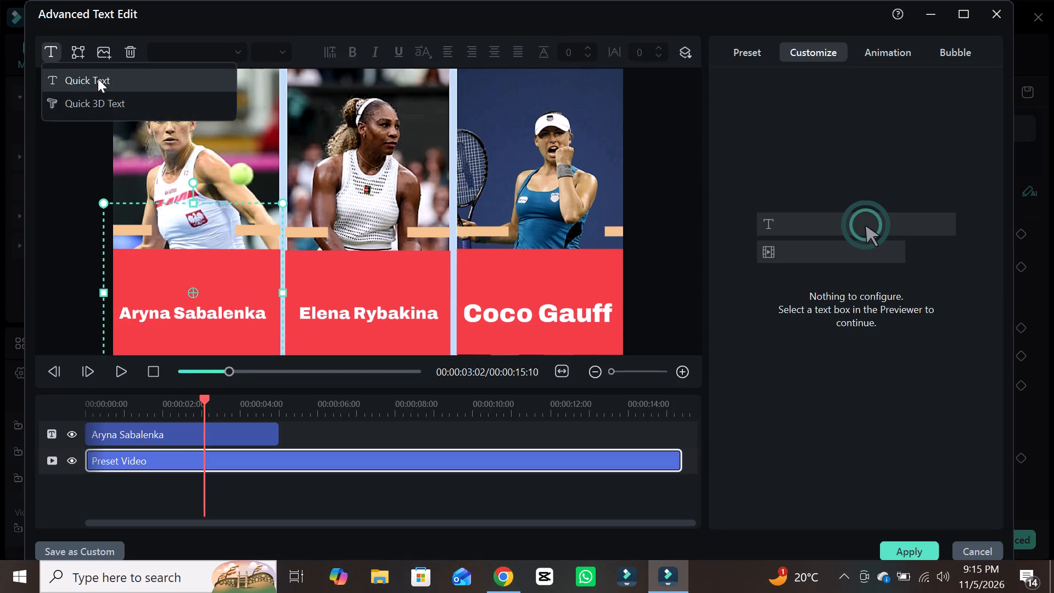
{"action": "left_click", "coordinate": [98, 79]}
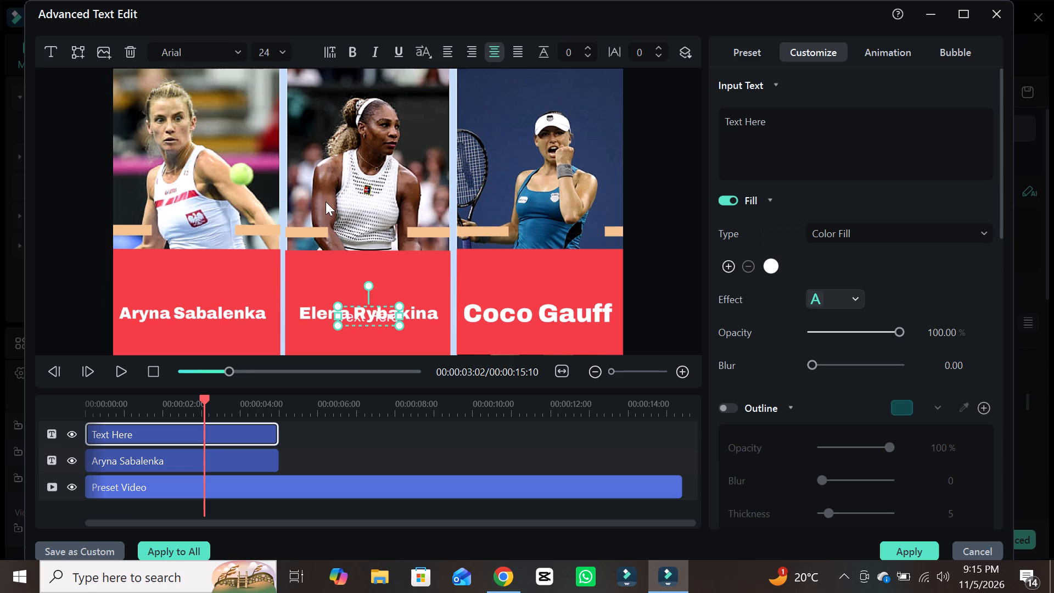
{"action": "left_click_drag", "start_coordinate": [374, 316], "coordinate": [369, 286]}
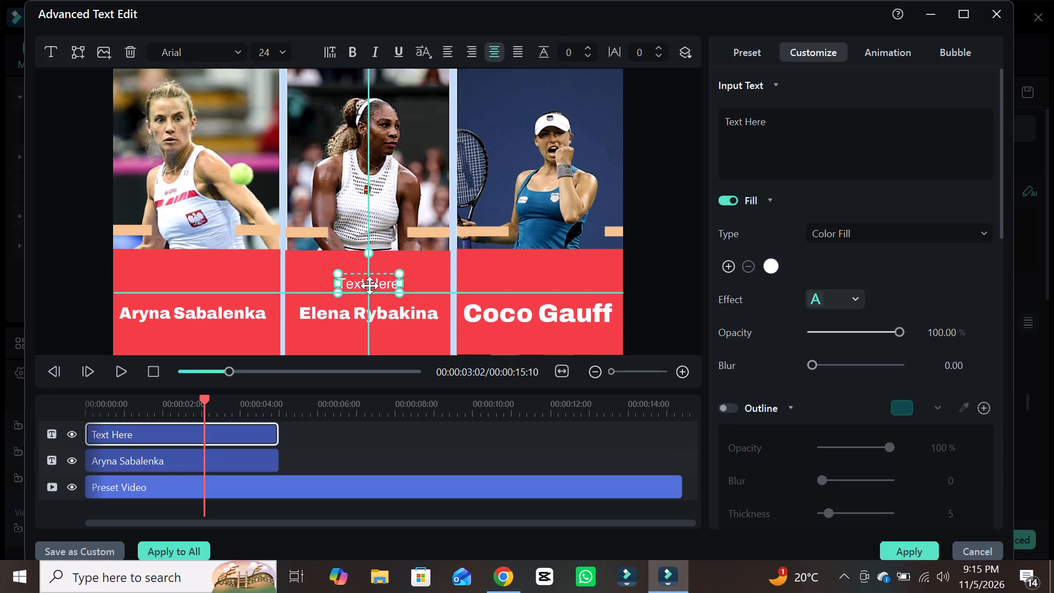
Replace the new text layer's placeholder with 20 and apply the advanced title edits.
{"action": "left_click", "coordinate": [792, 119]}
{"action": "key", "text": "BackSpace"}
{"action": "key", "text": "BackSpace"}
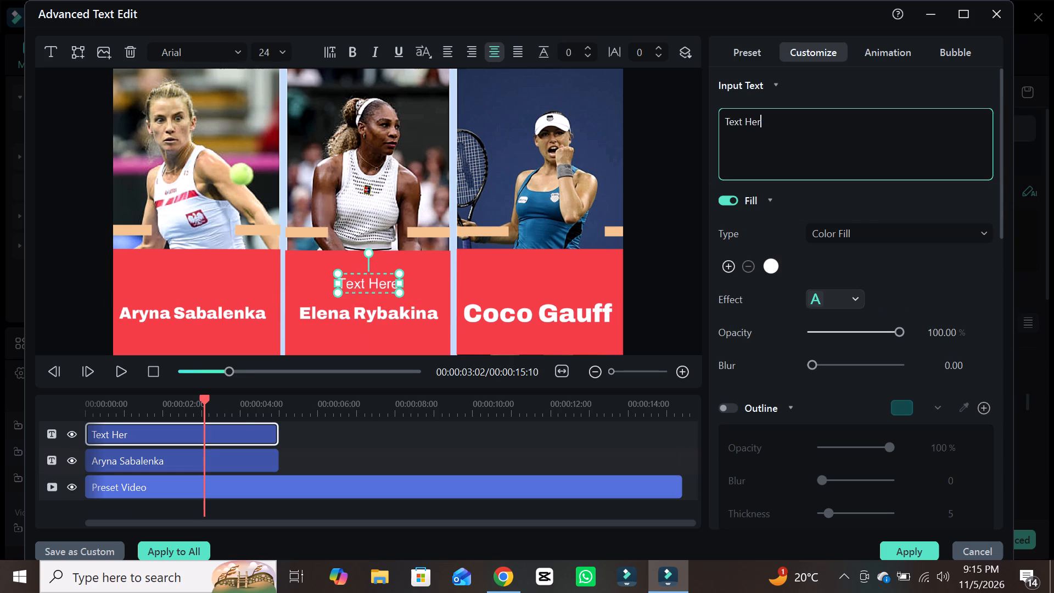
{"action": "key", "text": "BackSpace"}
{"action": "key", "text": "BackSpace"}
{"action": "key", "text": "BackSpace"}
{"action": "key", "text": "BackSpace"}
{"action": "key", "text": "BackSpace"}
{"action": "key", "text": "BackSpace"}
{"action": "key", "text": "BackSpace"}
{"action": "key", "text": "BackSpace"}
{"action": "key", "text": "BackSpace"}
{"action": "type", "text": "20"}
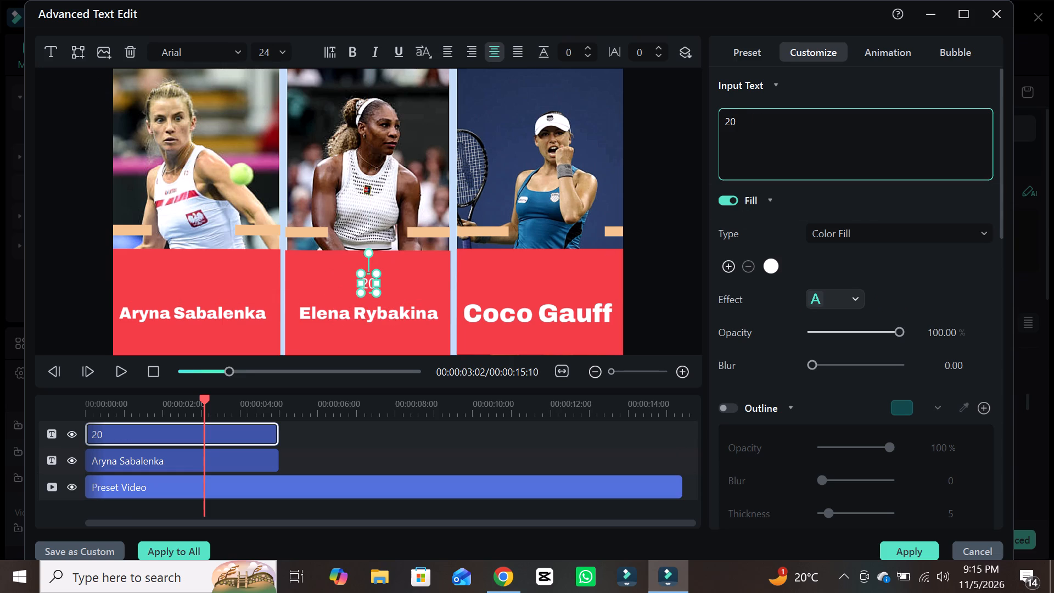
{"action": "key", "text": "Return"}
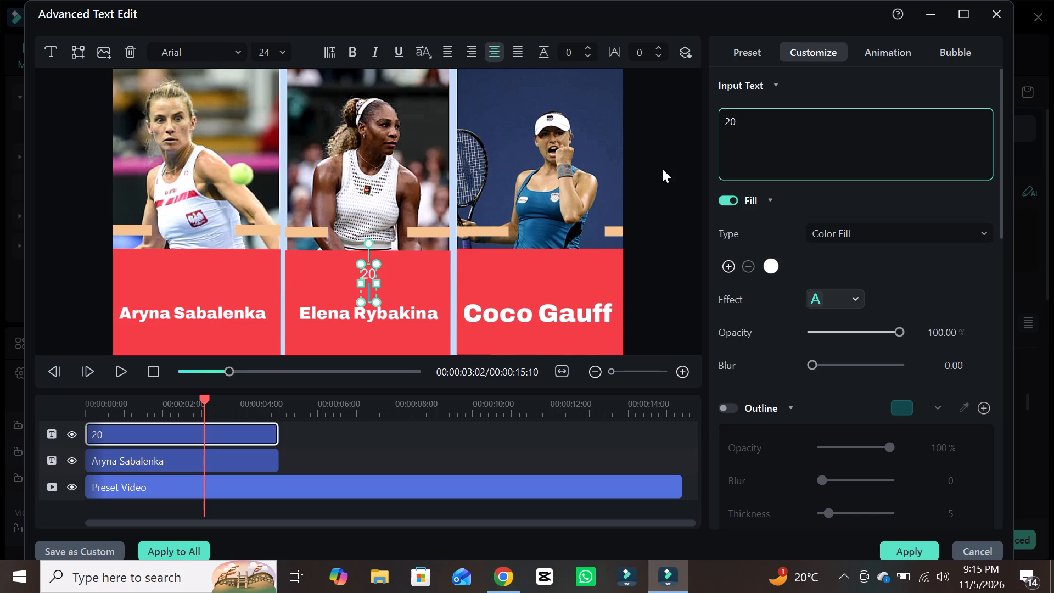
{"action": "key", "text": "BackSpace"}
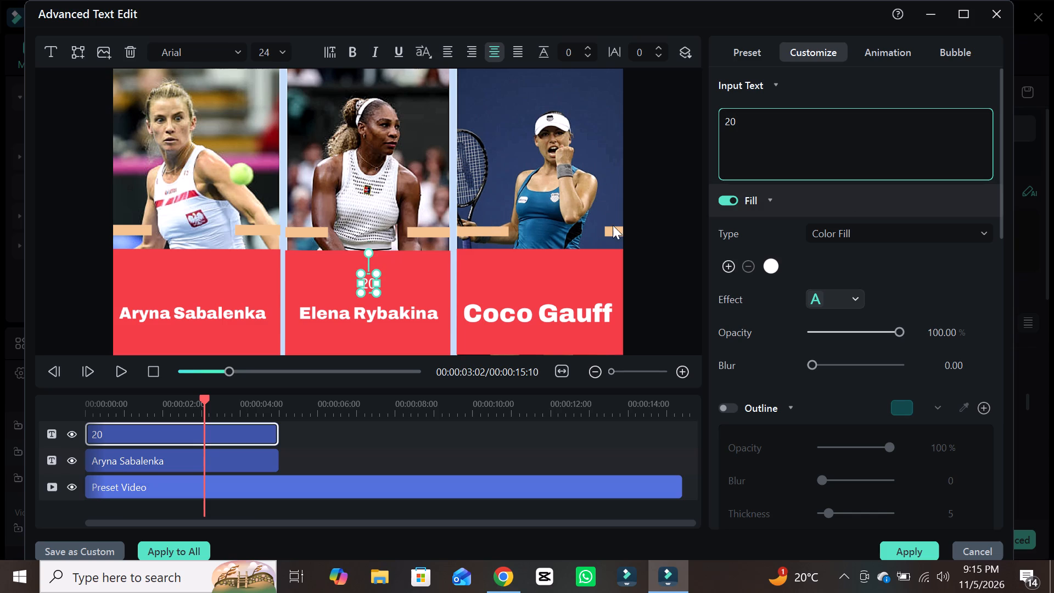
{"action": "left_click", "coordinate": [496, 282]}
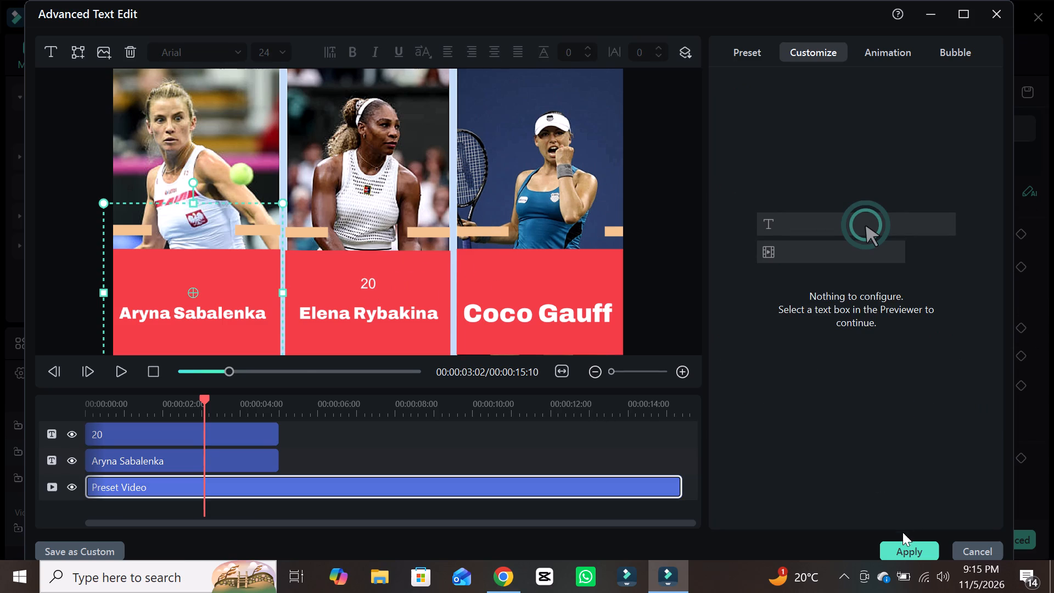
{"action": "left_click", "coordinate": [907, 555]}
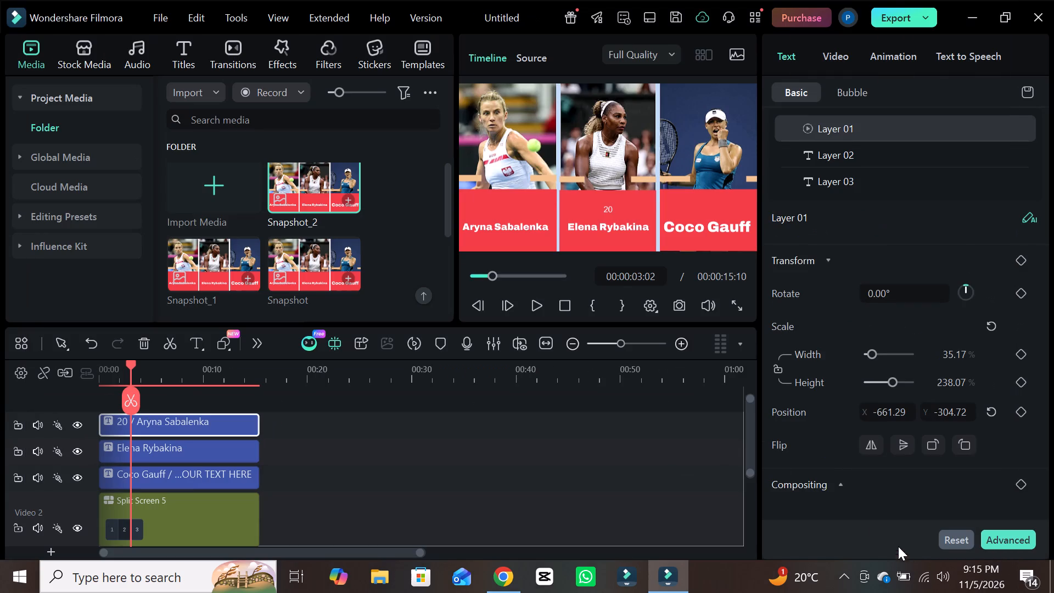
Delete the three player name titles and the split screen clip from the timeline.
{"action": "left_click", "coordinate": [202, 422]}
{"action": "key", "text": "Delete"}
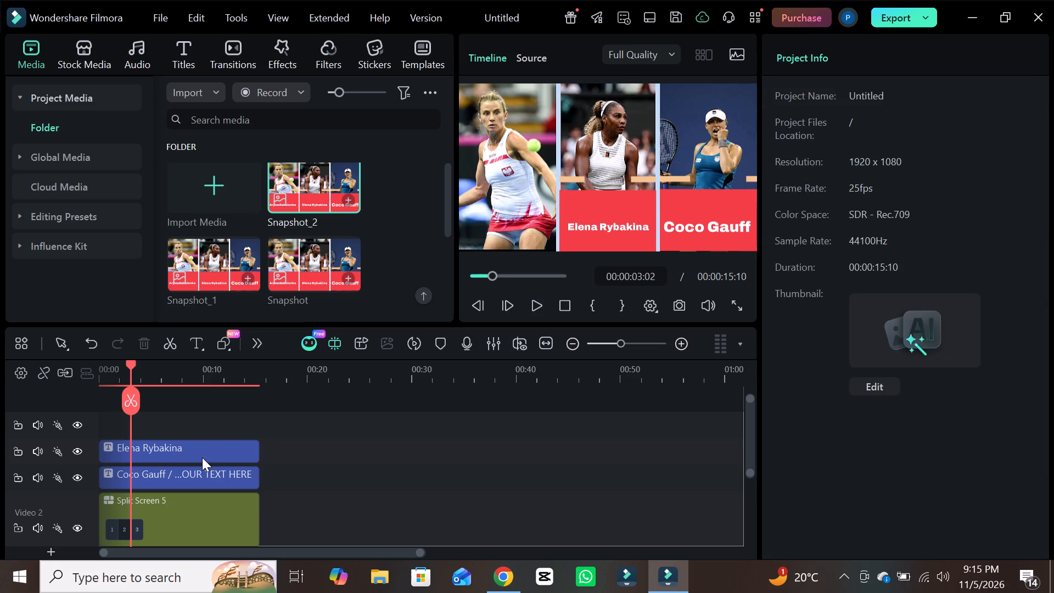
{"action": "left_click", "coordinate": [202, 457]}
{"action": "key", "text": "Delete"}
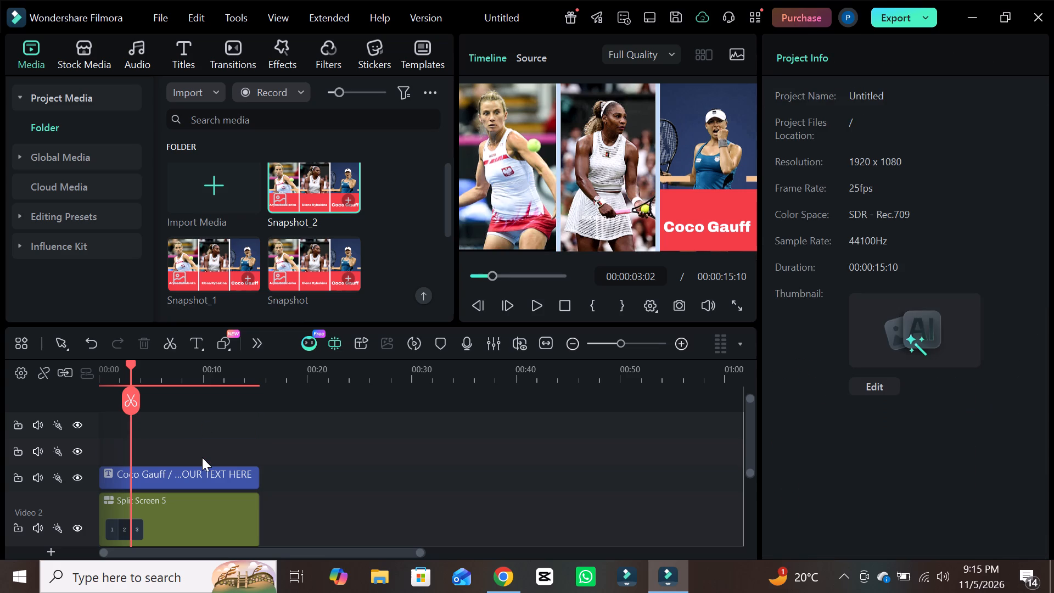
{"action": "left_click", "coordinate": [189, 474]}
{"action": "key", "text": "Delete"}
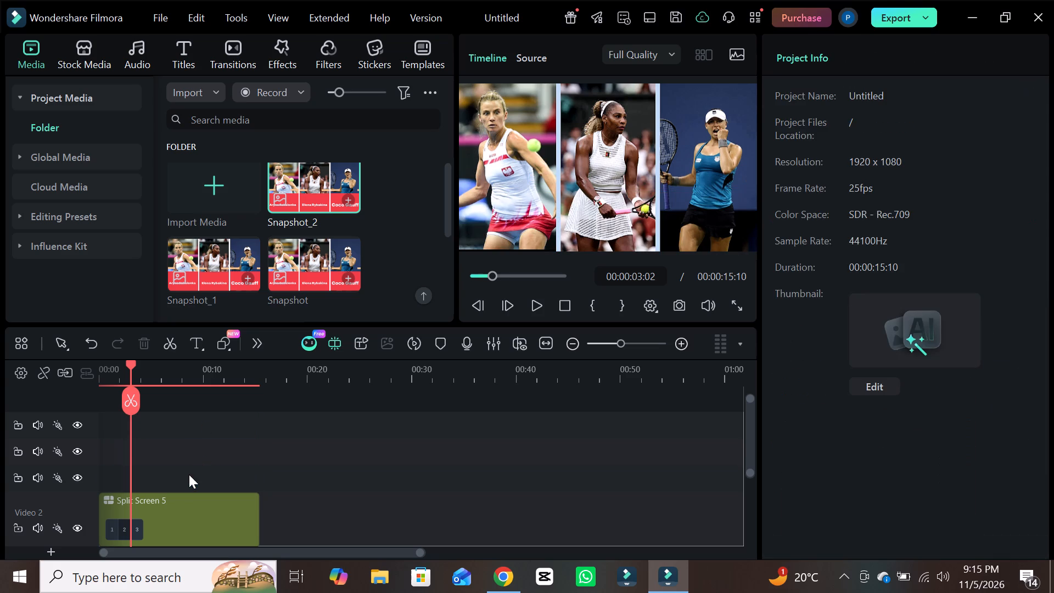
{"action": "left_click", "coordinate": [178, 521]}
{"action": "key", "text": "Delete"}
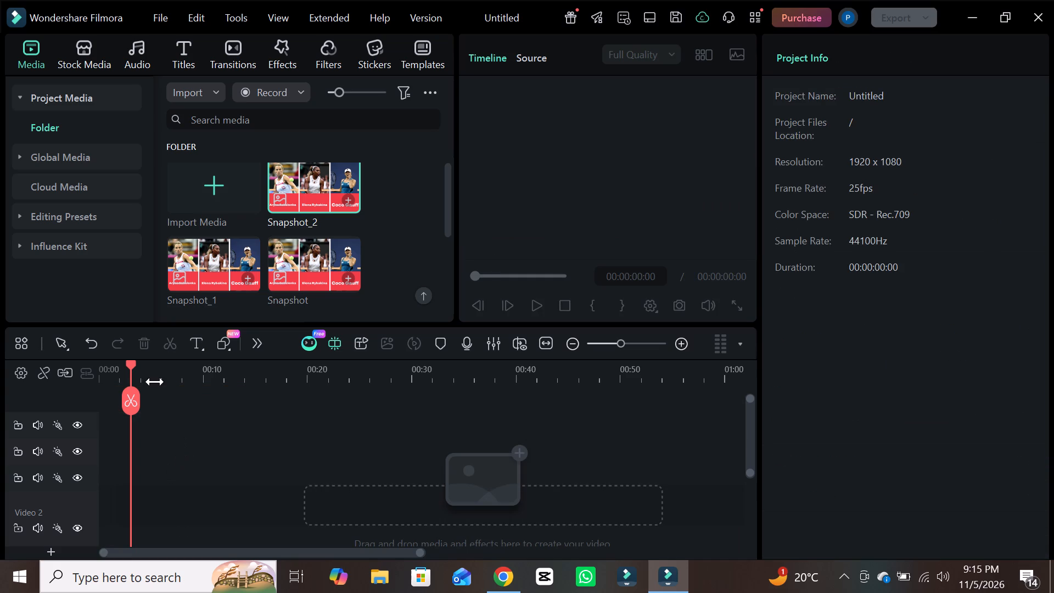
Return the playhead to the start and place the image named Snapshot at the beginning of the Video 1 track.
{"action": "left_click_drag", "start_coordinate": [131, 366], "coordinate": [40, 363]}
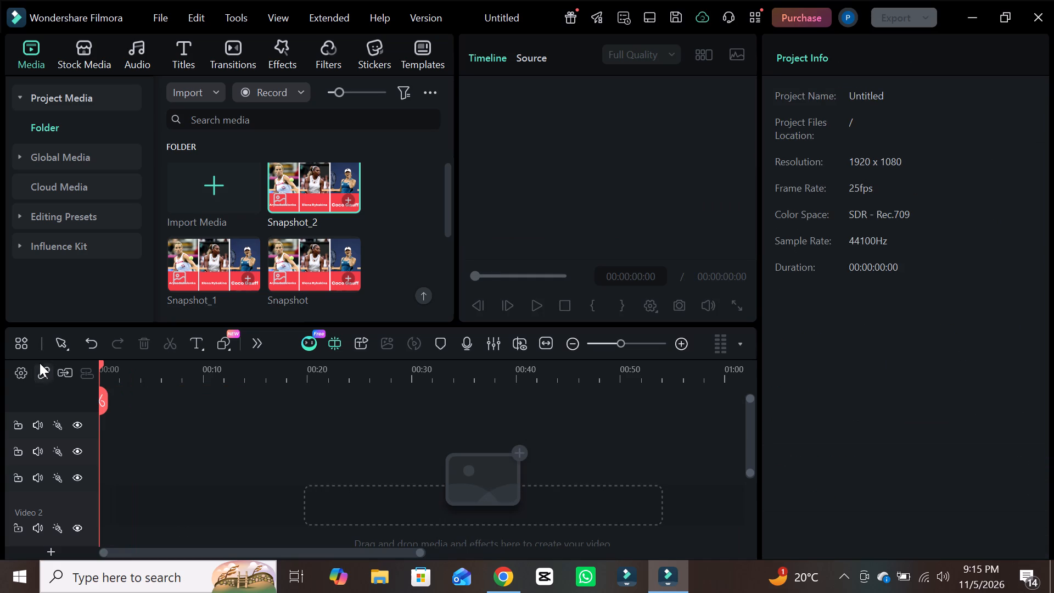
{"action": "left_click_drag", "start_coordinate": [313, 261], "coordinate": [169, 408]}
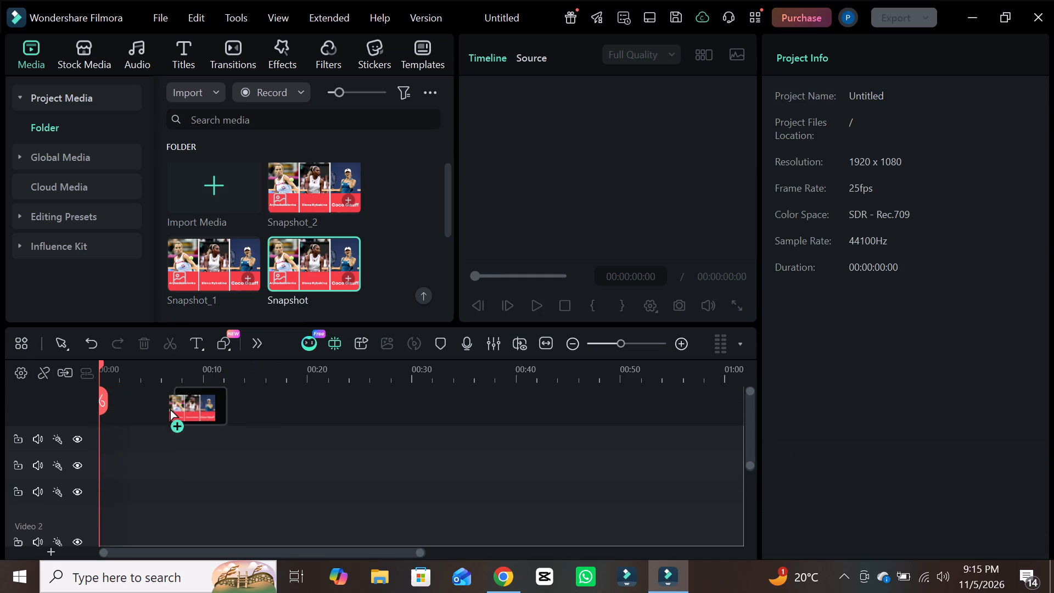
{"action": "left_click_drag", "start_coordinate": [169, 408], "coordinate": [91, 488]}
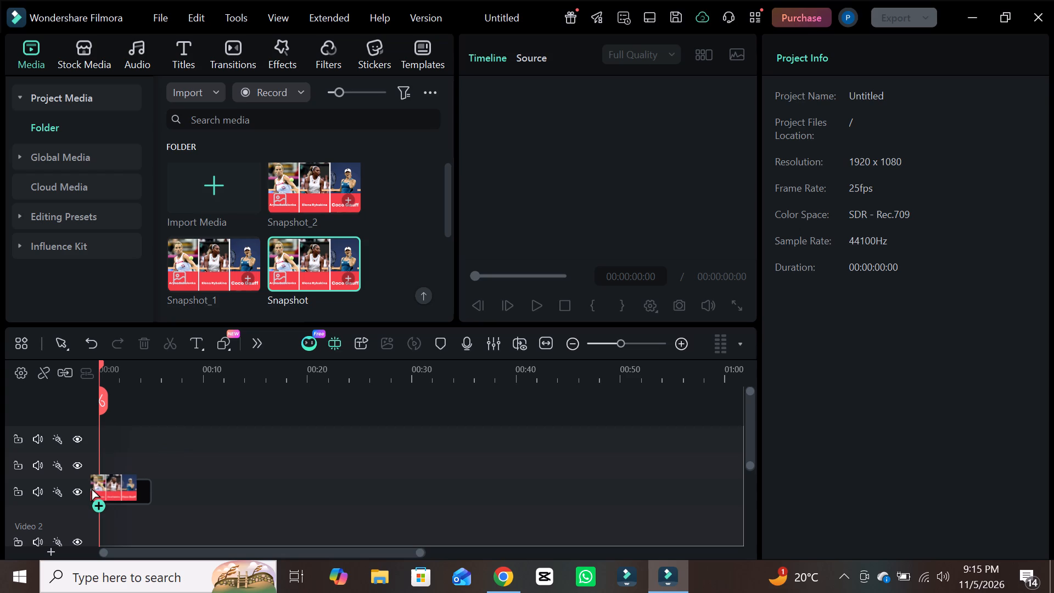
{"action": "left_click_drag", "start_coordinate": [91, 488], "coordinate": [116, 543]}
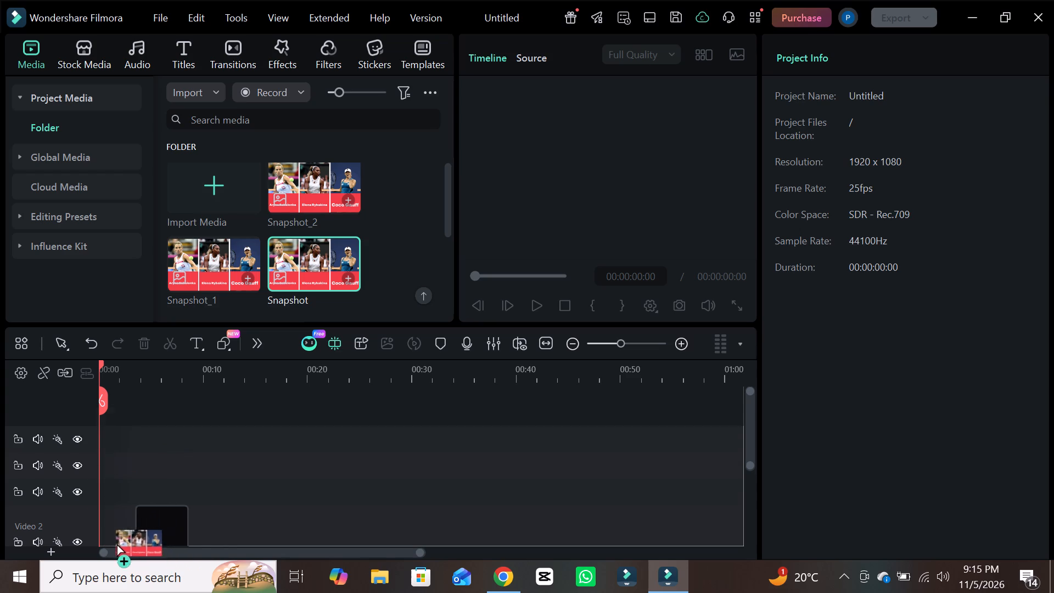
{"action": "left_click_drag", "start_coordinate": [116, 543], "coordinate": [172, 562]}
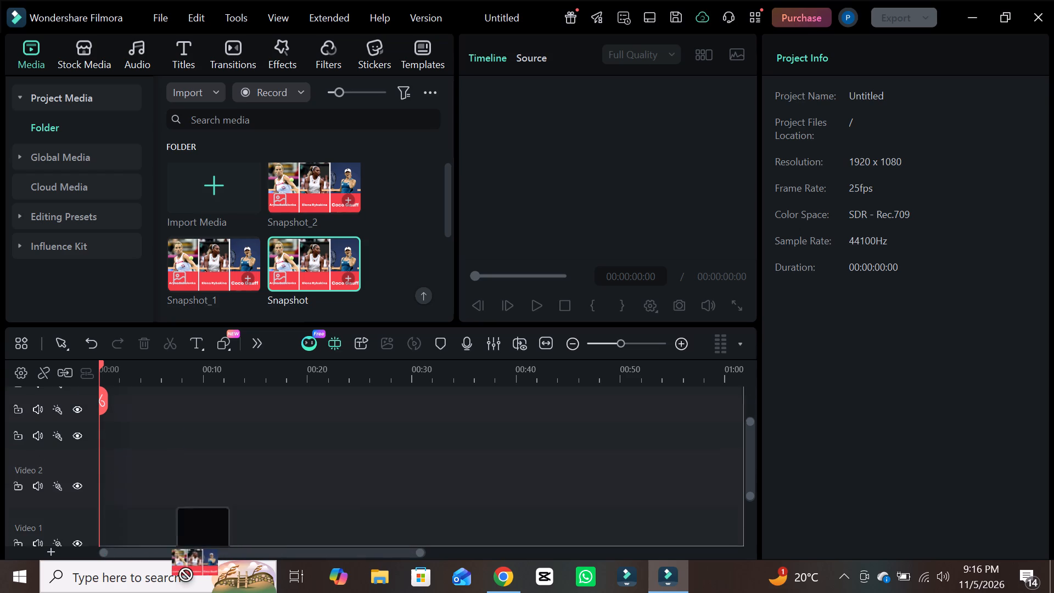
{"action": "left_click_drag", "start_coordinate": [172, 562], "coordinate": [94, 513]}
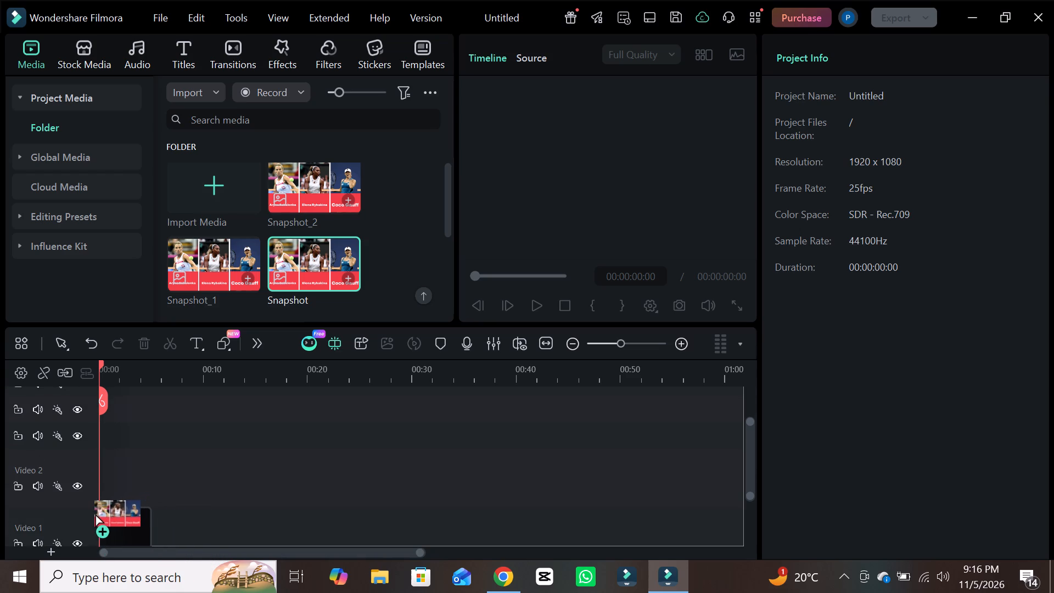
{"action": "left_click_drag", "start_coordinate": [94, 513], "coordinate": [93, 513]}
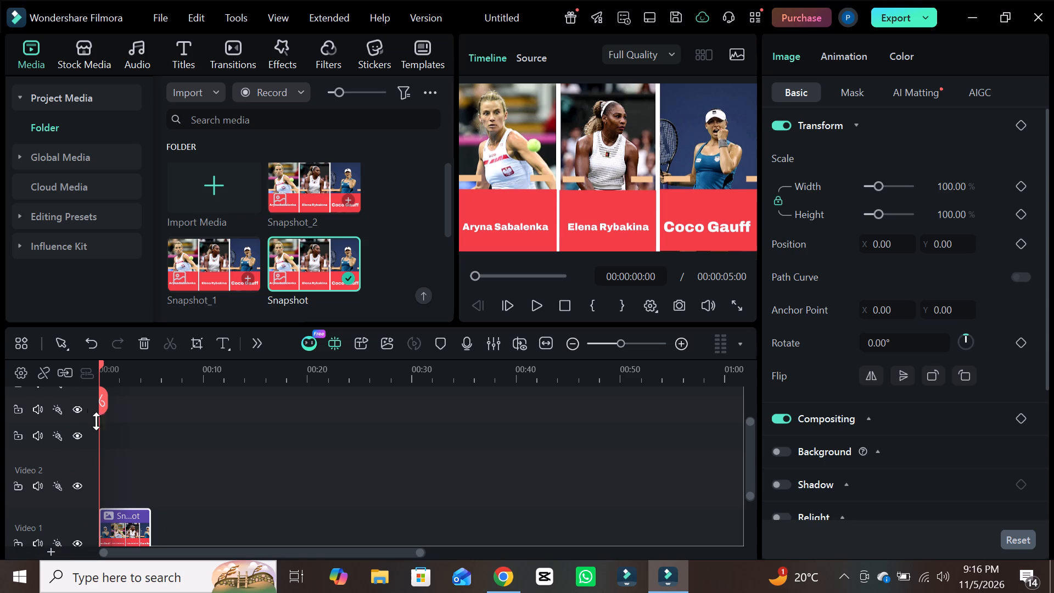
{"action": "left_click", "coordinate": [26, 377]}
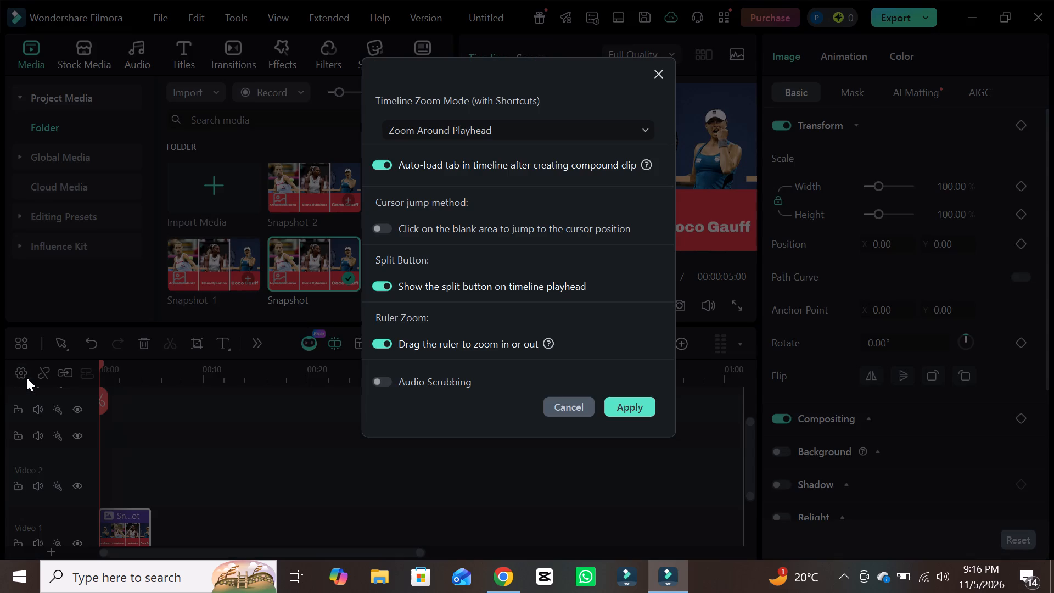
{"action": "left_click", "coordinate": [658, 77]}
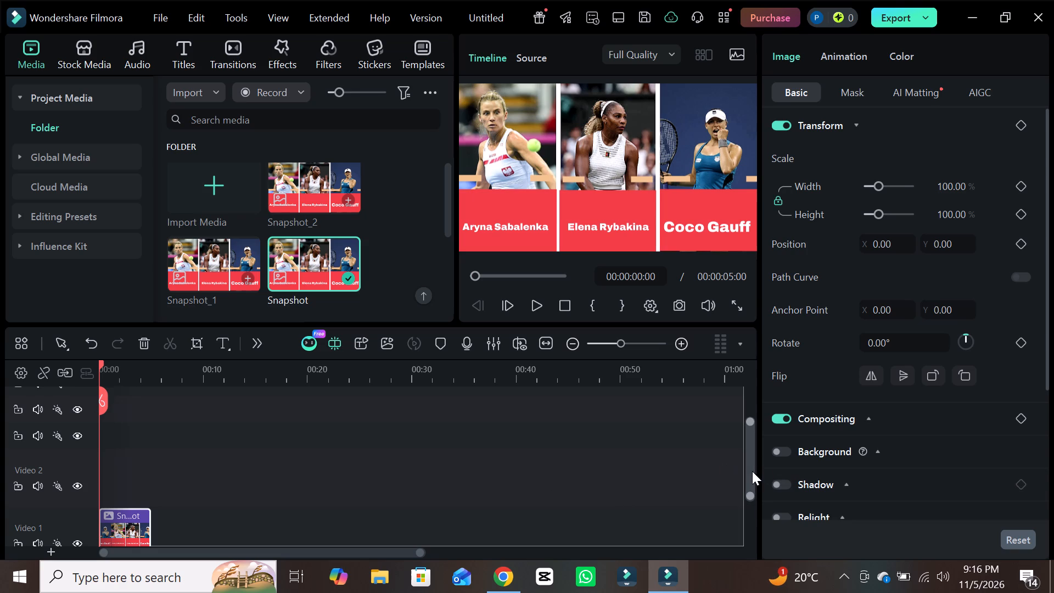
Delete all empty tracks from the timeline.
{"action": "left_click_drag", "start_coordinate": [752, 471], "coordinate": [755, 447]}
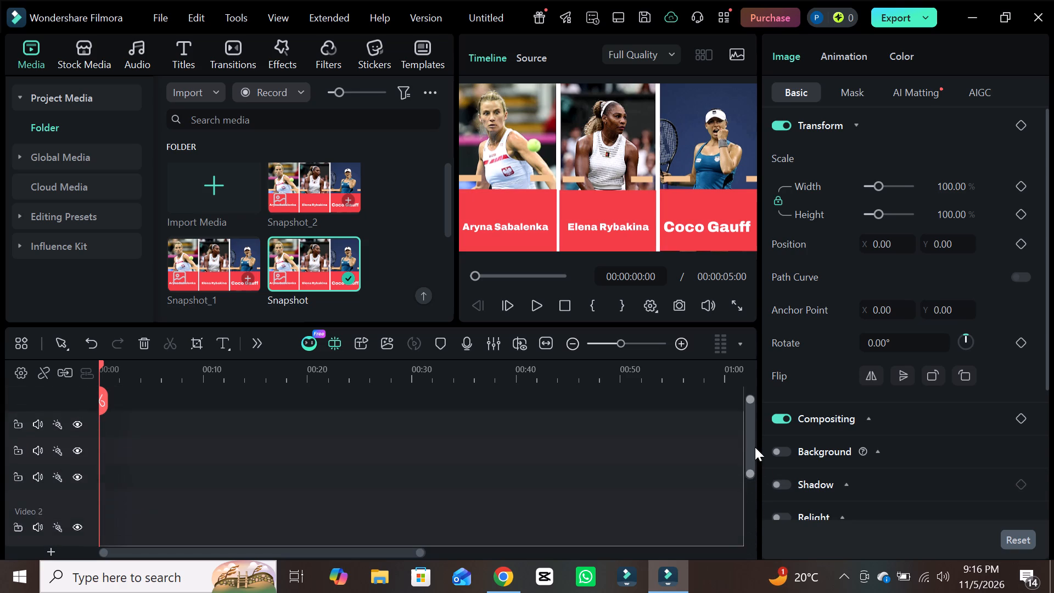
{"action": "left_click_drag", "start_coordinate": [755, 447], "coordinate": [753, 465]}
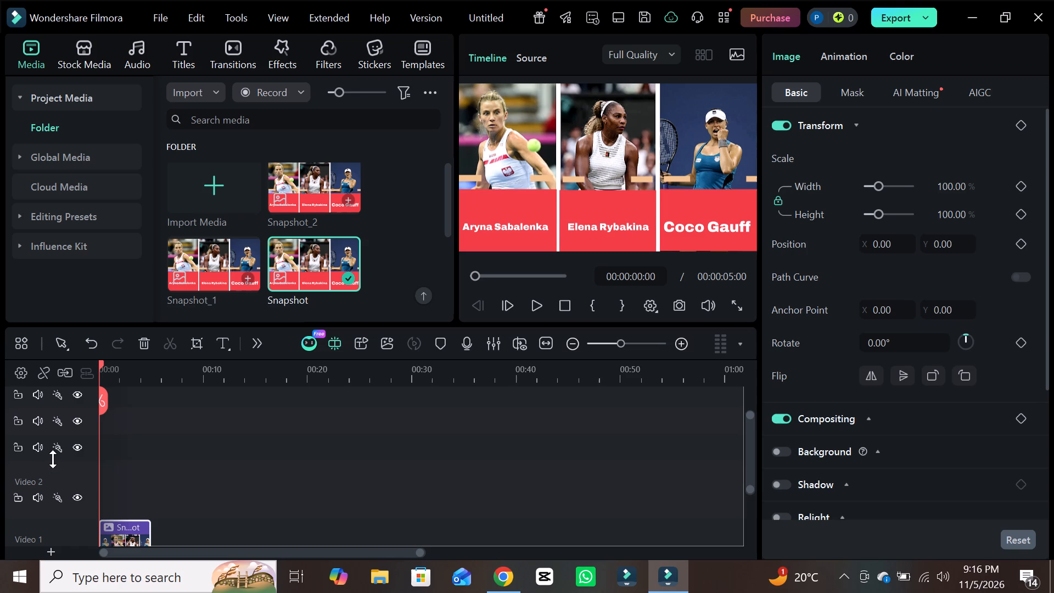
{"action": "left_click", "coordinate": [111, 449]}
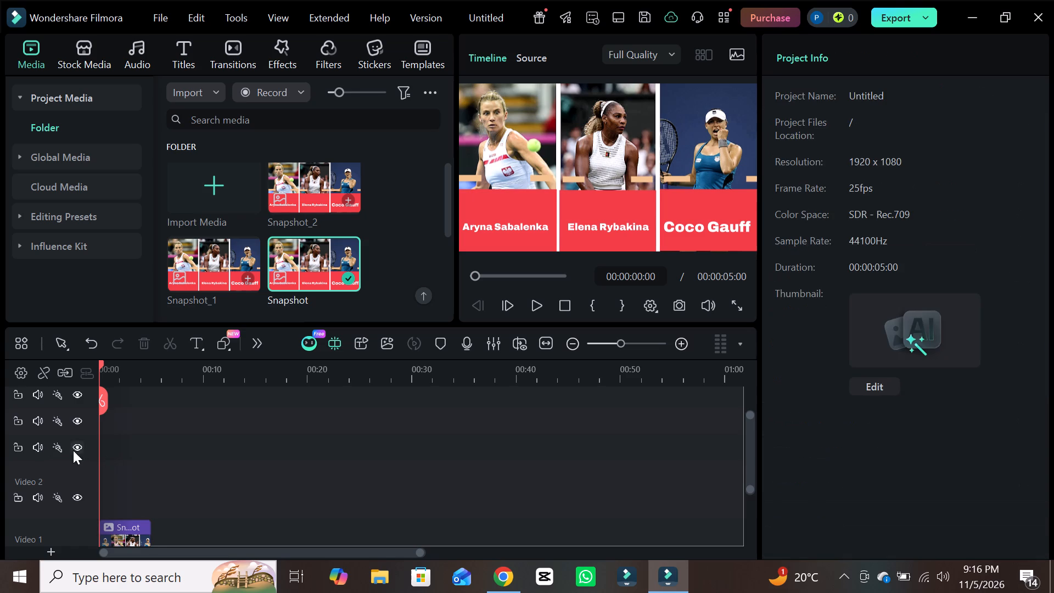
{"action": "right_click", "coordinate": [66, 451]}
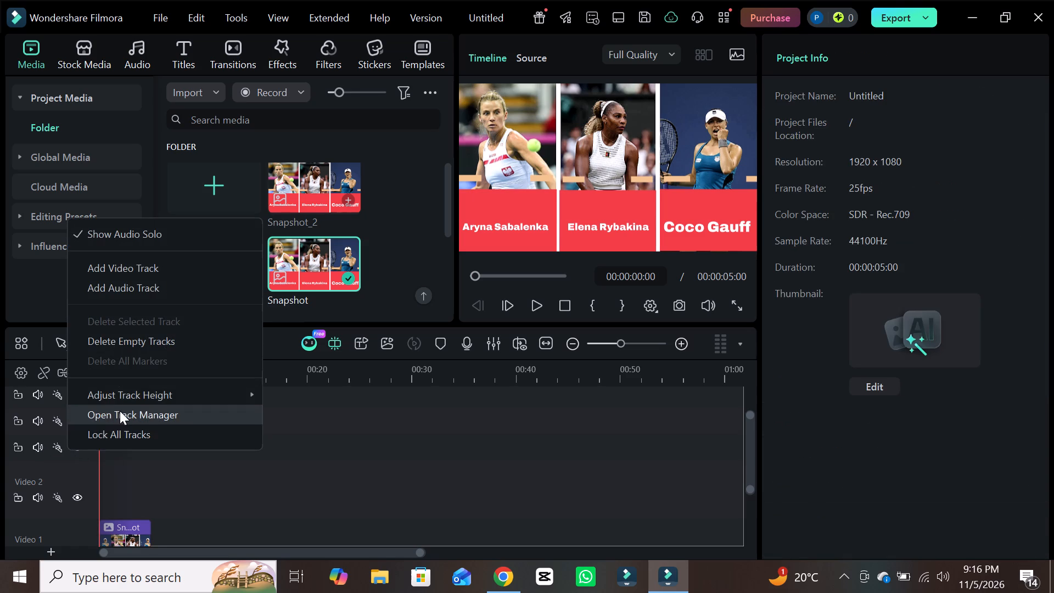
{"action": "left_click", "coordinate": [141, 339]}
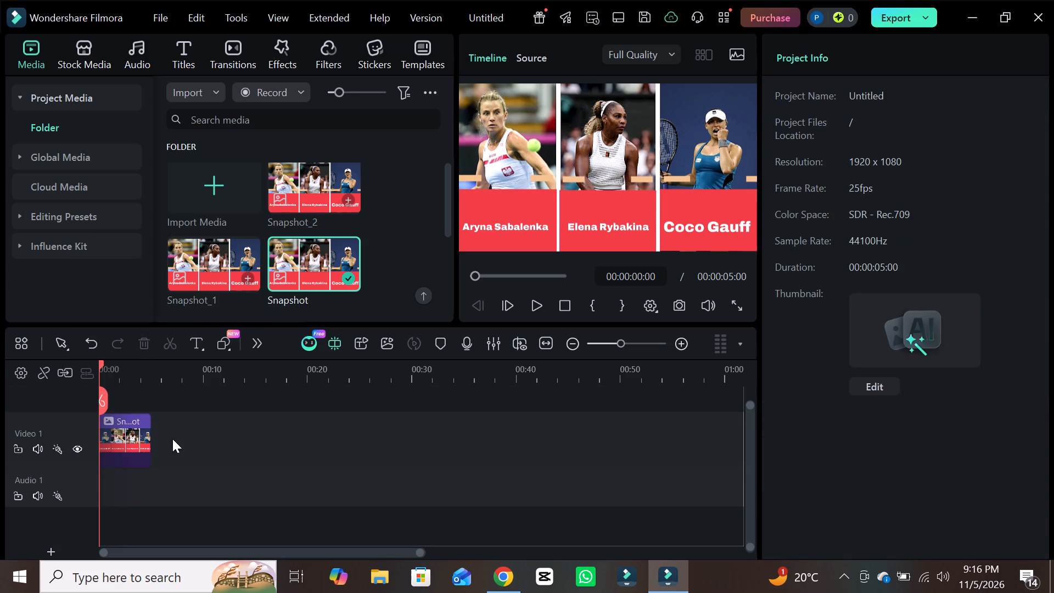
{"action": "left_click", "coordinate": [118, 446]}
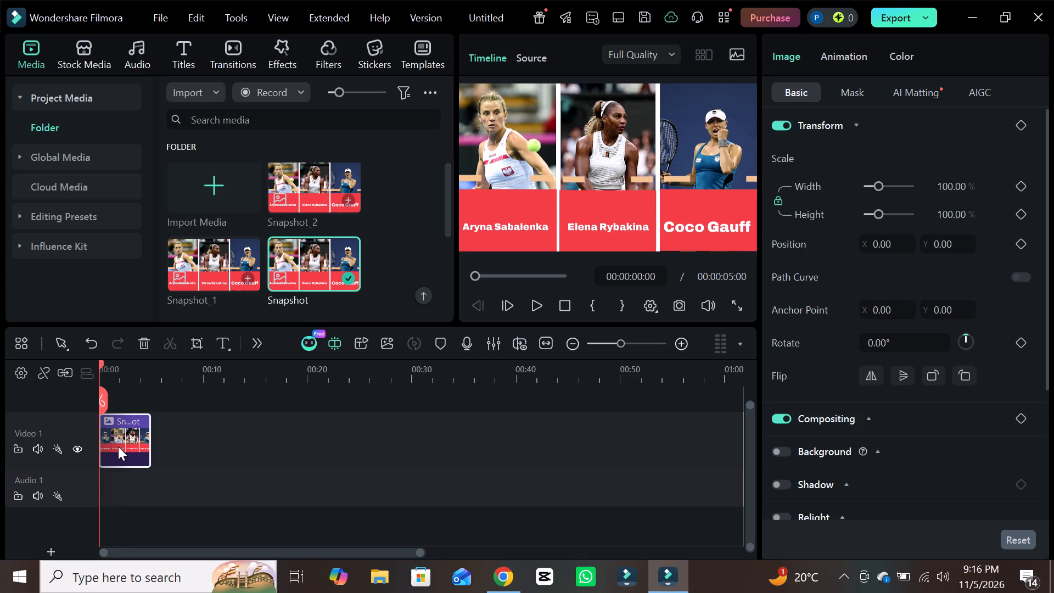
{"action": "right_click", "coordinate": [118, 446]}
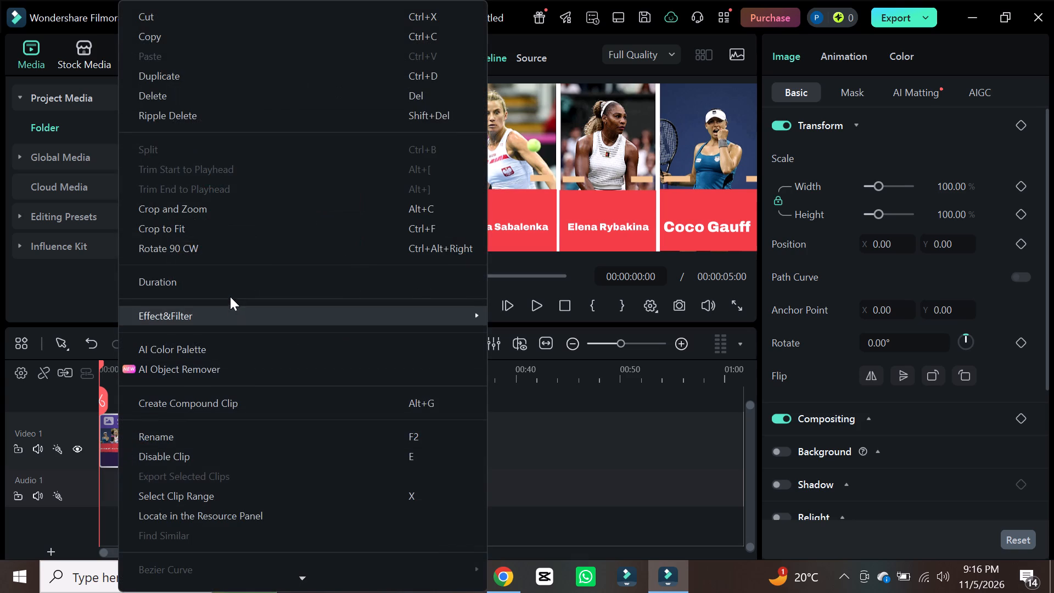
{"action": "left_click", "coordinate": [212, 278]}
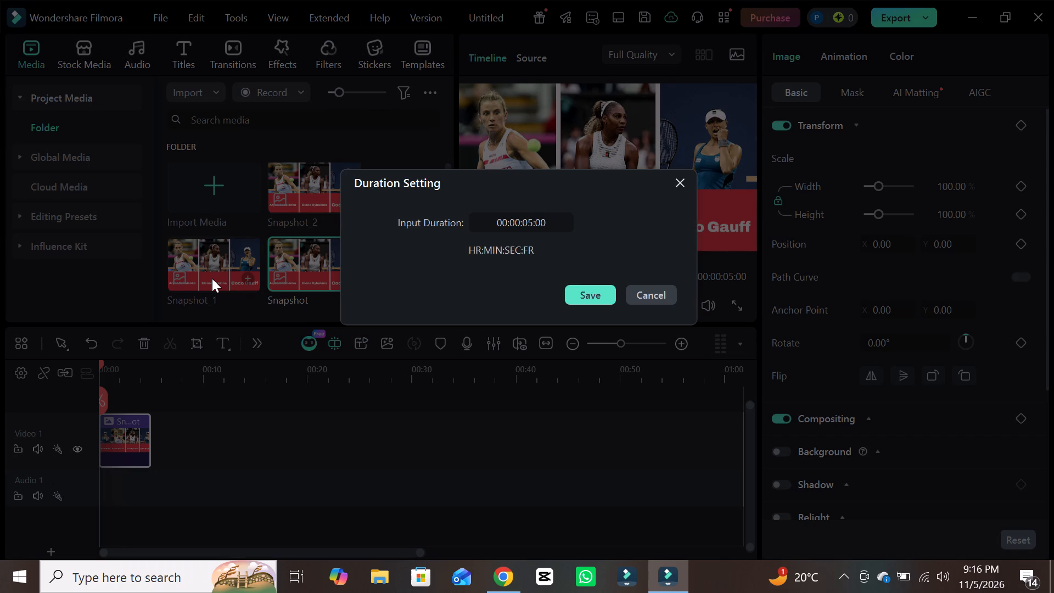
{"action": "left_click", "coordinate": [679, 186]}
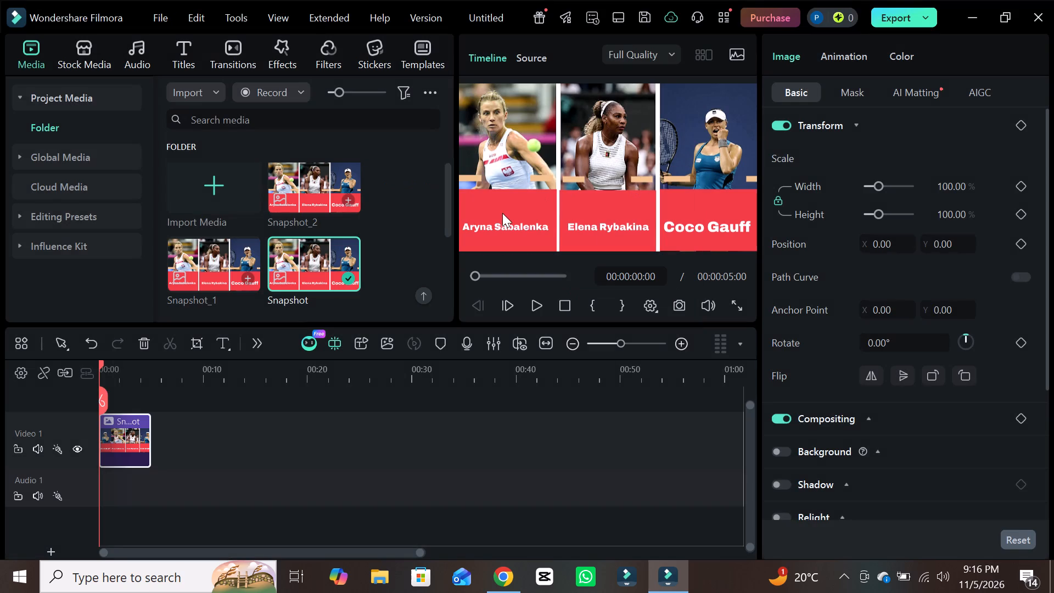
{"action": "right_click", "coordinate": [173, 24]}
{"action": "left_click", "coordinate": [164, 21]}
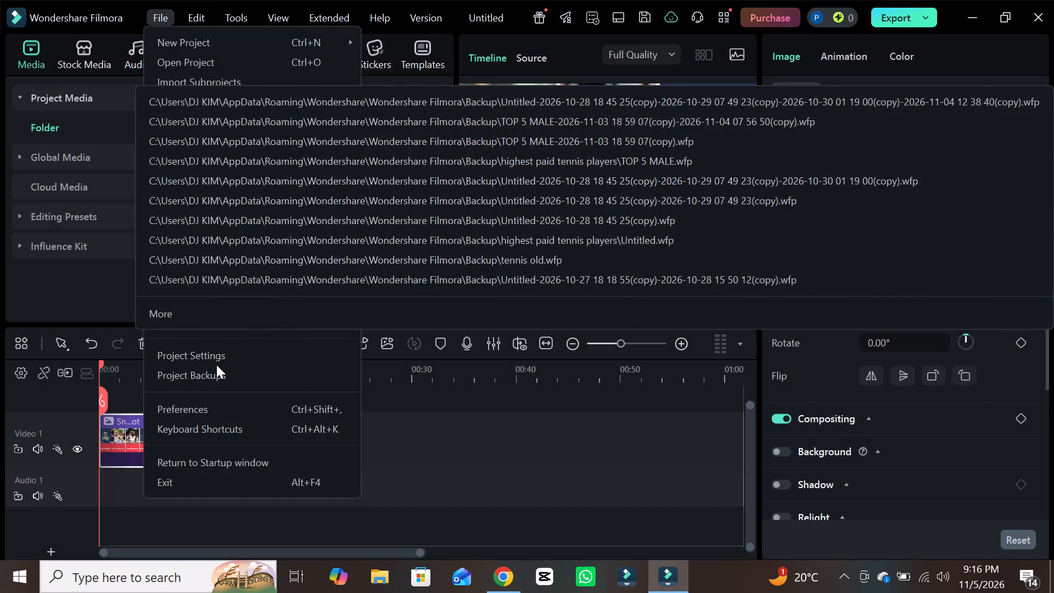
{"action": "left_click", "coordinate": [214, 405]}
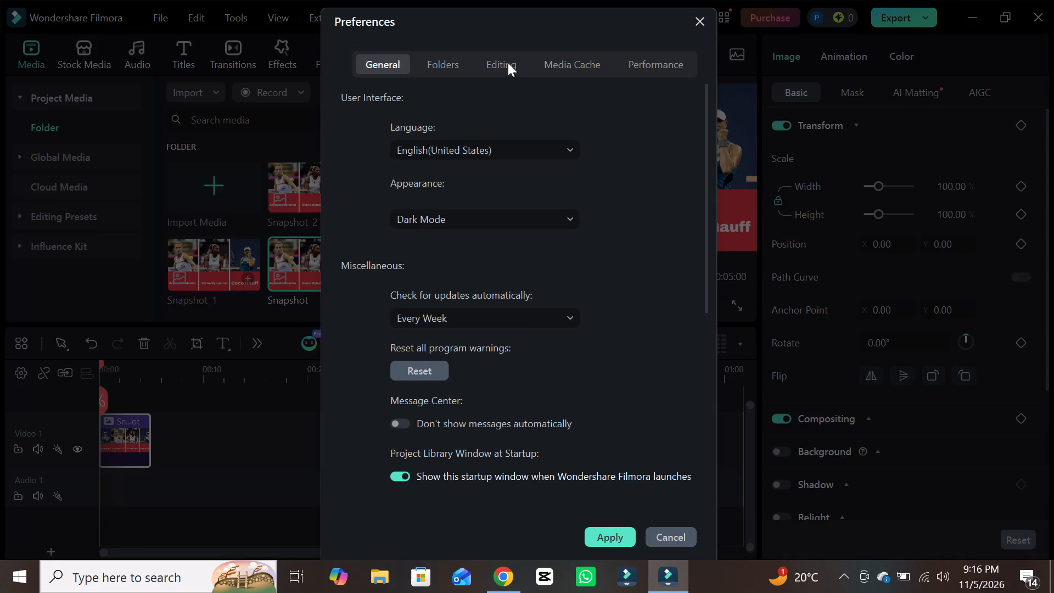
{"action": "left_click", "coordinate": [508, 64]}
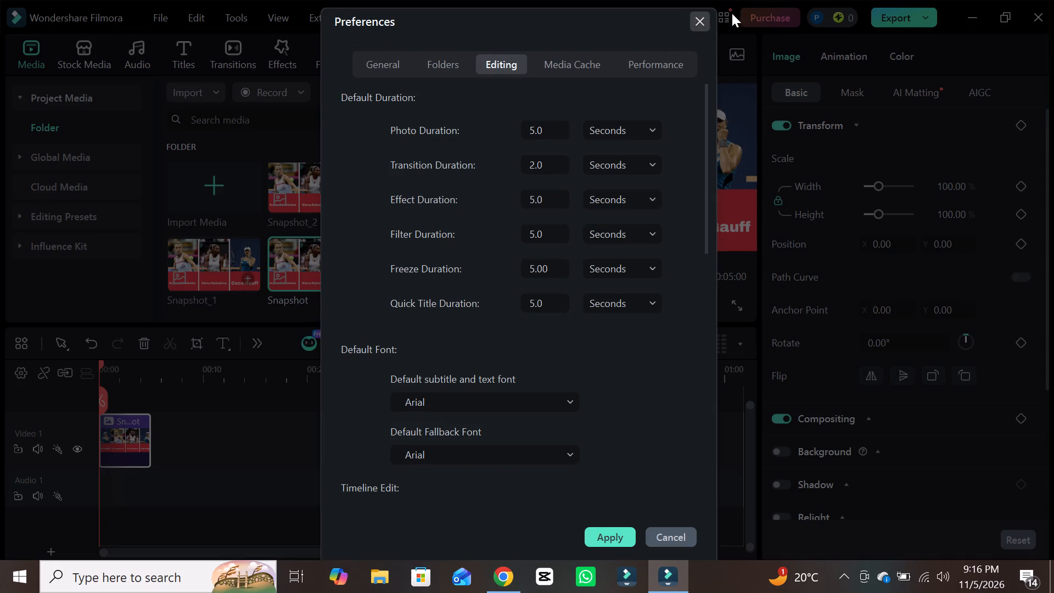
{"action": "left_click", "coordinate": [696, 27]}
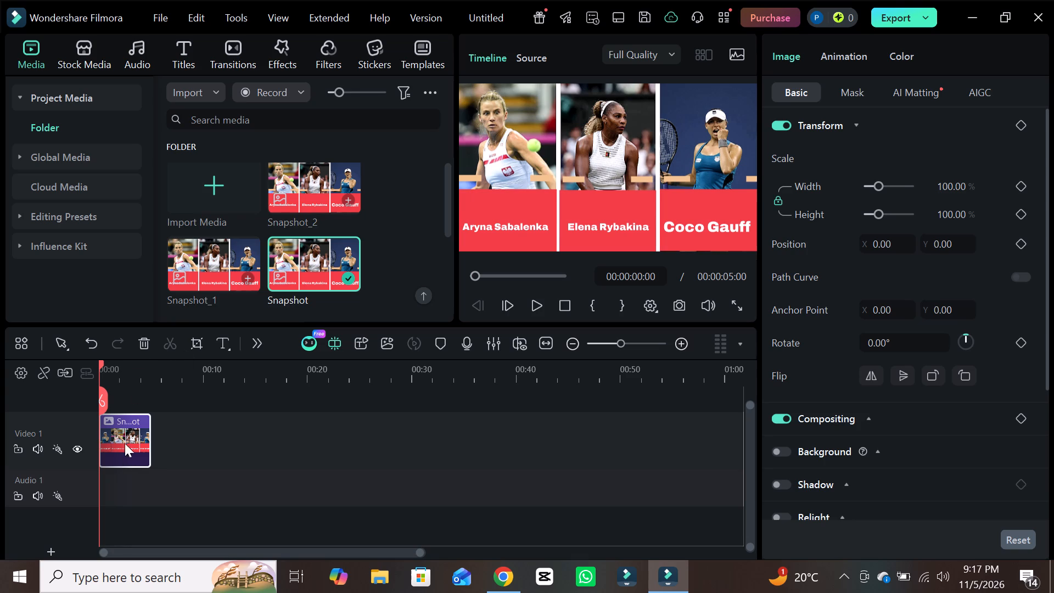
Set the default photo duration to 60 seconds in the editing preferences and apply it.
{"action": "left_click", "coordinate": [161, 16]}
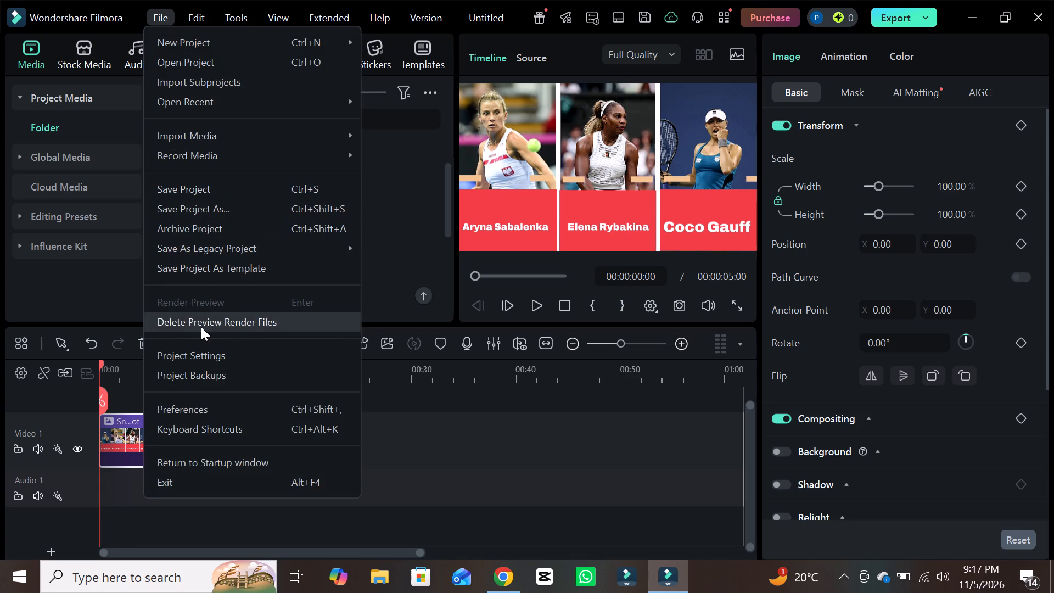
{"action": "left_click", "coordinate": [201, 412]}
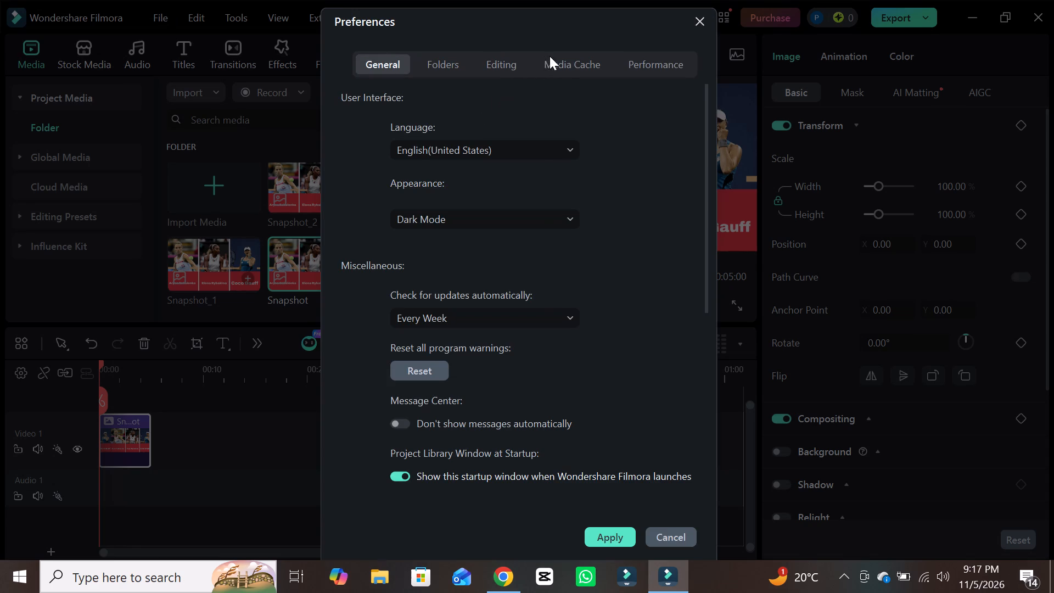
{"action": "left_click", "coordinate": [497, 64]}
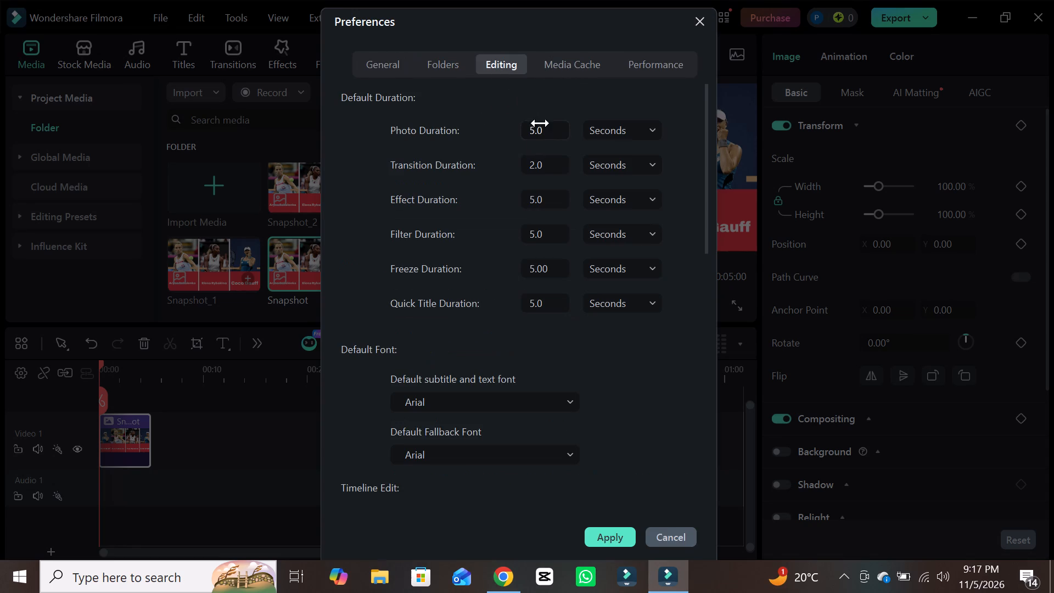
{"action": "left_click", "coordinate": [535, 129]}
{"action": "left_click", "coordinate": [533, 130]}
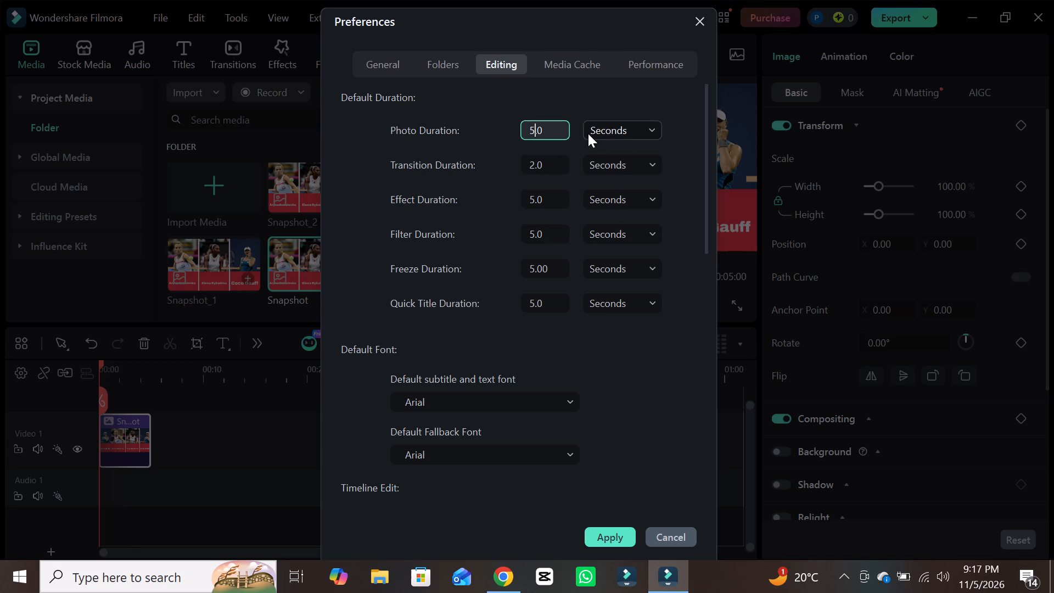
{"action": "key", "text": "BackSpace"}
{"action": "type", "text": "60"}
{"action": "left_click", "coordinate": [603, 540]}
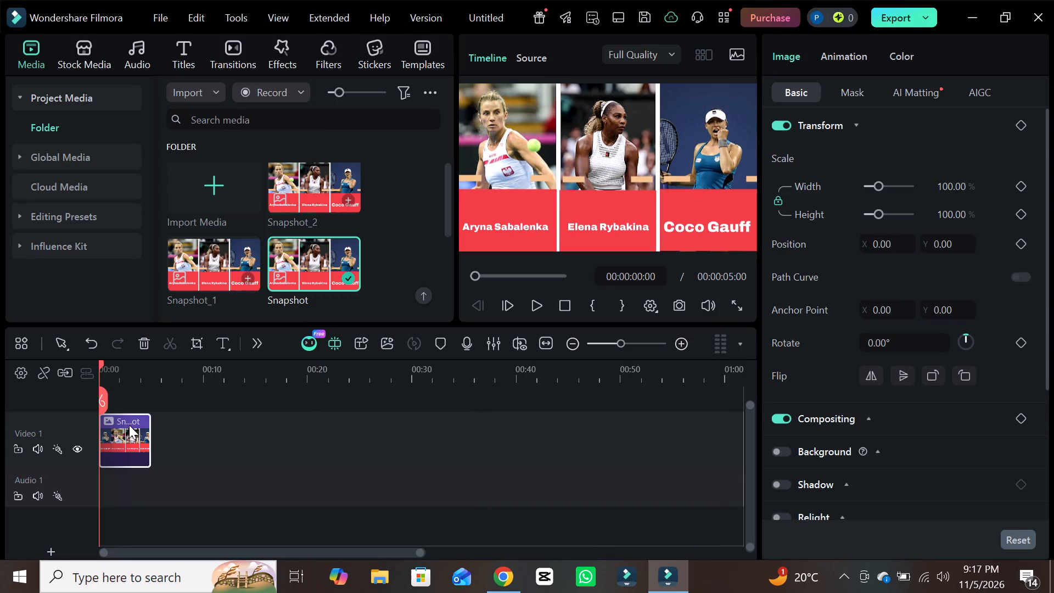
Delete the Snapshot clip from the timeline and place the Snapshot image again at the start of Video 1.
{"action": "left_click", "coordinate": [127, 425]}
{"action": "key", "text": "Delete"}
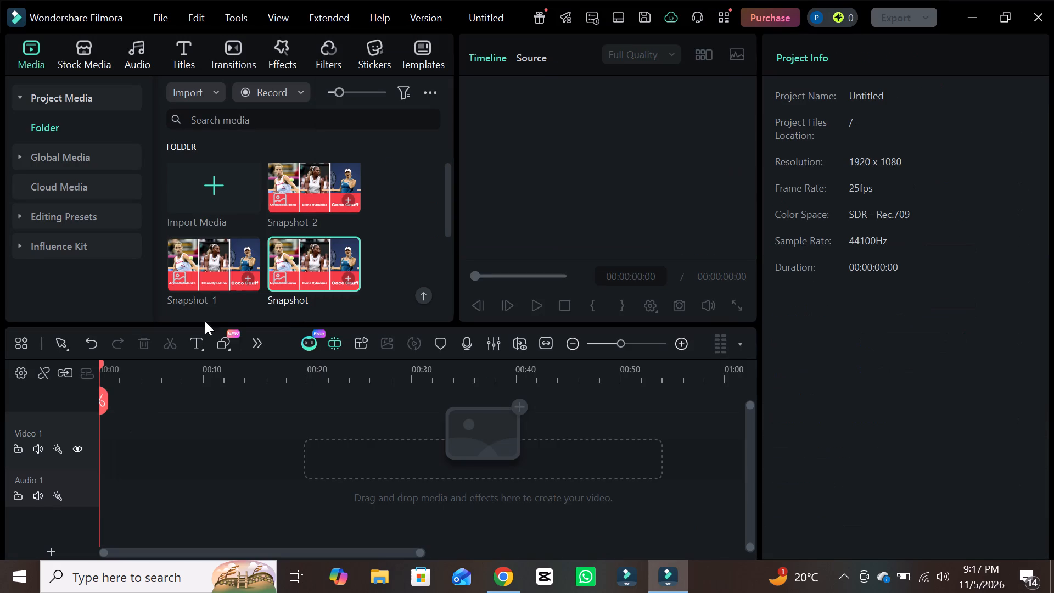
{"action": "left_click_drag", "start_coordinate": [296, 261], "coordinate": [91, 449]}
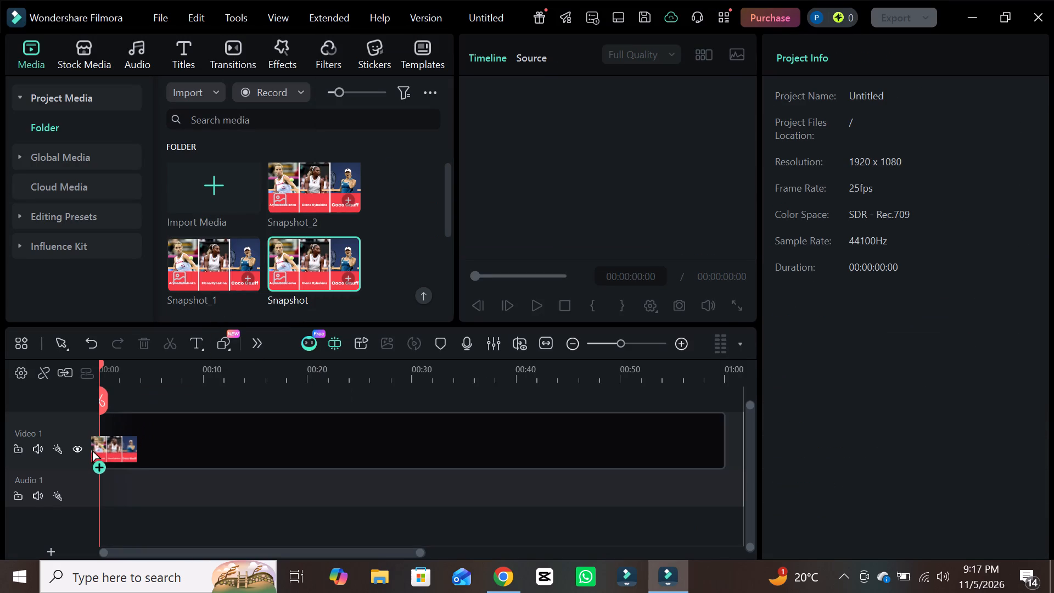
{"action": "left_click_drag", "start_coordinate": [91, 449], "coordinate": [93, 474]}
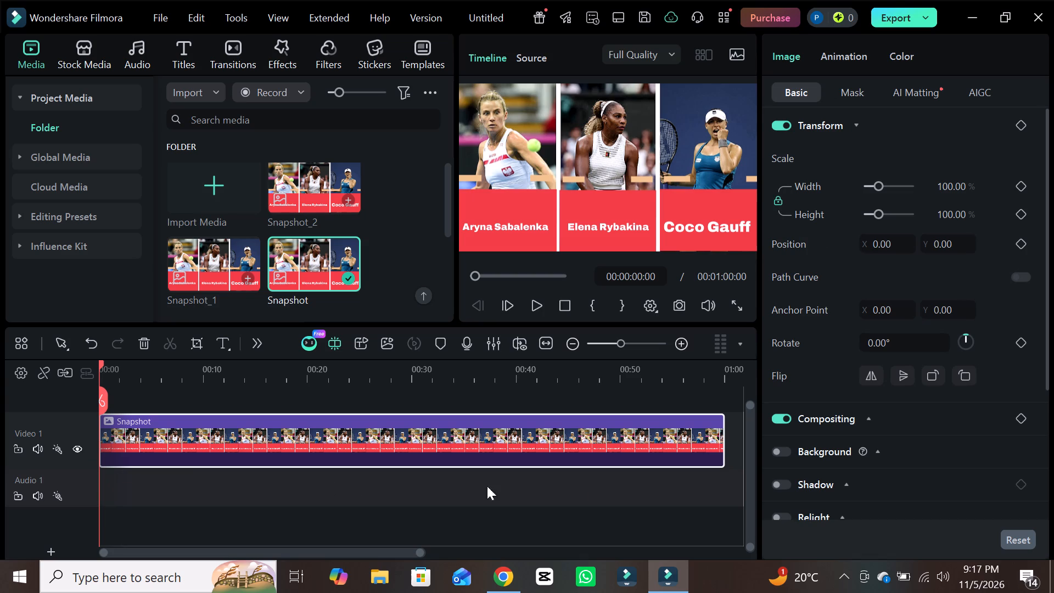
Add a second video track and move the Snapshot clip up to the start of Video 2.
{"action": "left_click_drag", "start_coordinate": [753, 489], "coordinate": [753, 467]}
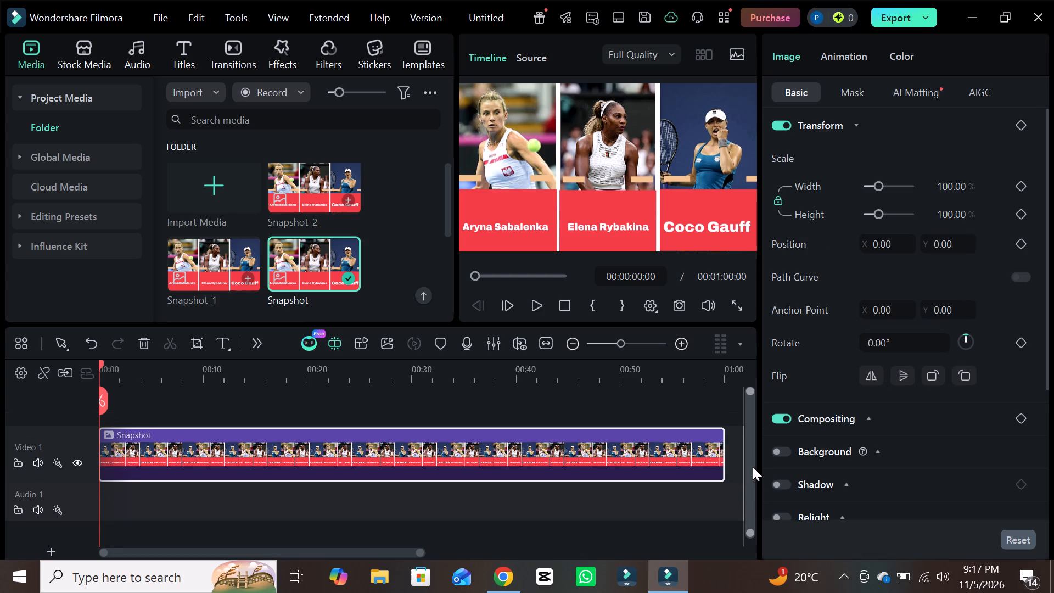
{"action": "left_click_drag", "start_coordinate": [753, 467], "coordinate": [748, 408]}
{"action": "left_click", "coordinate": [52, 547]}
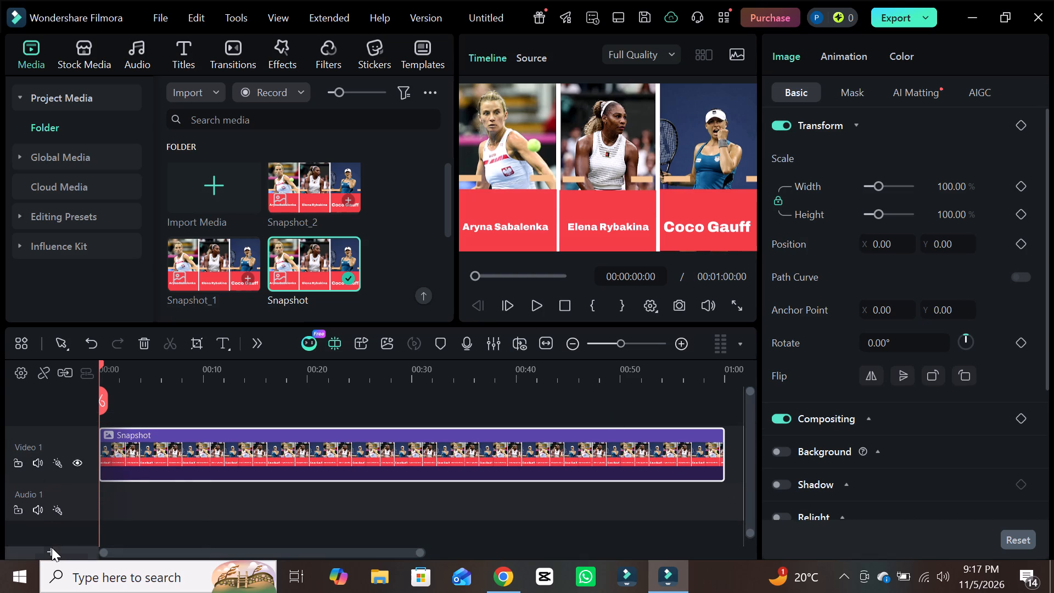
{"action": "right_click", "coordinate": [86, 373]}
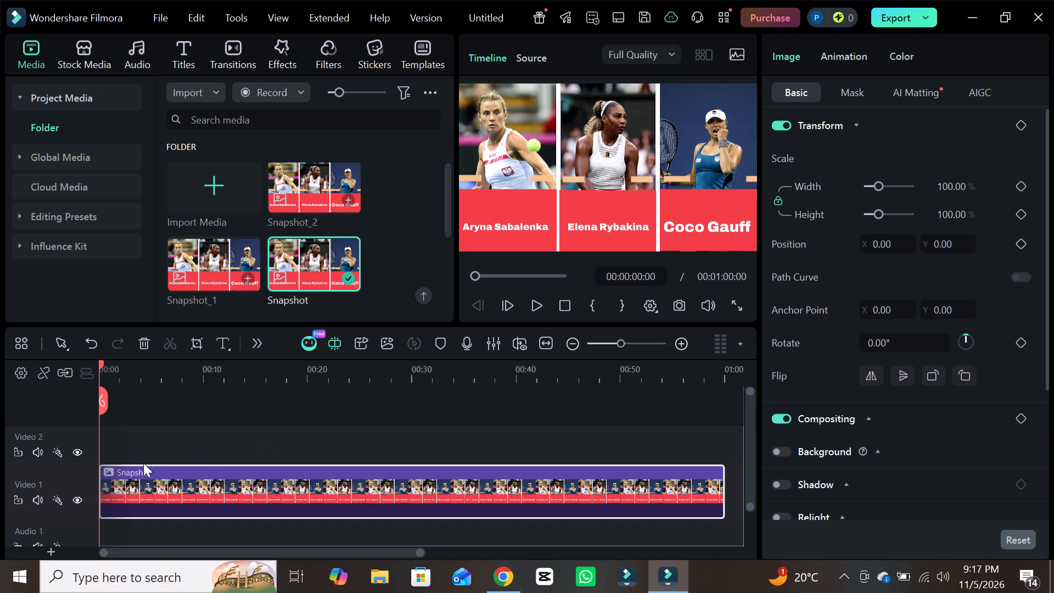
{"action": "left_click_drag", "start_coordinate": [156, 493], "coordinate": [149, 452]}
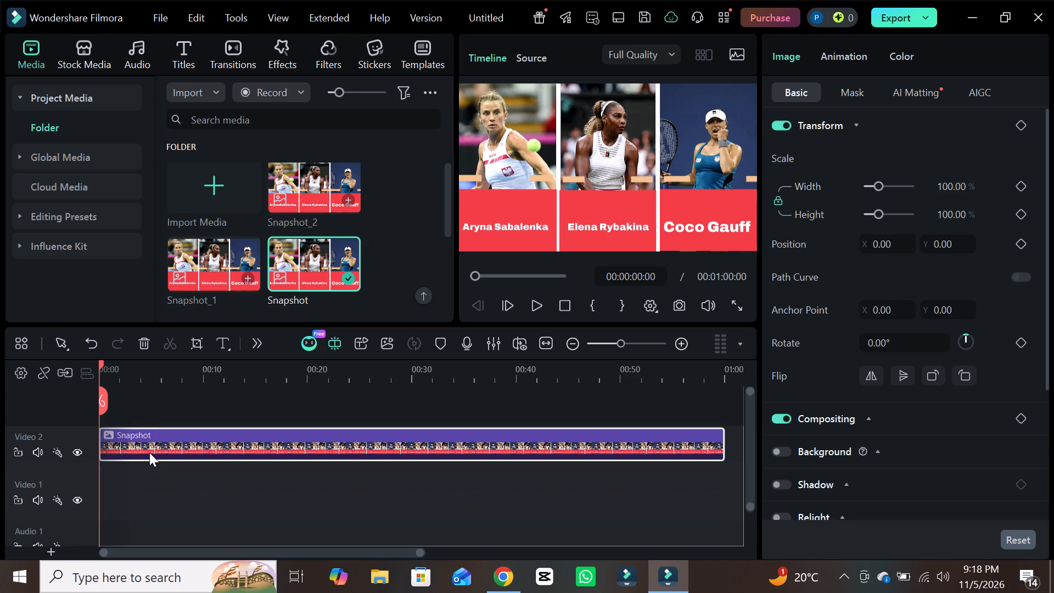
Download the Blue solid color from the stock media library and place it at the start of Video 1, beneath the snapshot.
{"action": "left_click", "coordinate": [100, 58]}
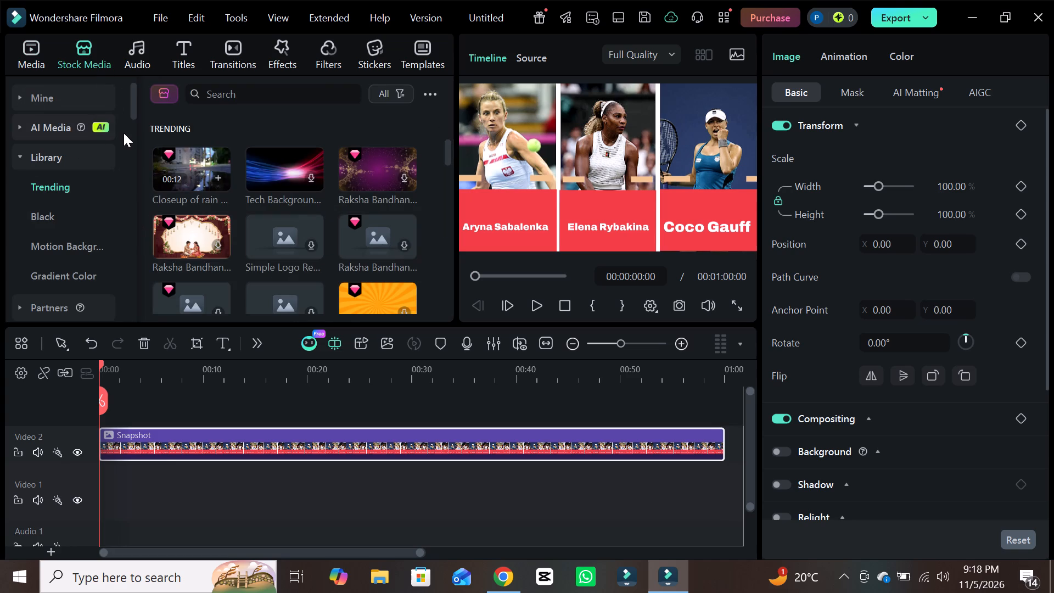
{"action": "left_click_drag", "start_coordinate": [134, 107], "coordinate": [131, 133]}
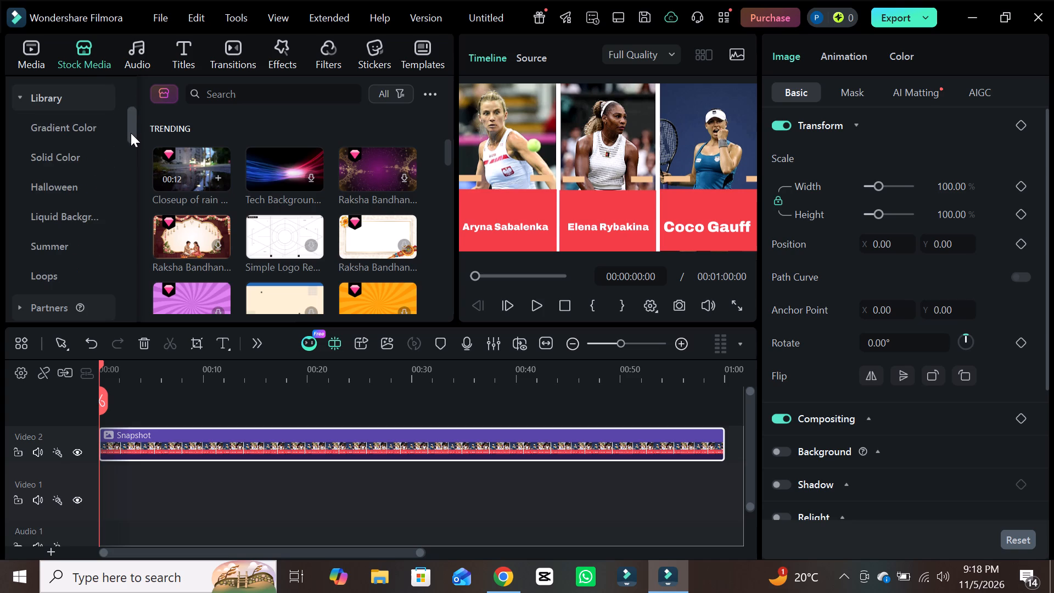
{"action": "left_click_drag", "start_coordinate": [131, 133], "coordinate": [128, 176]}
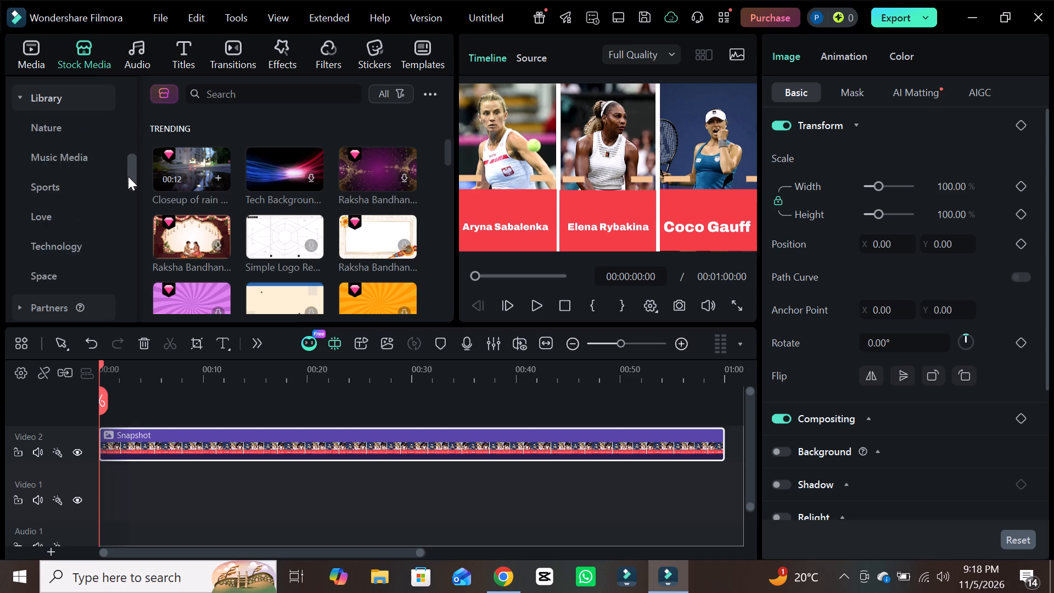
{"action": "left_click_drag", "start_coordinate": [128, 176], "coordinate": [120, 240]}
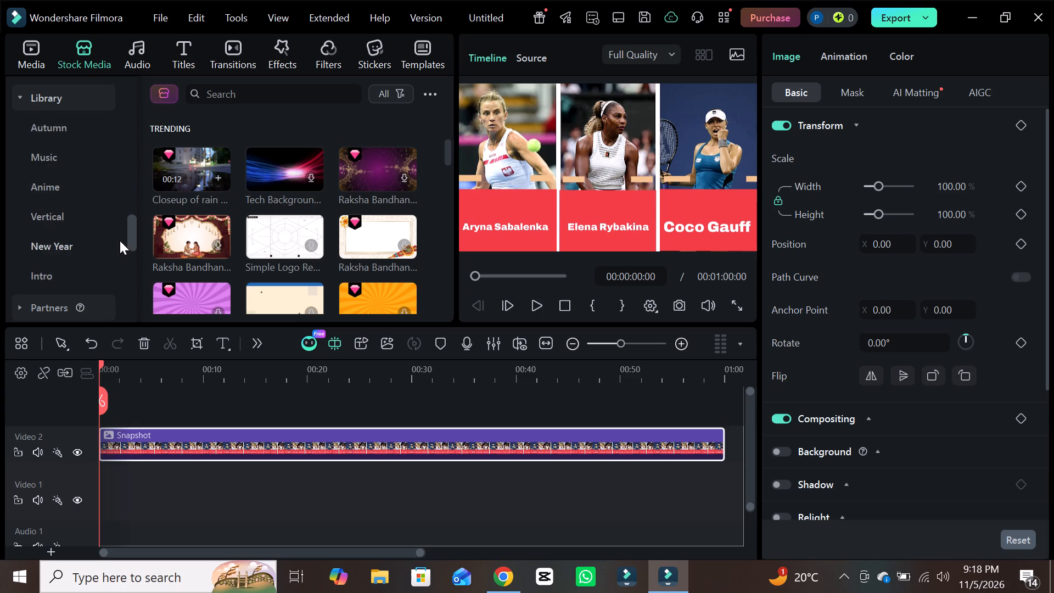
{"action": "left_click_drag", "start_coordinate": [120, 240], "coordinate": [116, 286]}
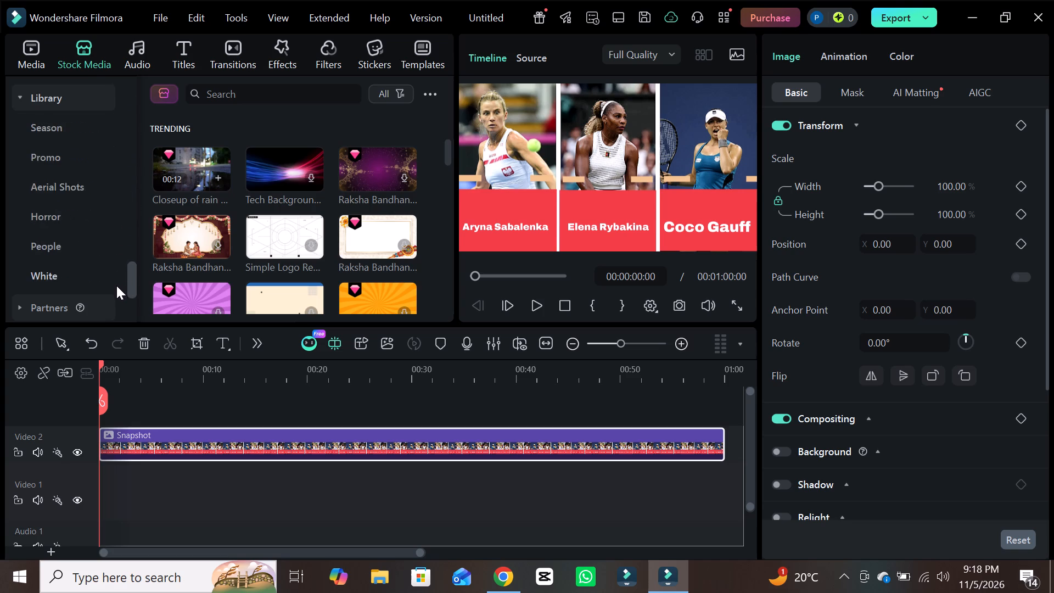
{"action": "left_click_drag", "start_coordinate": [116, 286], "coordinate": [124, 154]}
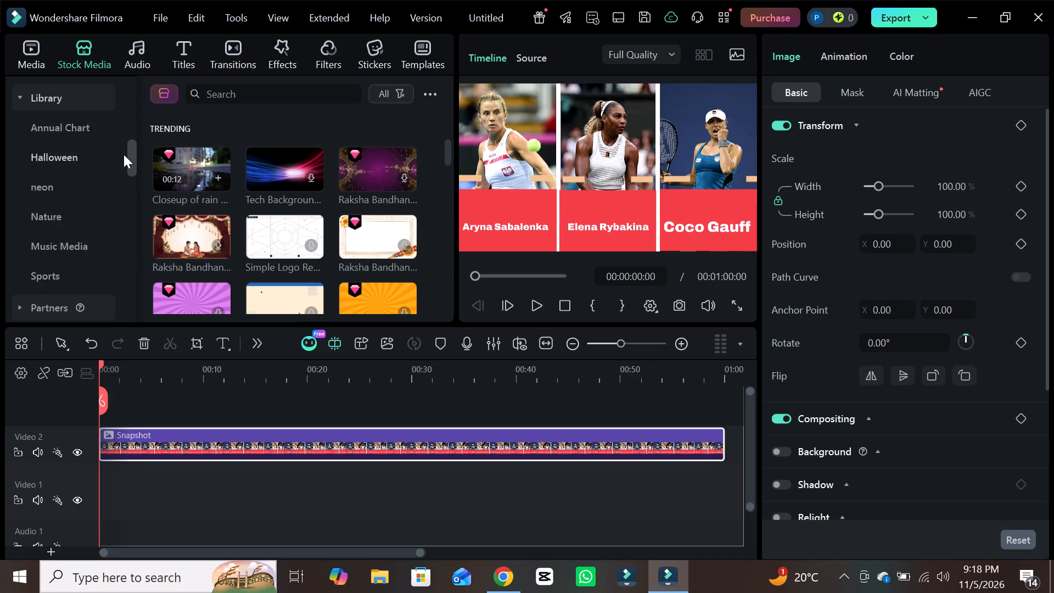
{"action": "left_click_drag", "start_coordinate": [124, 154], "coordinate": [123, 133]}
{"action": "left_click", "coordinate": [67, 128]}
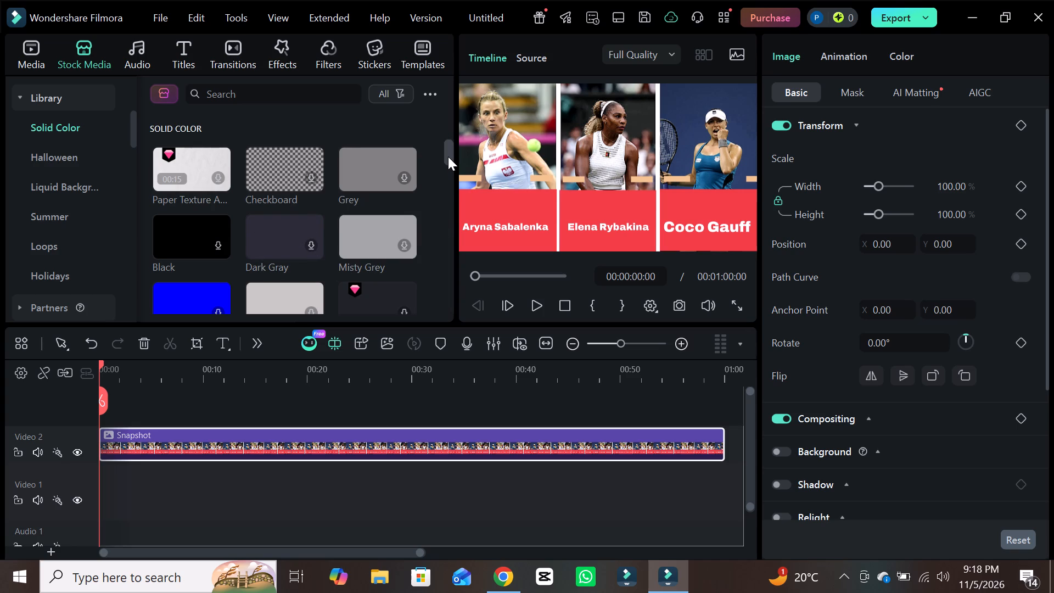
{"action": "left_click_drag", "start_coordinate": [448, 156], "coordinate": [448, 170]}
{"action": "left_click", "coordinate": [217, 221]}
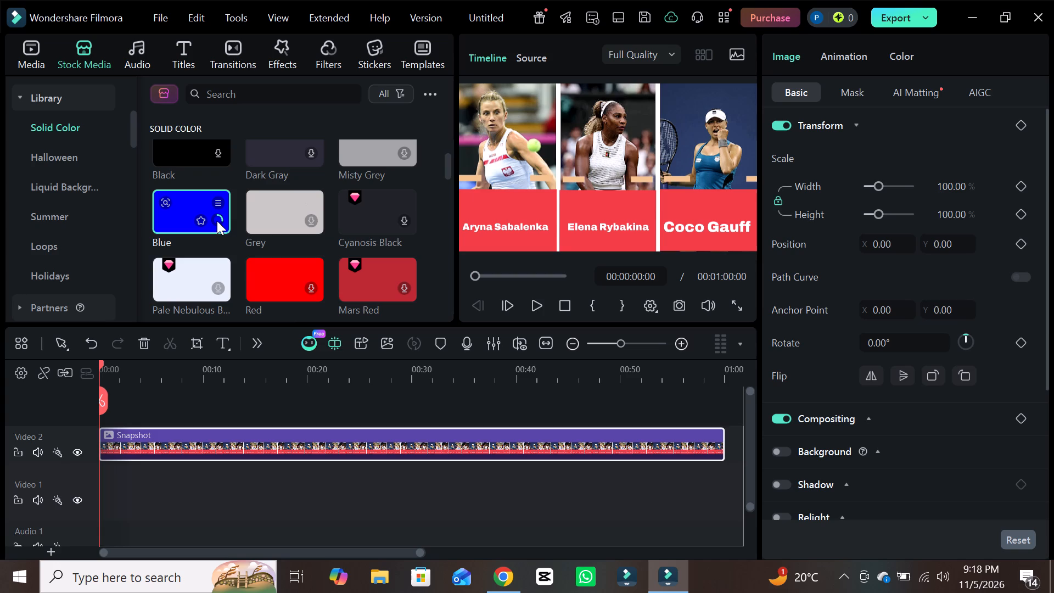
{"action": "left_click_drag", "start_coordinate": [188, 199], "coordinate": [97, 473]}
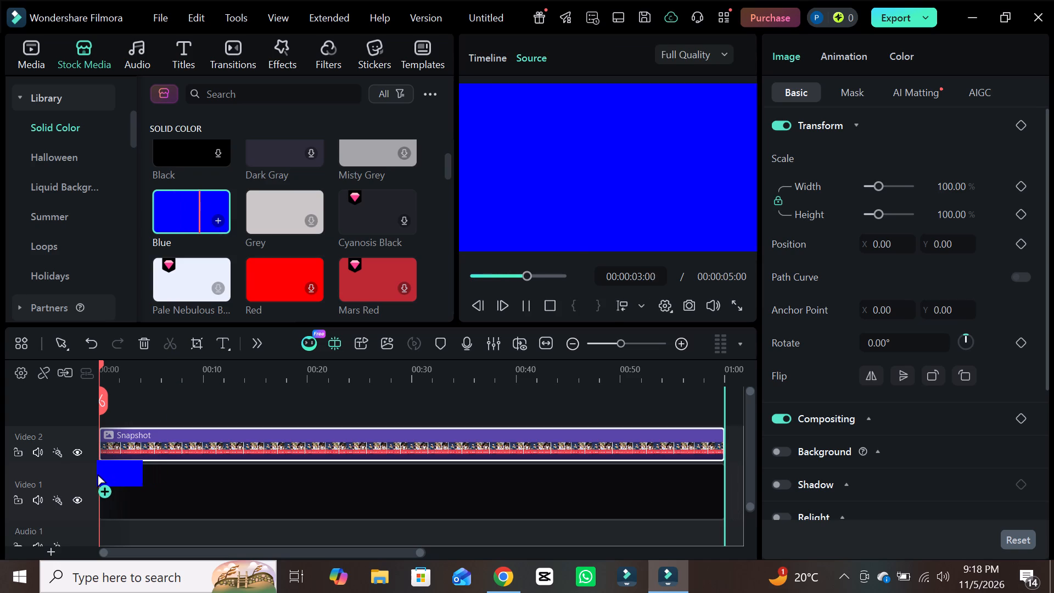
{"action": "left_click_drag", "start_coordinate": [97, 473], "coordinate": [93, 473]}
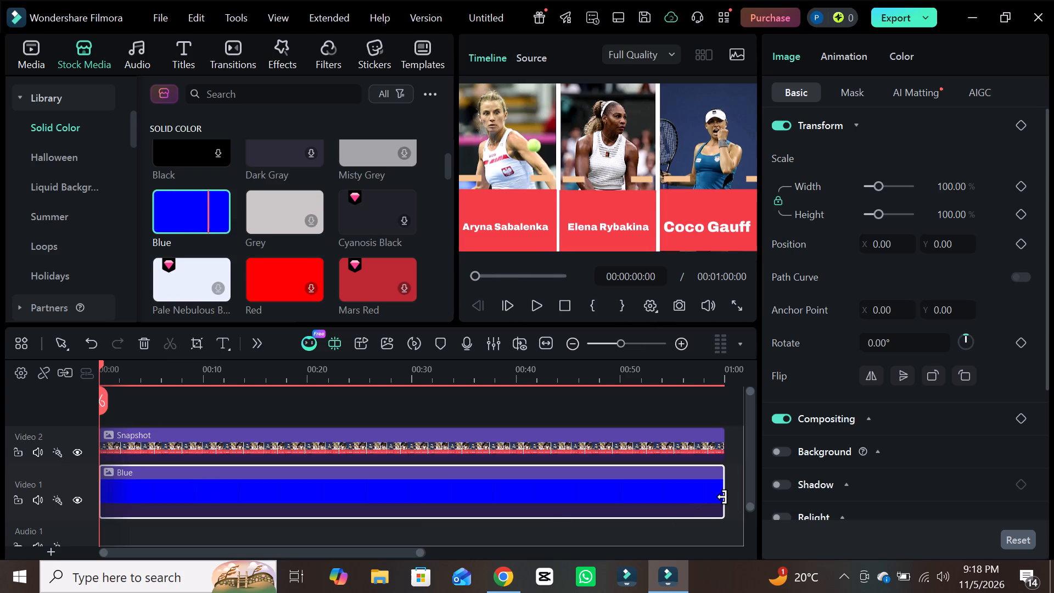
Extend the Blue clip on Video 1 to a duration of about 2 minutes 16 seconds.
{"action": "left_click_drag", "start_coordinate": [722, 497], "coordinate": [892, 486]}
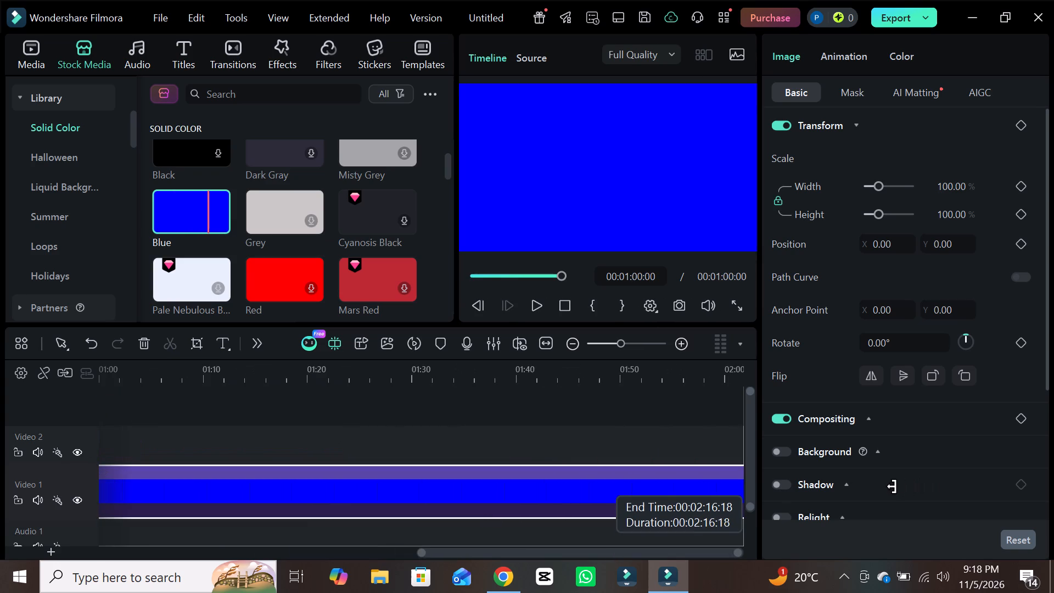
{"action": "left_click_drag", "start_coordinate": [892, 486], "coordinate": [891, 486]}
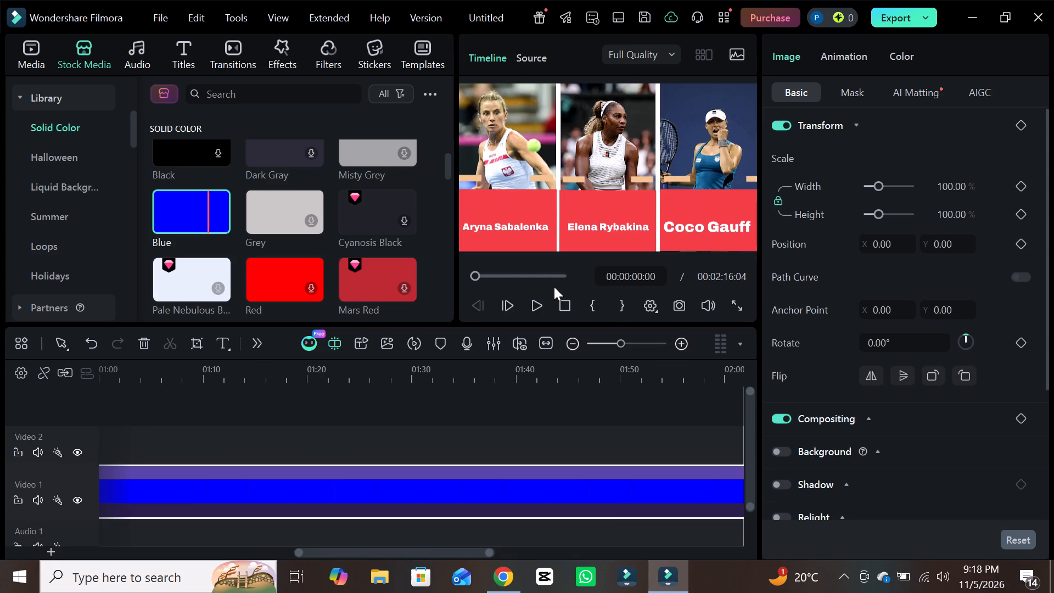
Check the default photo duration in the editing preferences and close them without making changes.
{"action": "left_click_drag", "start_coordinate": [403, 552], "coordinate": [175, 563]}
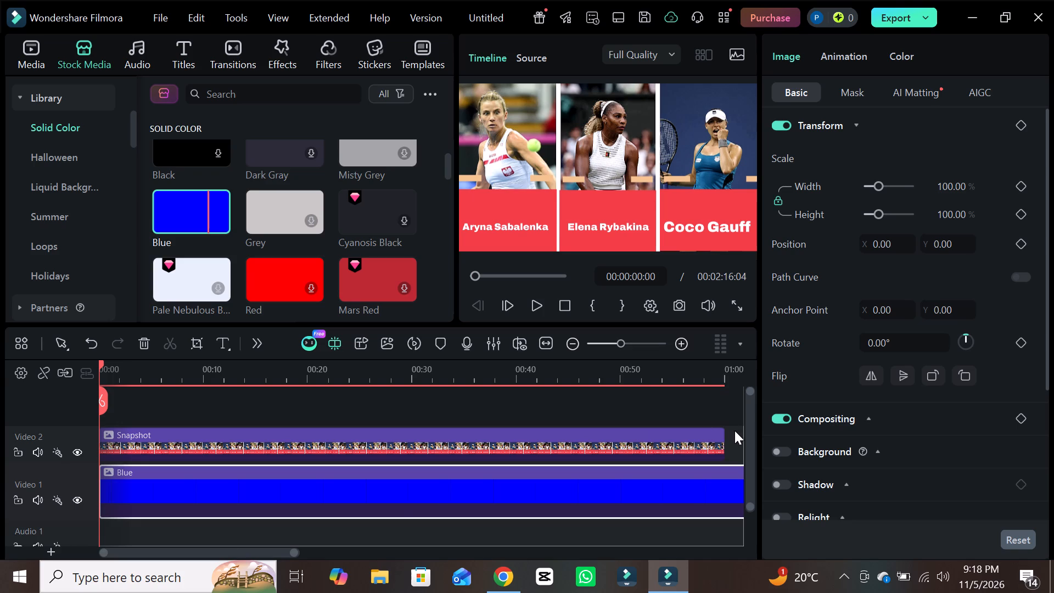
{"action": "left_click_drag", "start_coordinate": [750, 457], "coordinate": [744, 428]}
{"action": "left_click", "coordinate": [467, 431]}
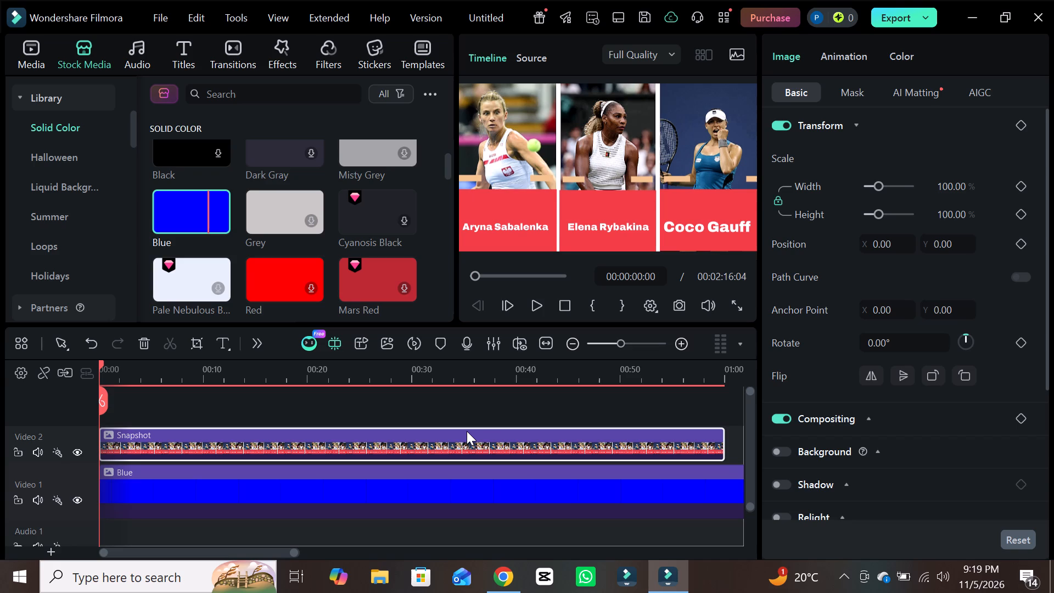
{"action": "left_click", "coordinate": [159, 21]}
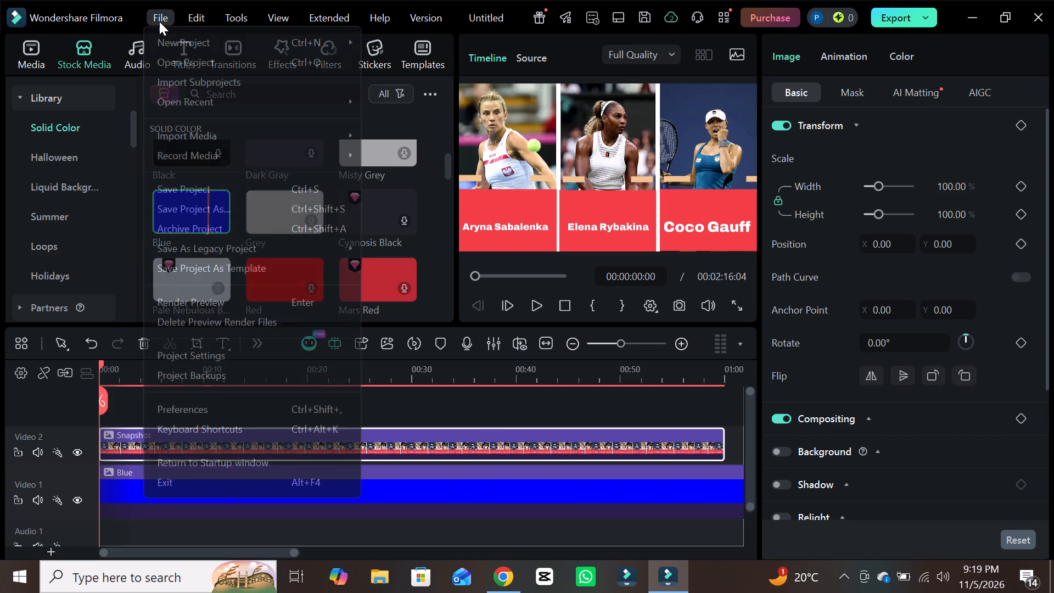
{"action": "left_click", "coordinate": [195, 409]}
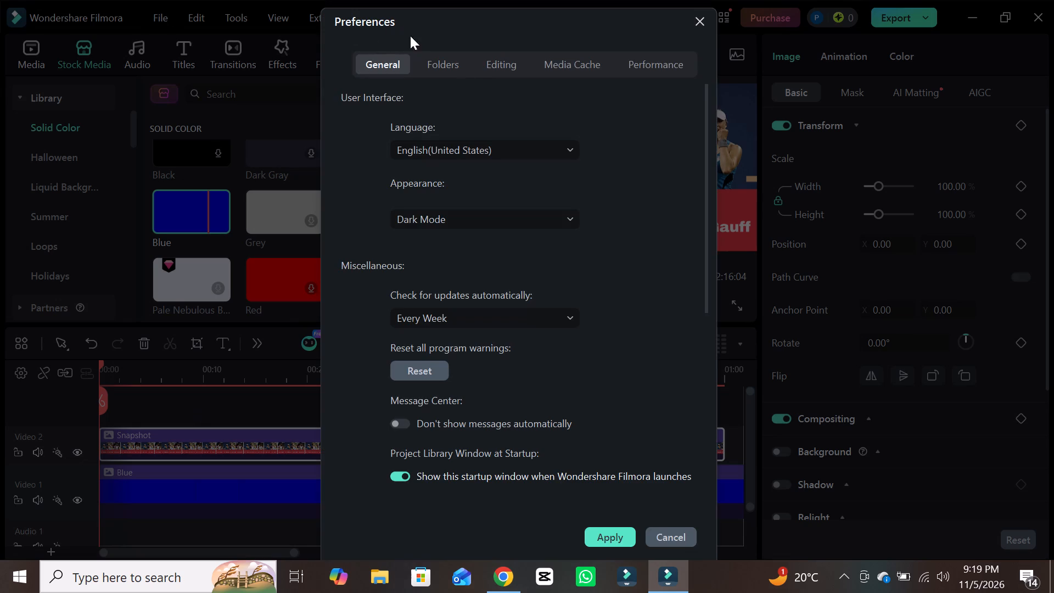
{"action": "left_click", "coordinate": [506, 72]}
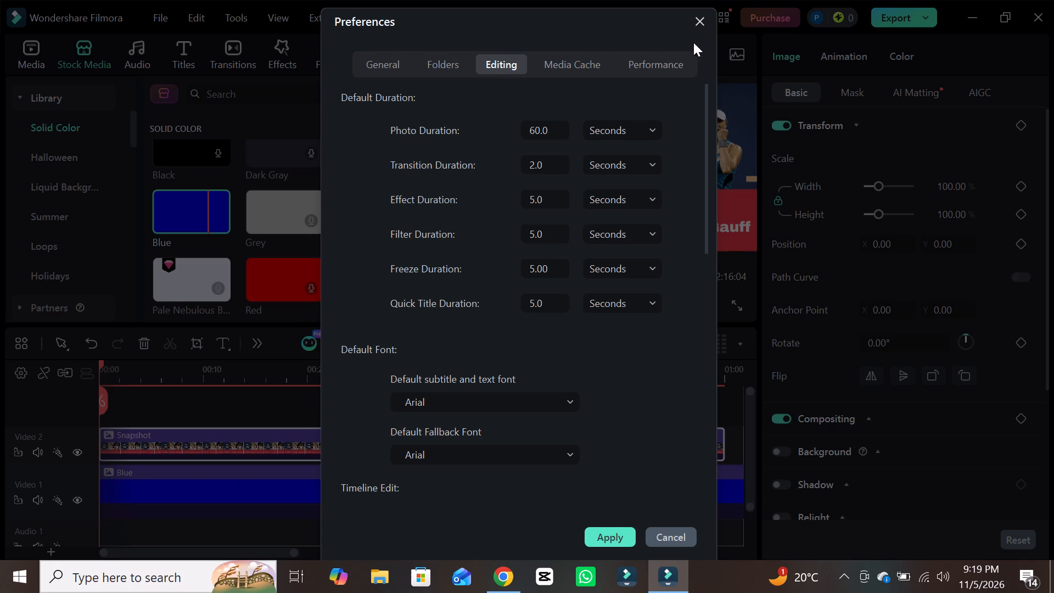
{"action": "left_click", "coordinate": [698, 24]}
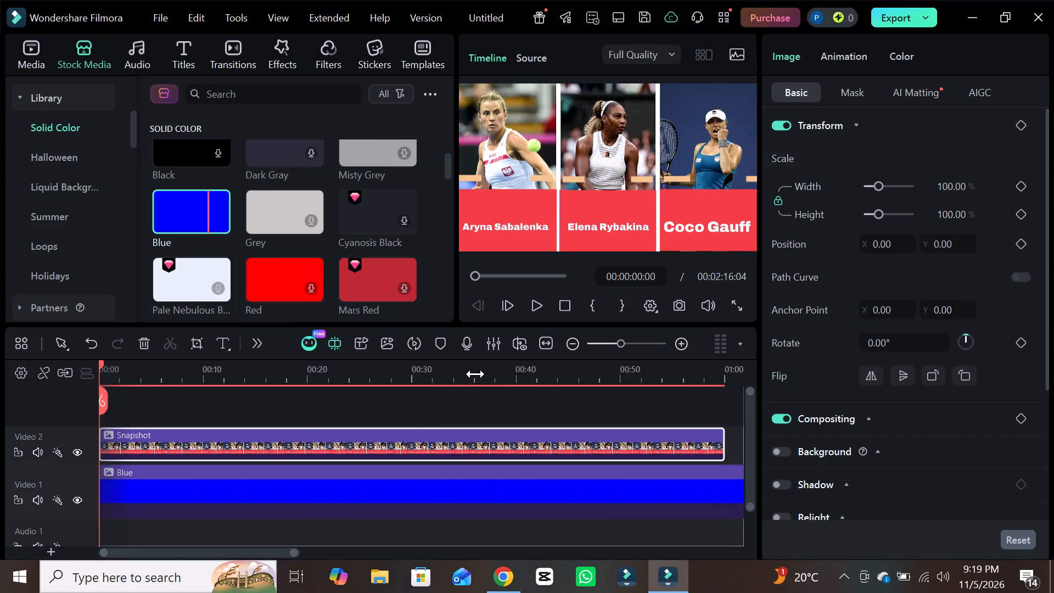
Move the Snapshot picture fully off the right edge of the video frame, to position X 1920, Y about -35.
{"action": "left_click", "coordinate": [375, 445]}
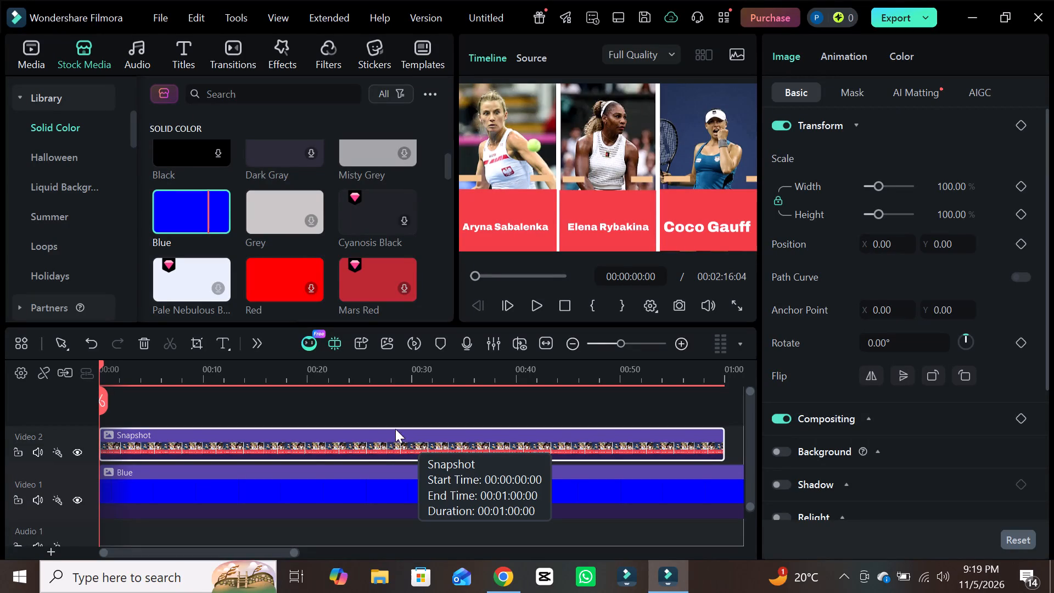
{"action": "left_click", "coordinate": [258, 343]}
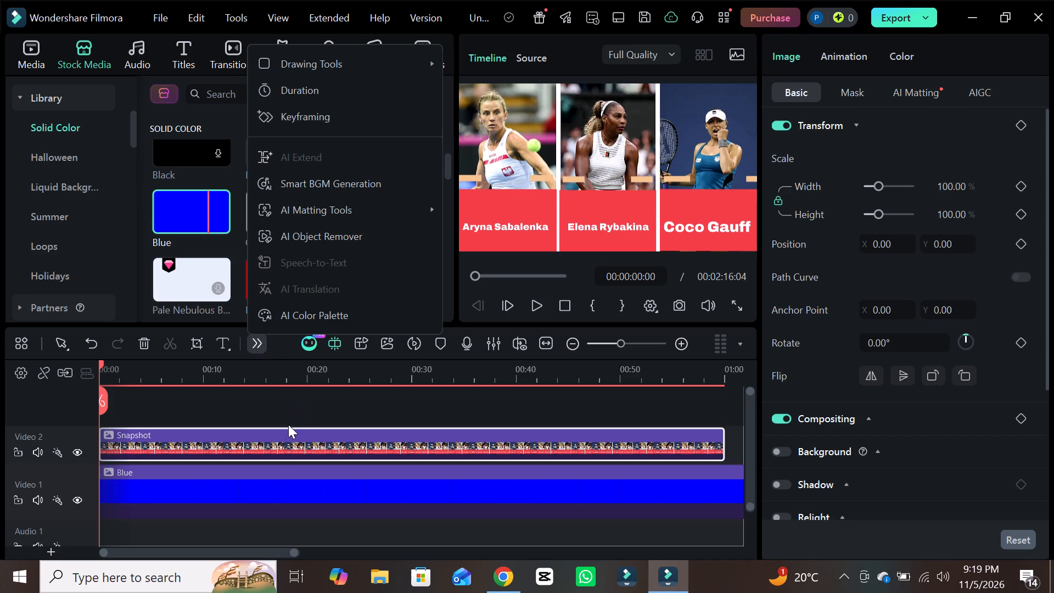
{"action": "left_click", "coordinate": [274, 446]}
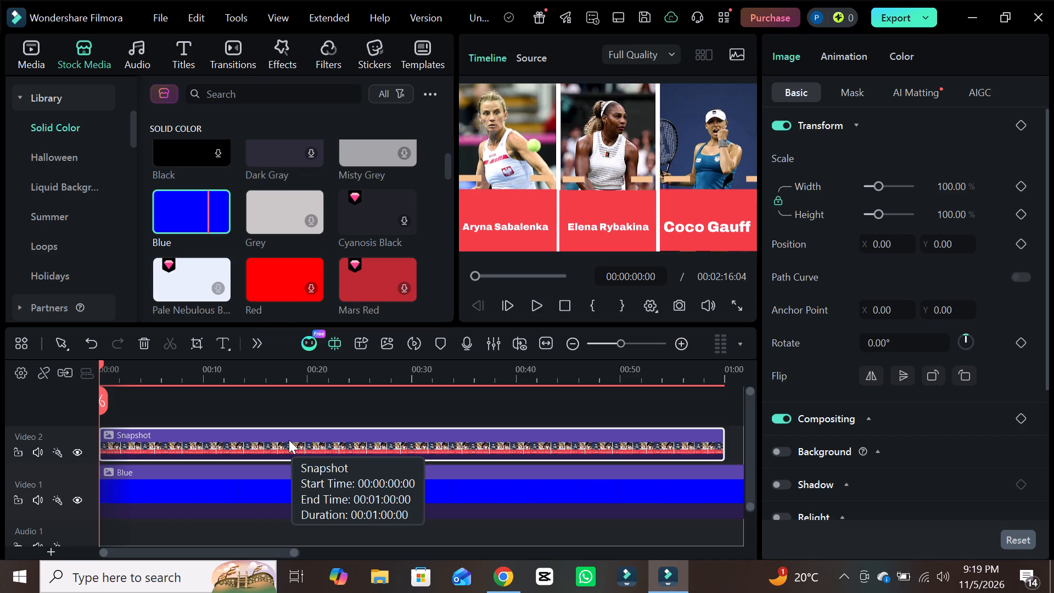
{"action": "left_click", "coordinate": [601, 179]}
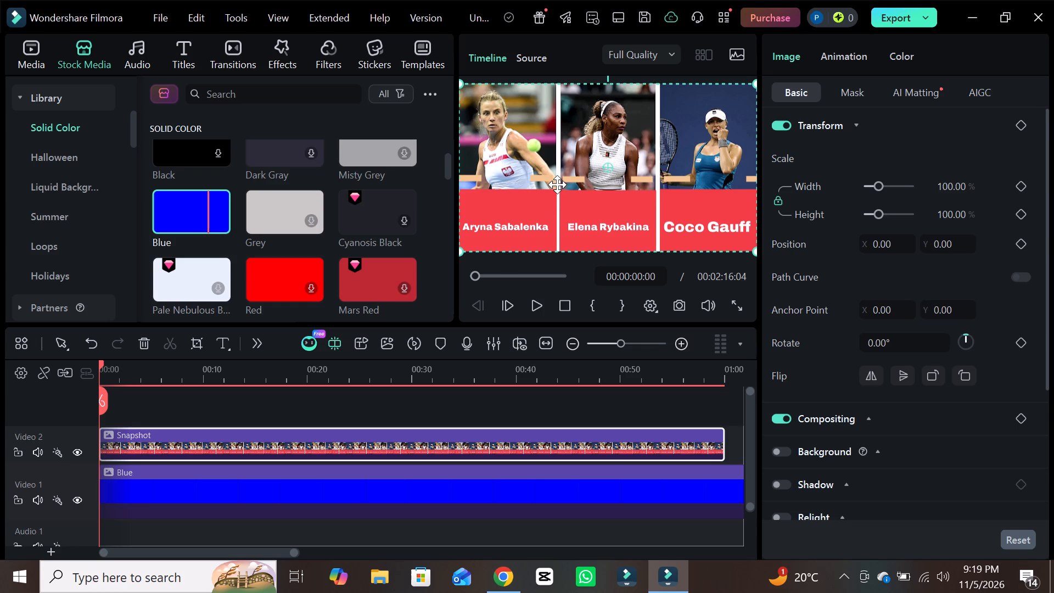
{"action": "left_click", "coordinate": [557, 184]}
{"action": "left_click_drag", "start_coordinate": [557, 184], "coordinate": [736, 187]}
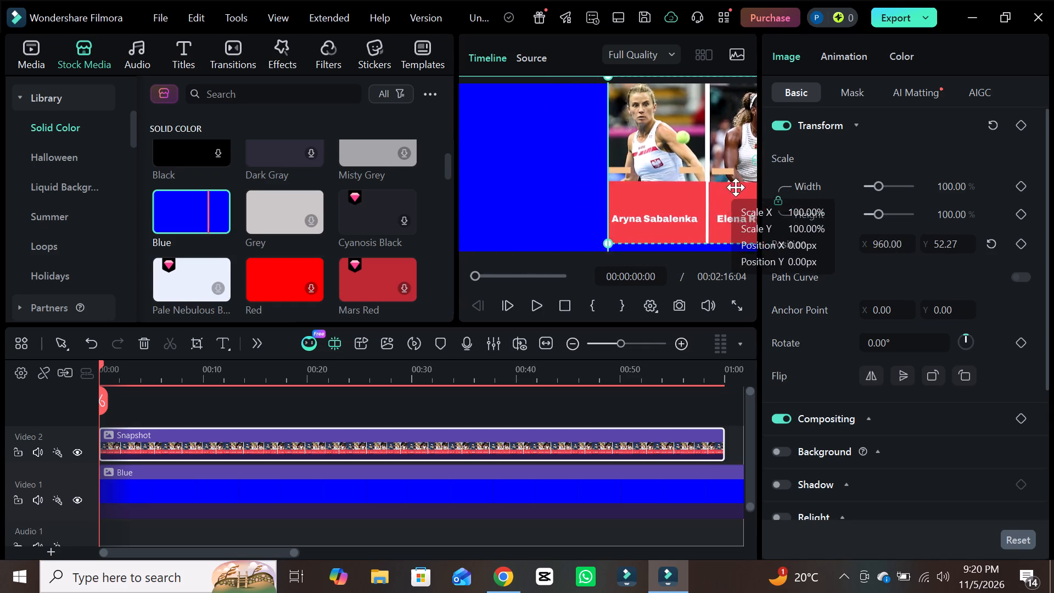
{"action": "left_click_drag", "start_coordinate": [736, 187], "coordinate": [851, 190]}
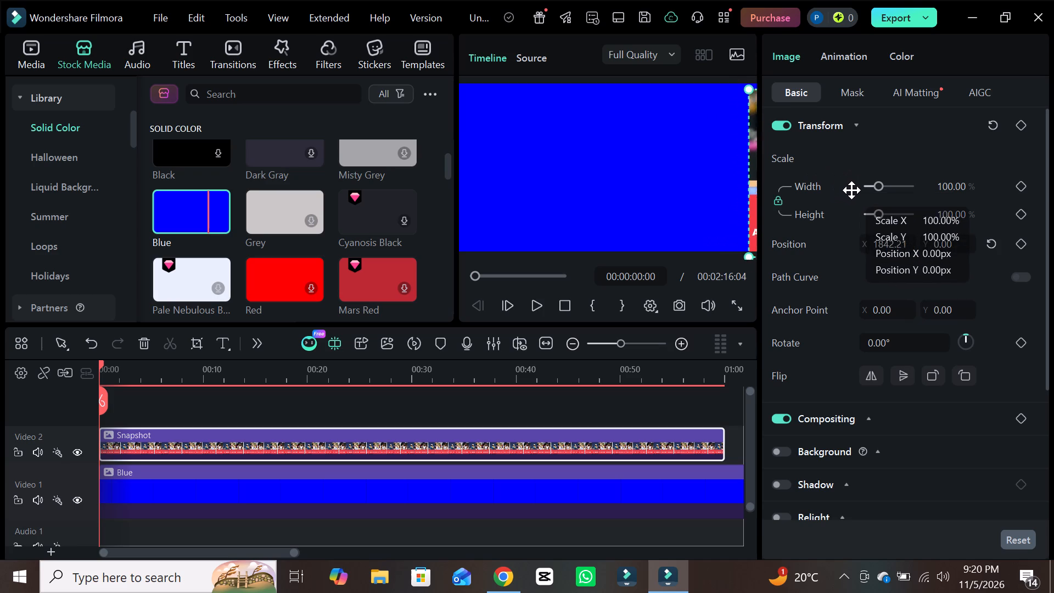
{"action": "left_click_drag", "start_coordinate": [851, 190], "coordinate": [853, 190]}
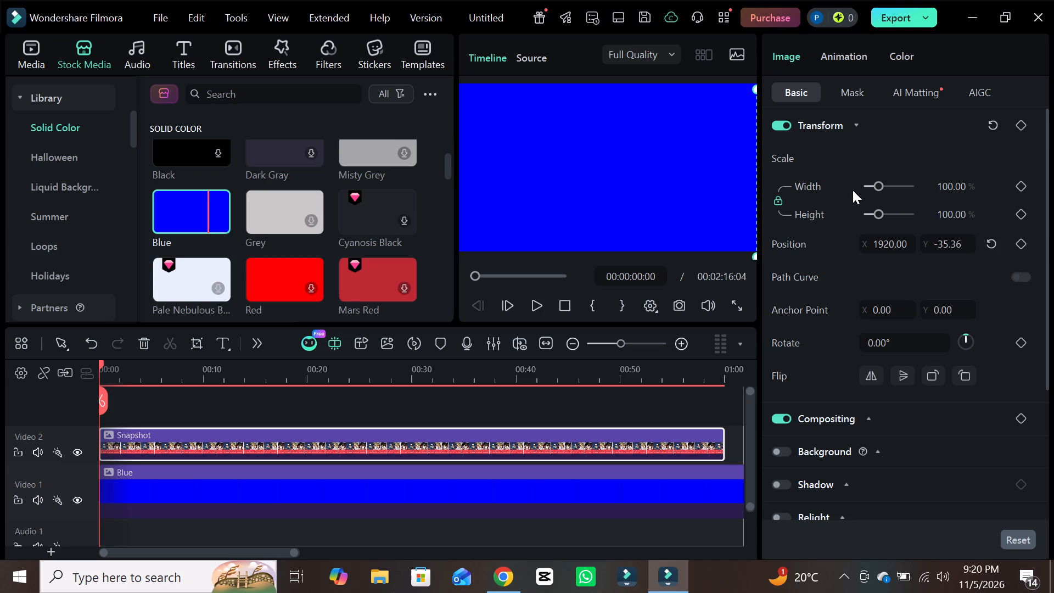
Add a keyframe to the Snapshot clip at 00:00:00:00 with Keyframing.
{"action": "left_click", "coordinate": [261, 348]}
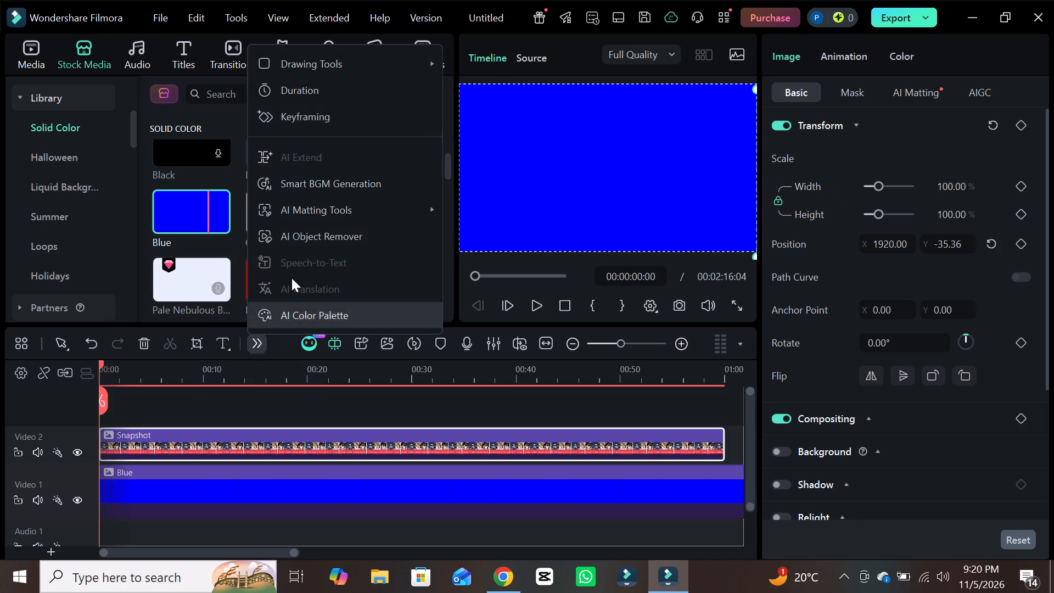
{"action": "left_click", "coordinate": [324, 122]}
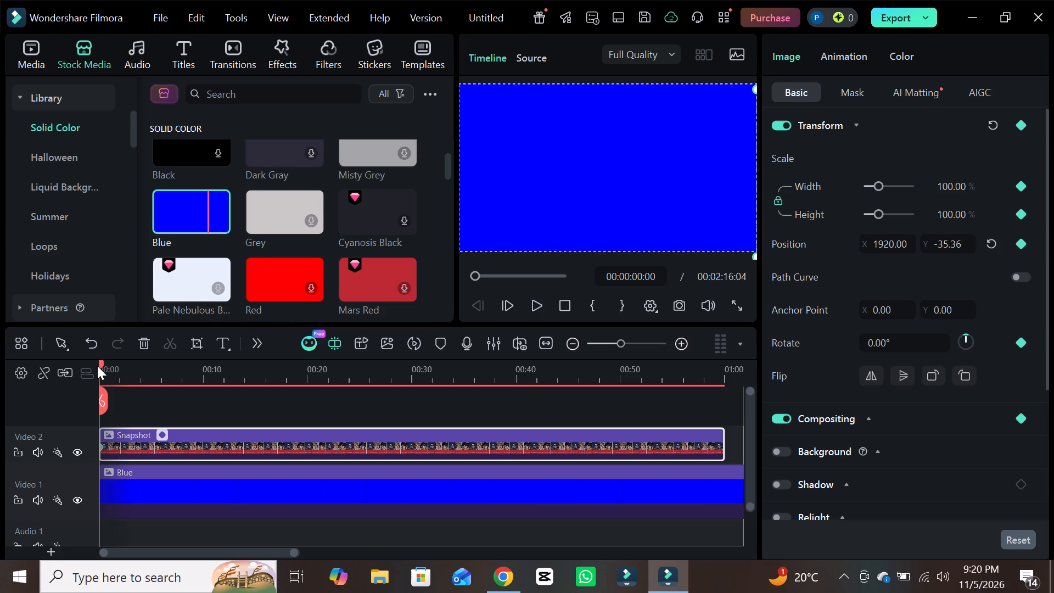
At 00:00:59:07, move the Snapshot picture fully off the left edge of the video frame, to position X -1920, Y about 1.
{"action": "left_click_drag", "start_coordinate": [101, 365], "coordinate": [105, 367]}
{"action": "left_click_drag", "start_coordinate": [105, 367], "coordinate": [721, 452]}
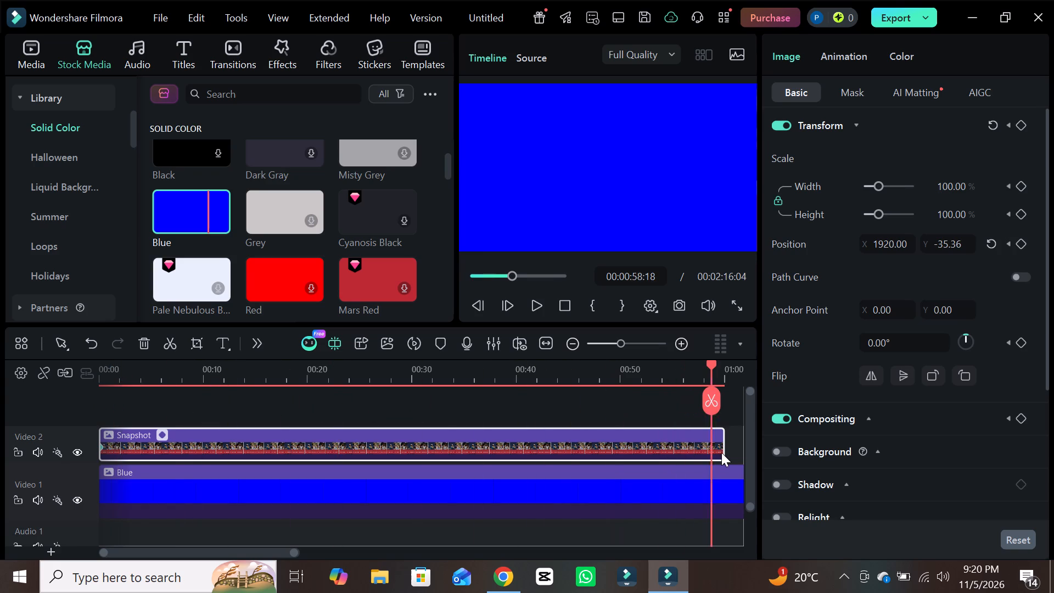
{"action": "left_click_drag", "start_coordinate": [721, 452], "coordinate": [717, 453]}
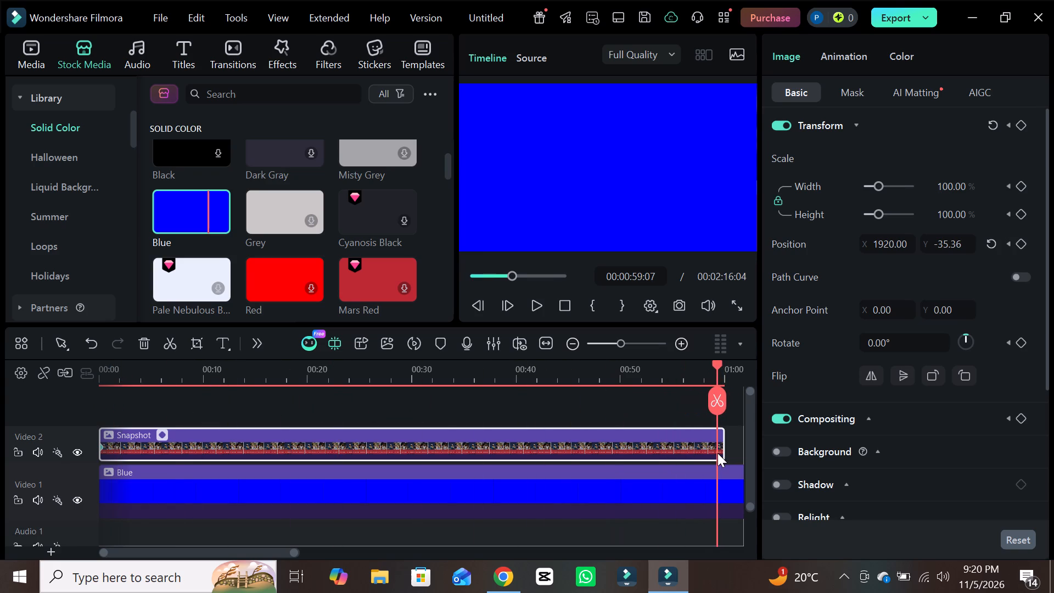
{"action": "left_click", "coordinate": [737, 195]}
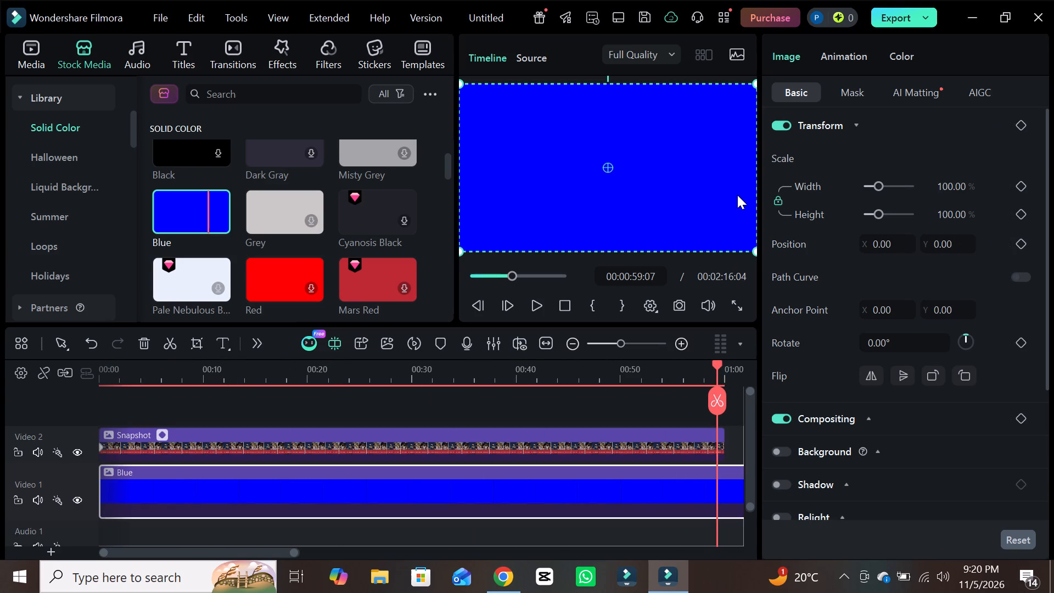
{"action": "left_click", "coordinate": [671, 444]}
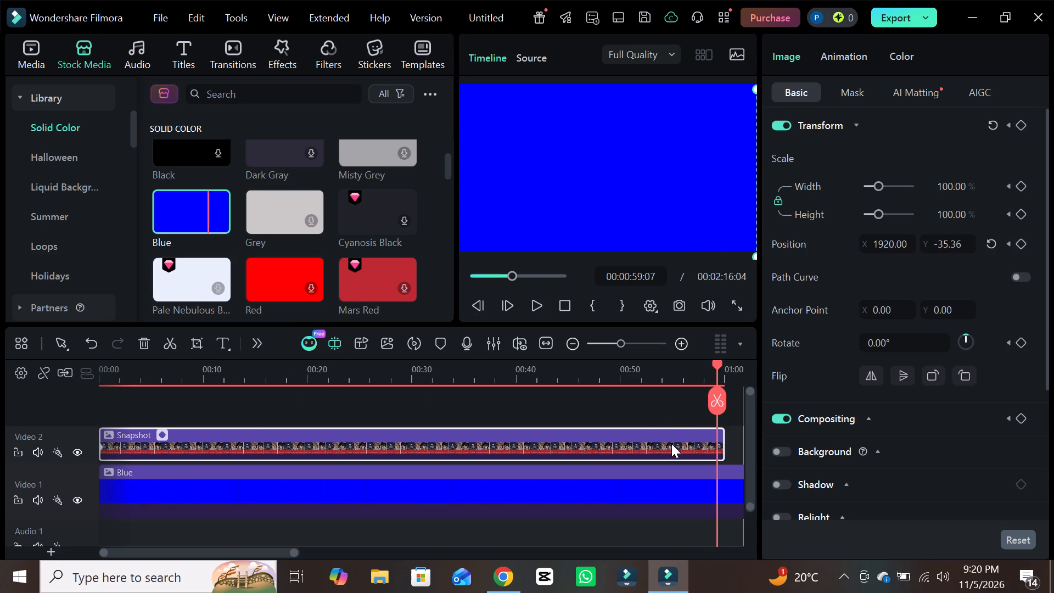
{"action": "right_click", "coordinate": [736, 175]}
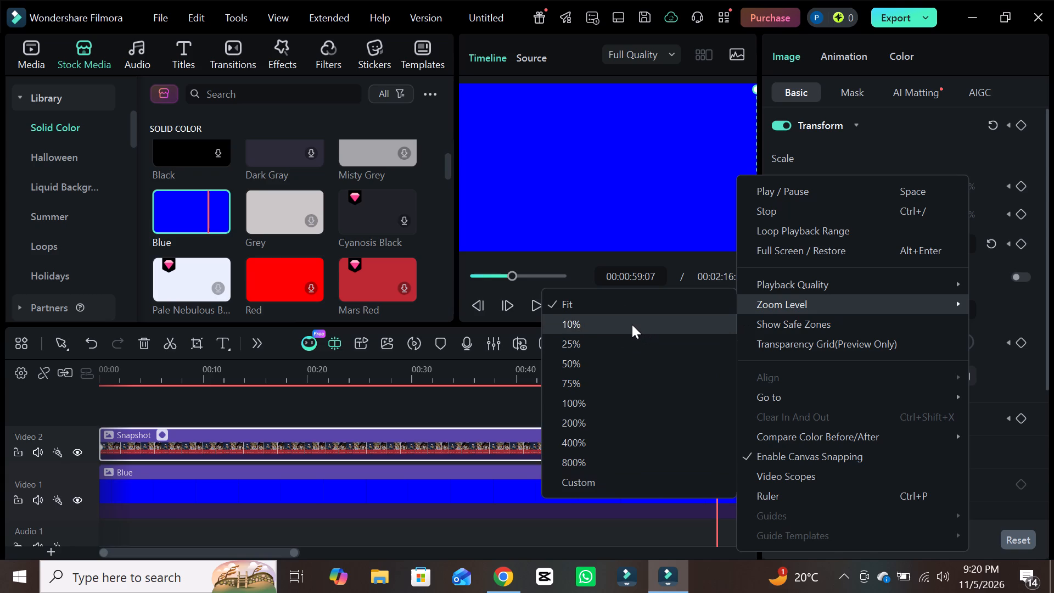
{"action": "left_click", "coordinate": [632, 325]}
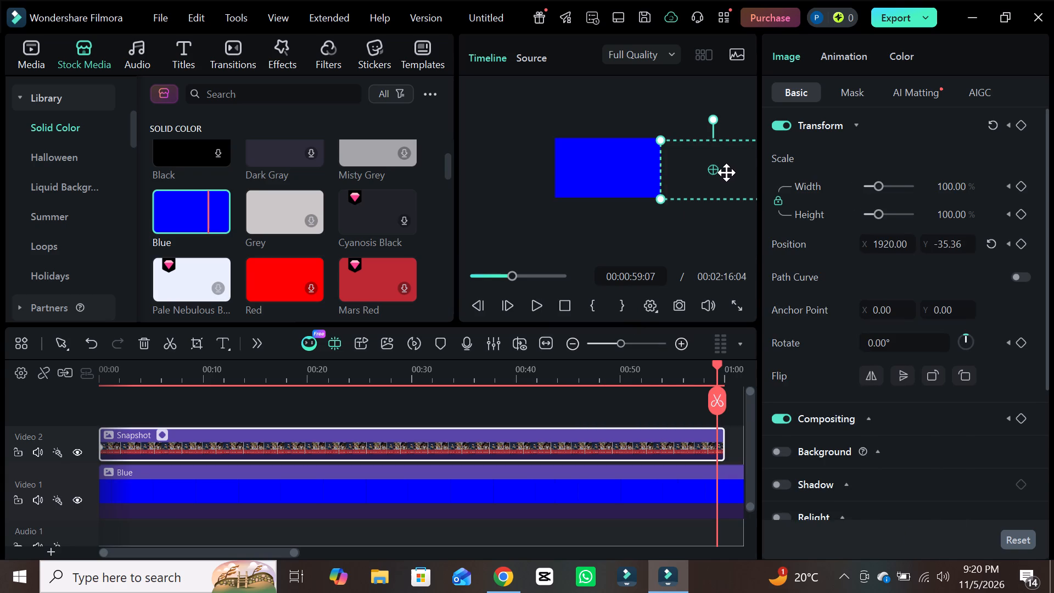
{"action": "left_click_drag", "start_coordinate": [726, 172], "coordinate": [624, 172]}
{"action": "left_click_drag", "start_coordinate": [652, 171], "coordinate": [586, 171]}
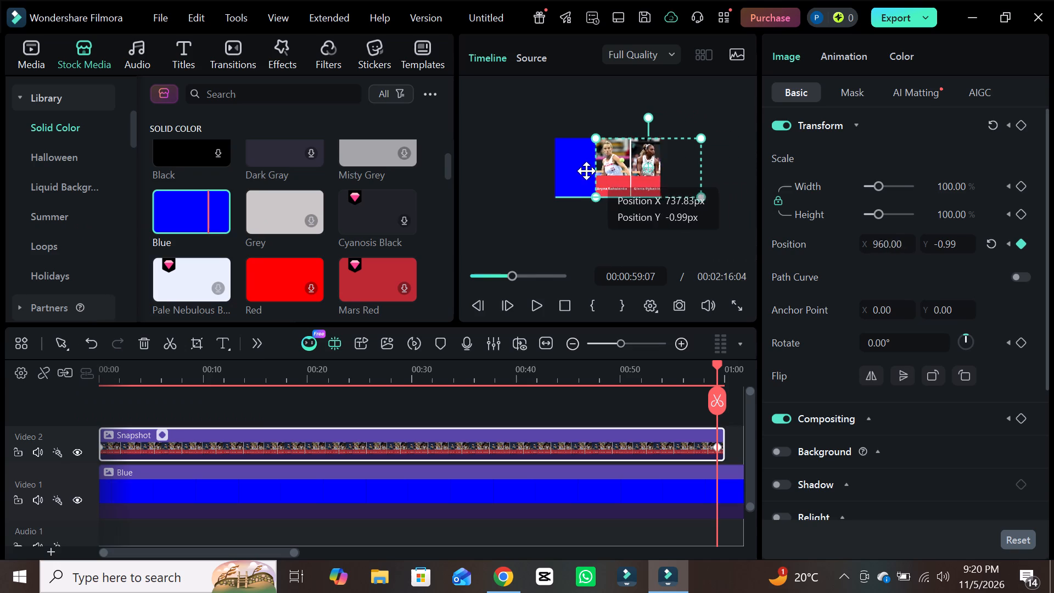
{"action": "left_click_drag", "start_coordinate": [586, 171], "coordinate": [463, 170]}
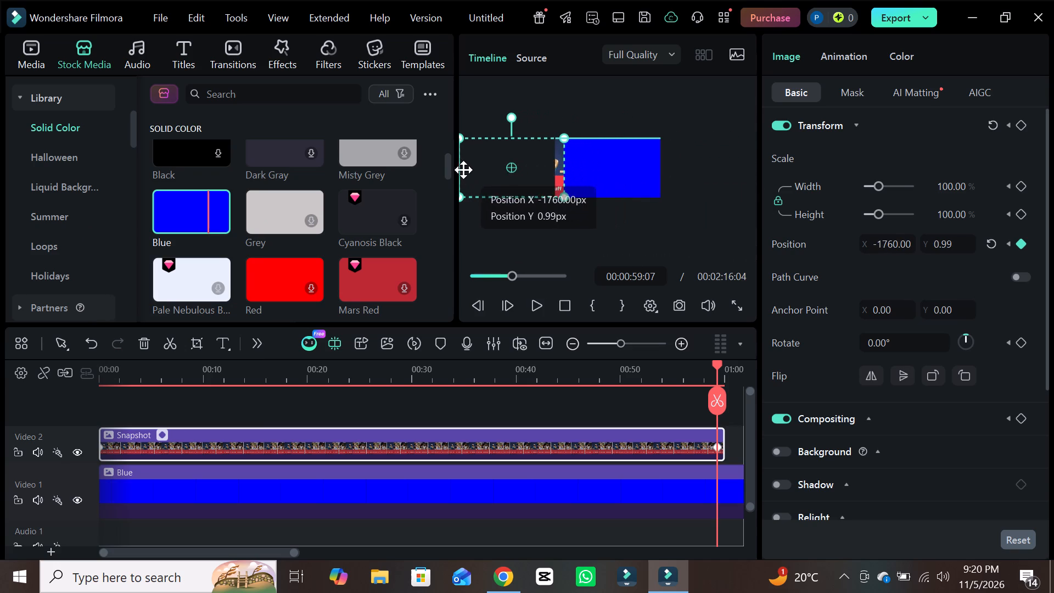
{"action": "left_click_drag", "start_coordinate": [463, 170], "coordinate": [455, 170]}
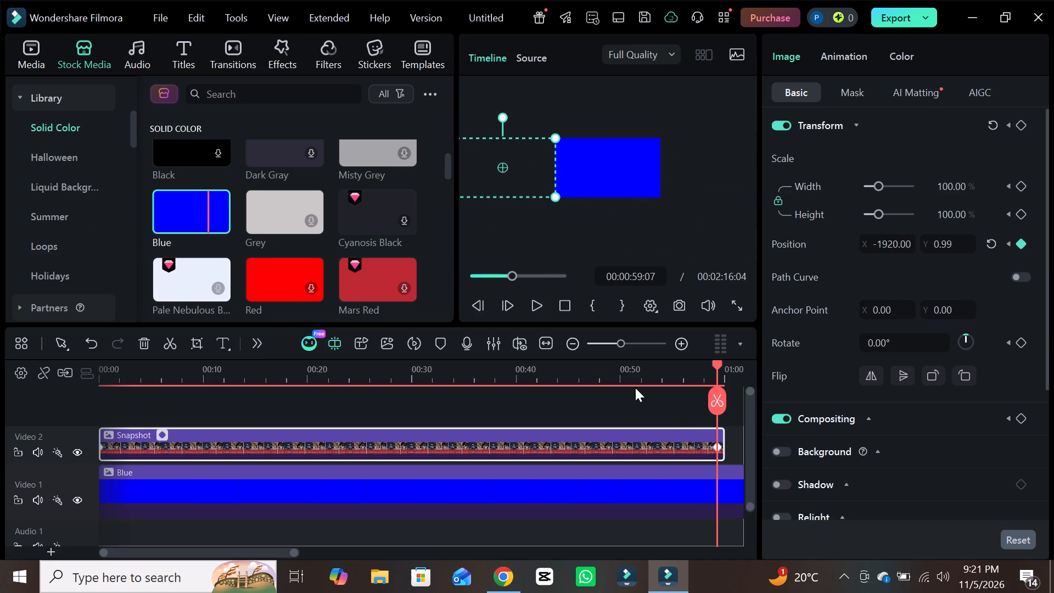
Shift the Snapshot clip's second keyframe to the very end of the clip.
{"action": "left_click", "coordinate": [716, 447]}
{"action": "left_click_drag", "start_coordinate": [719, 446], "coordinate": [720, 446]}
{"action": "left_click_drag", "start_coordinate": [720, 446], "coordinate": [725, 447]}
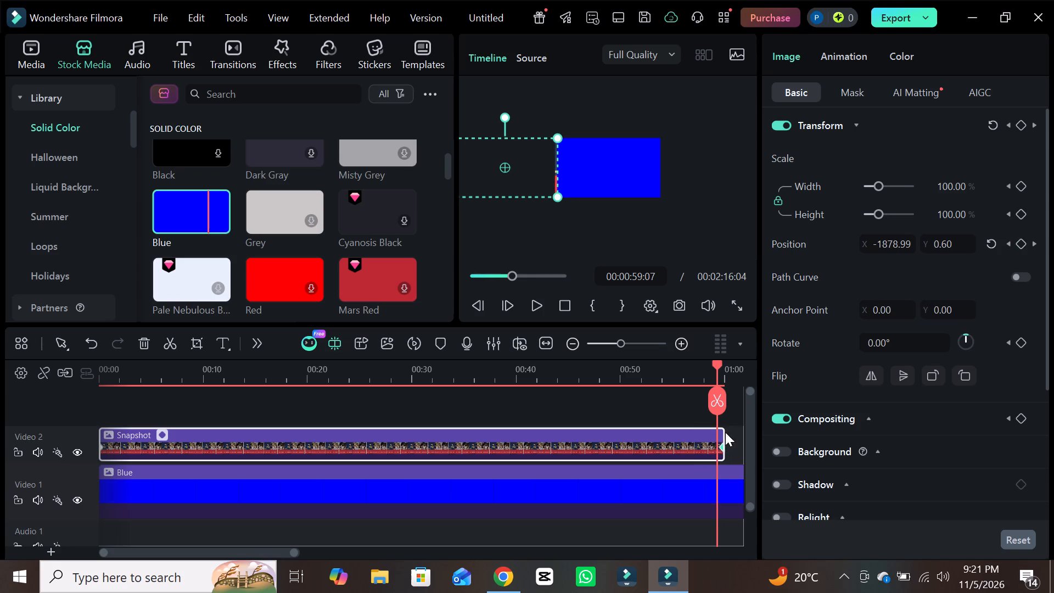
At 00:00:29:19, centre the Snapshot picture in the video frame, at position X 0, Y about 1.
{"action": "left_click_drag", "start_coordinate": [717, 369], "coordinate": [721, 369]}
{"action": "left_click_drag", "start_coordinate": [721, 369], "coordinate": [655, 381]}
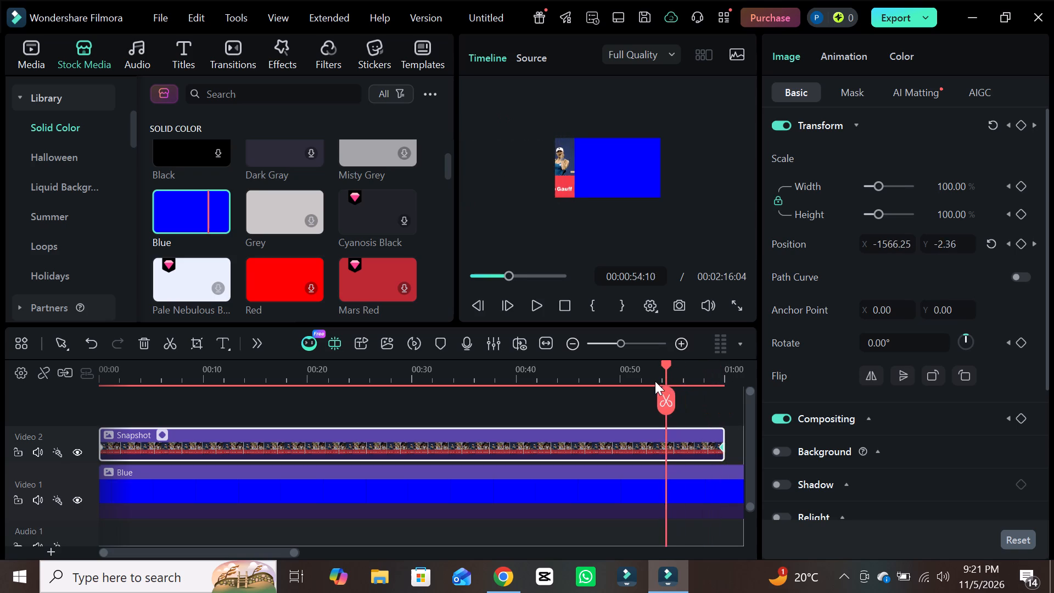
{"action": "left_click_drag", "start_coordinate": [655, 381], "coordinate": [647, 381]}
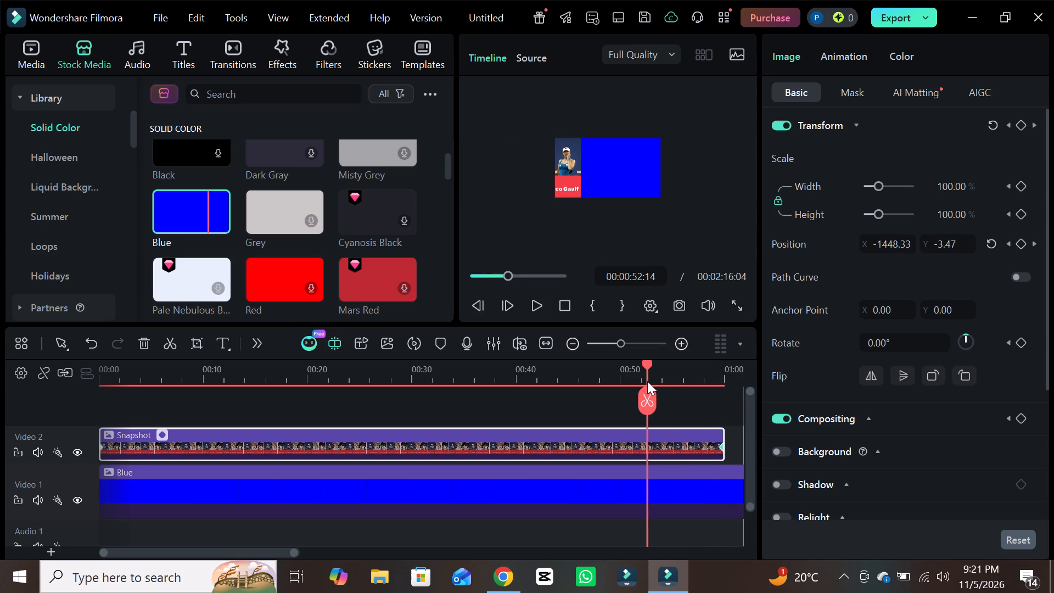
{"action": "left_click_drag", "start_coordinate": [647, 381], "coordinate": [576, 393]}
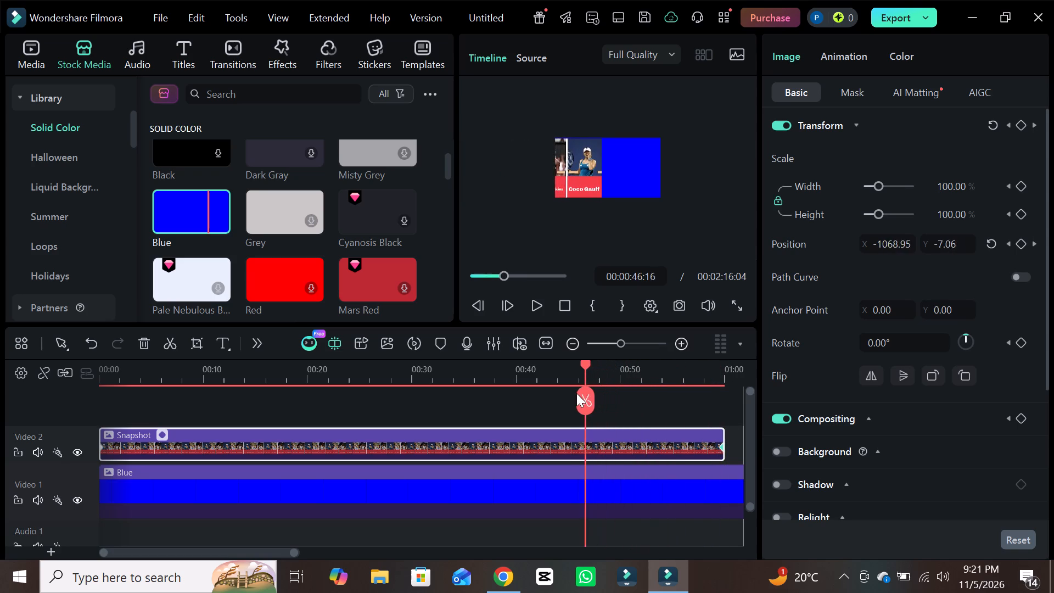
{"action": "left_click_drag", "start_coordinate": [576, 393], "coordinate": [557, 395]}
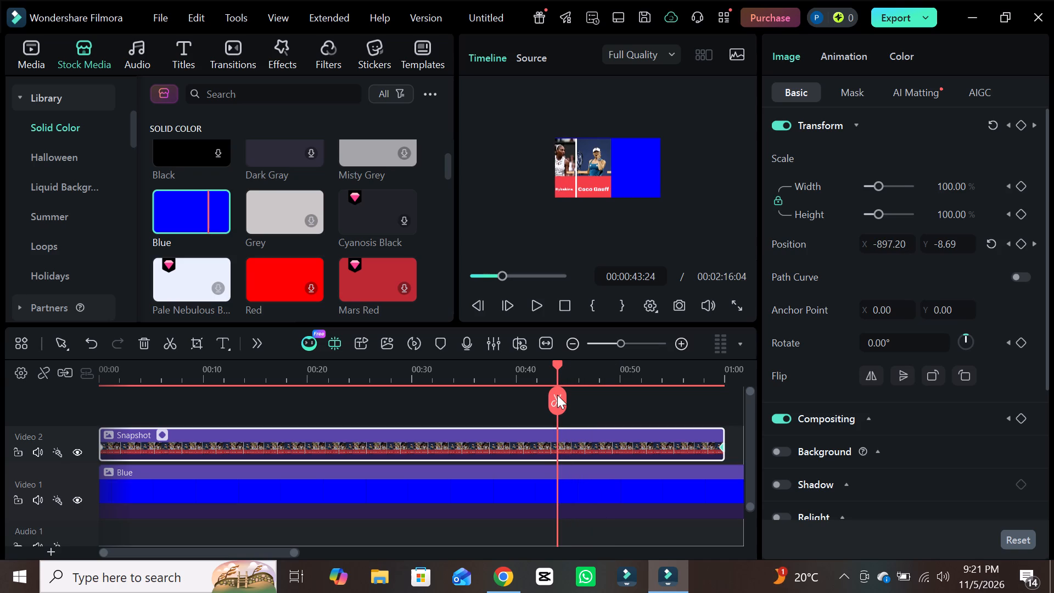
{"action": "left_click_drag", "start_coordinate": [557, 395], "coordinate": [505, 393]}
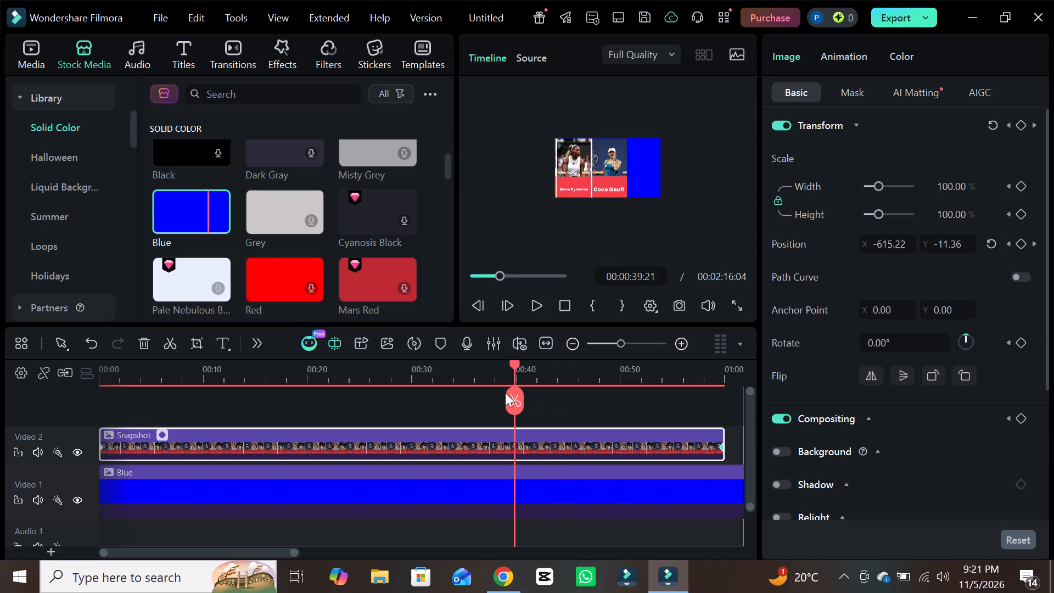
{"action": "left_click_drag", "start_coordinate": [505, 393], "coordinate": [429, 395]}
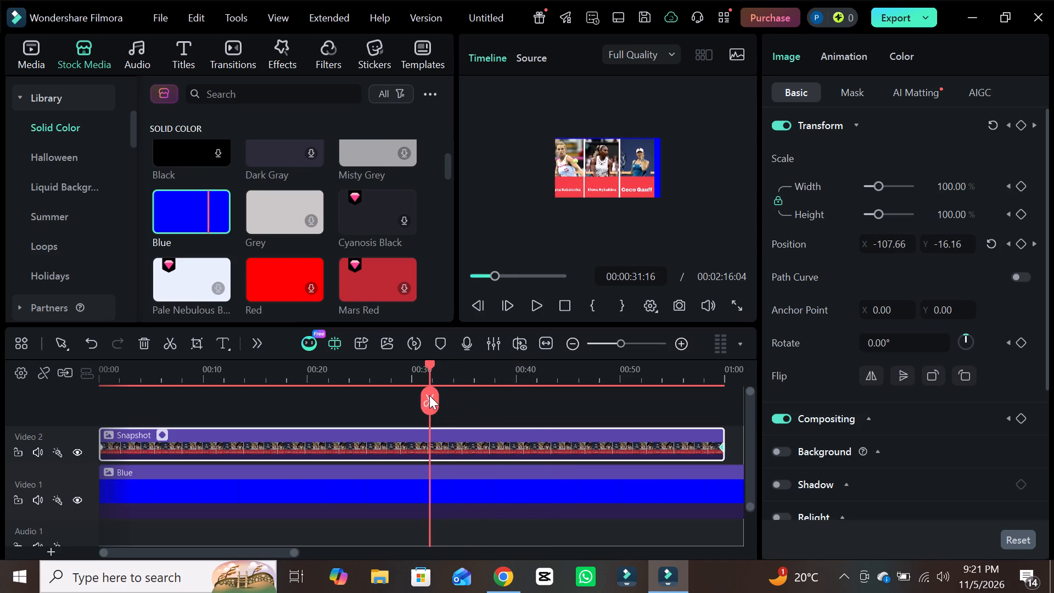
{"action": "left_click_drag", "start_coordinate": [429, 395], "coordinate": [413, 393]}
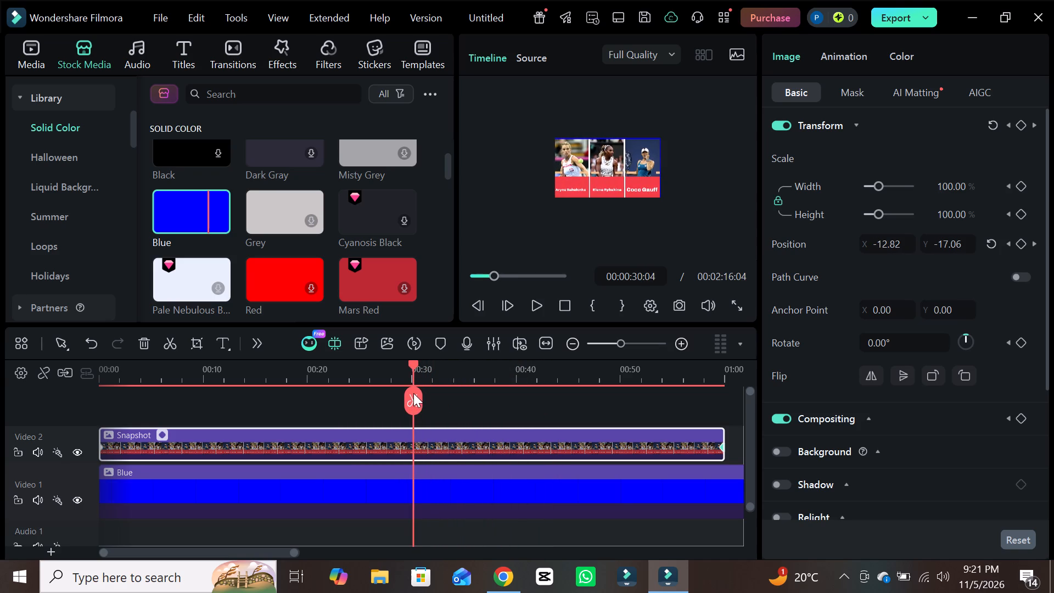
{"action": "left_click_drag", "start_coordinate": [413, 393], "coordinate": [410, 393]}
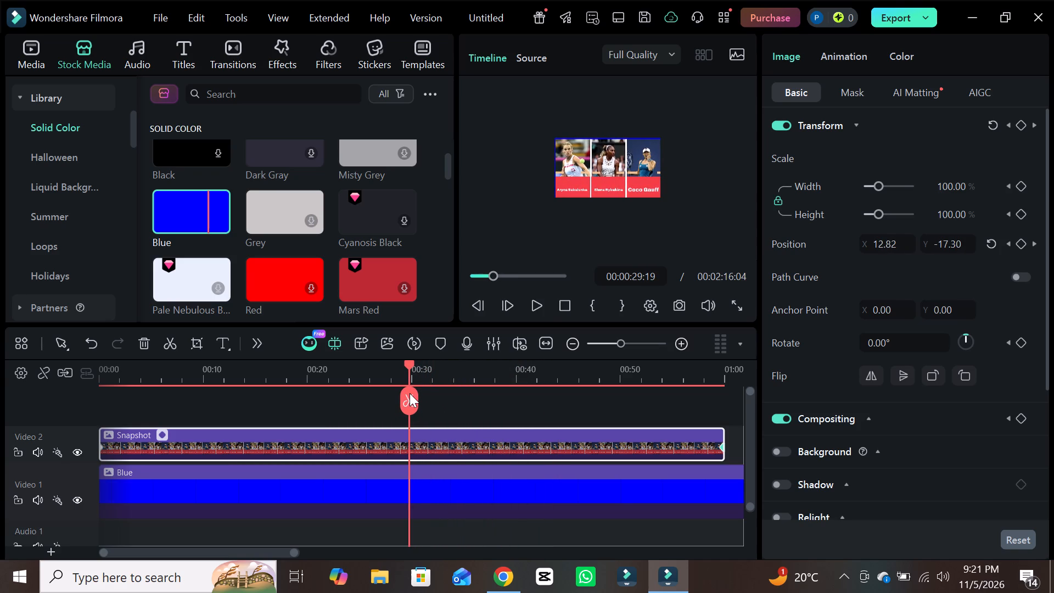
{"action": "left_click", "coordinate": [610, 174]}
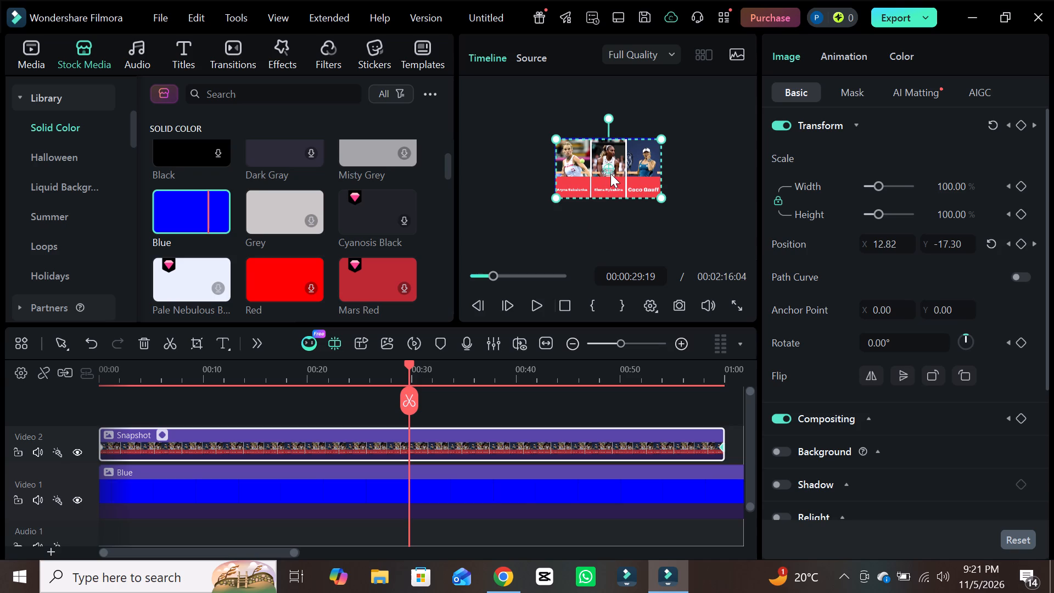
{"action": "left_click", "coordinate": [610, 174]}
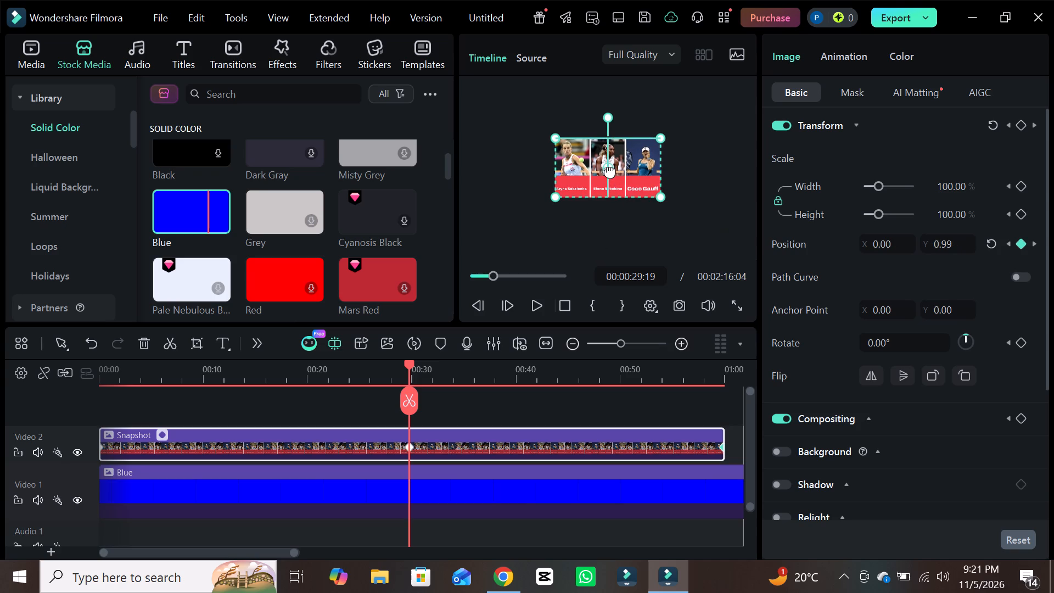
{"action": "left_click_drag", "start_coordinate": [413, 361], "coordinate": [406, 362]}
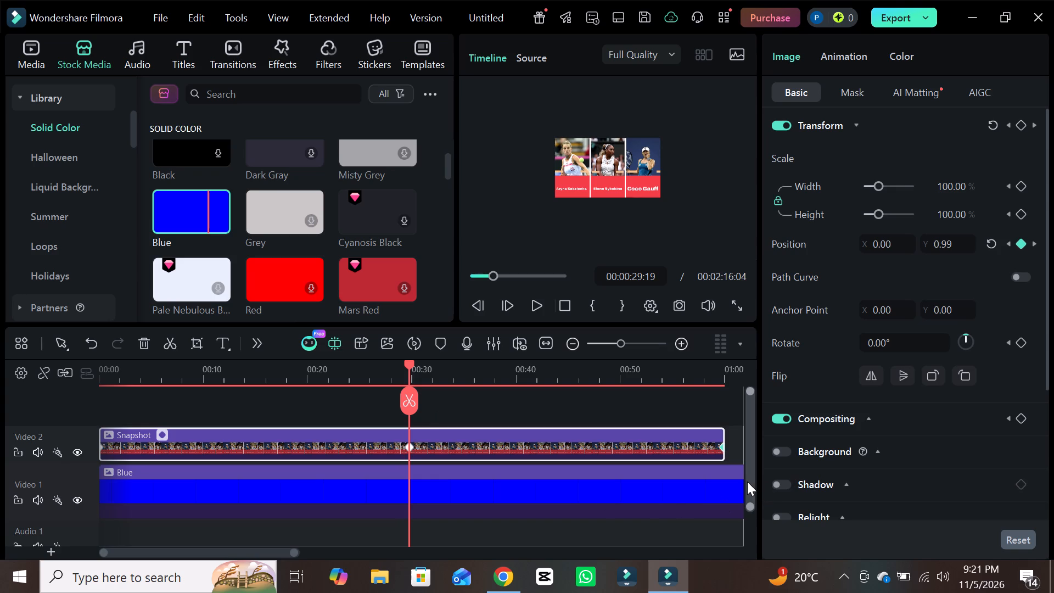
Add another video track to the timeline.
{"action": "left_click_drag", "start_coordinate": [747, 482], "coordinate": [747, 452]}
{"action": "left_click_drag", "start_coordinate": [51, 552], "coordinate": [58, 553]}
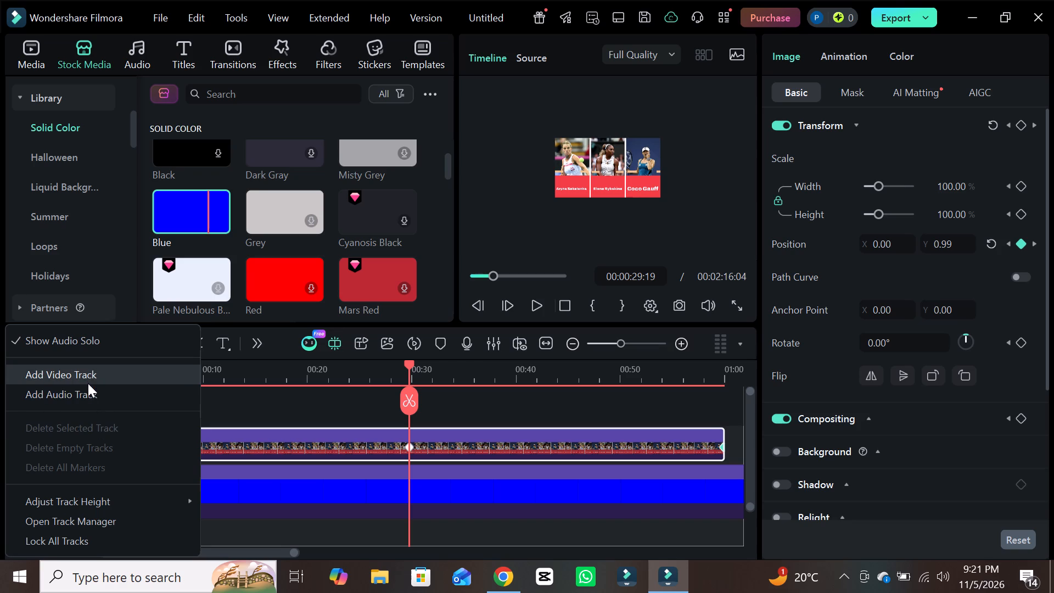
{"action": "left_click", "coordinate": [86, 383]}
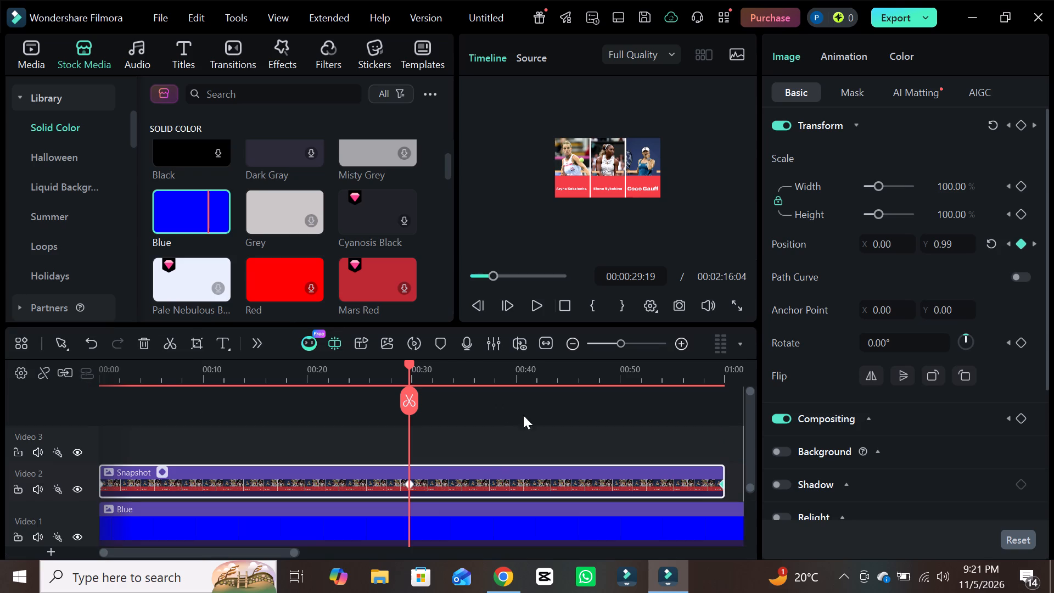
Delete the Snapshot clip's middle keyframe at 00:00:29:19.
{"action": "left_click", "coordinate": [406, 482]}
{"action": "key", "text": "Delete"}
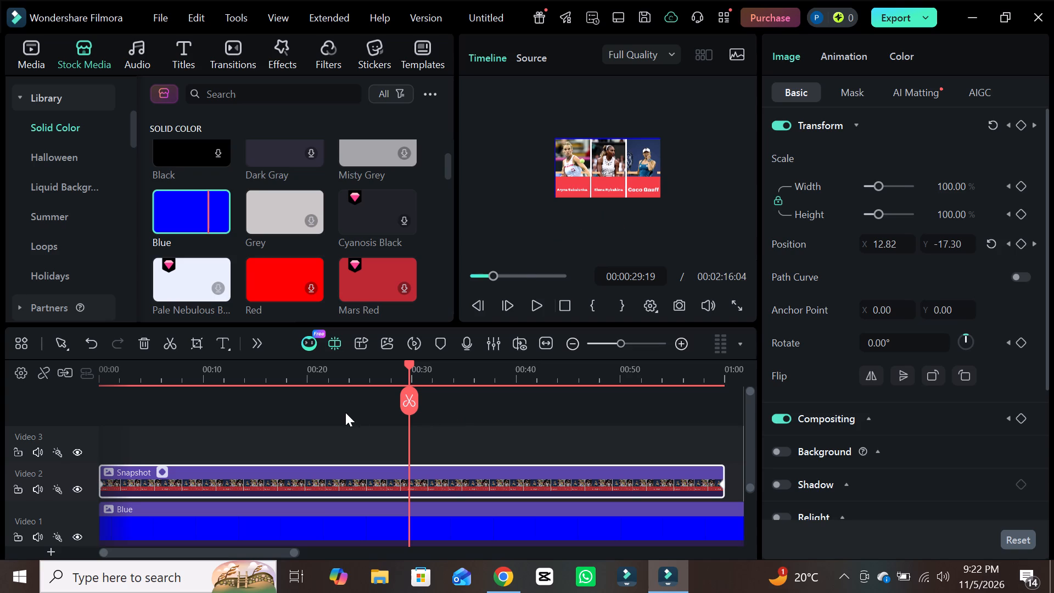
Play the timeline from the start to check the Snapshot picture's sliding motion, and pause it after several seconds.
{"action": "left_click_drag", "start_coordinate": [407, 363], "coordinate": [103, 407]}
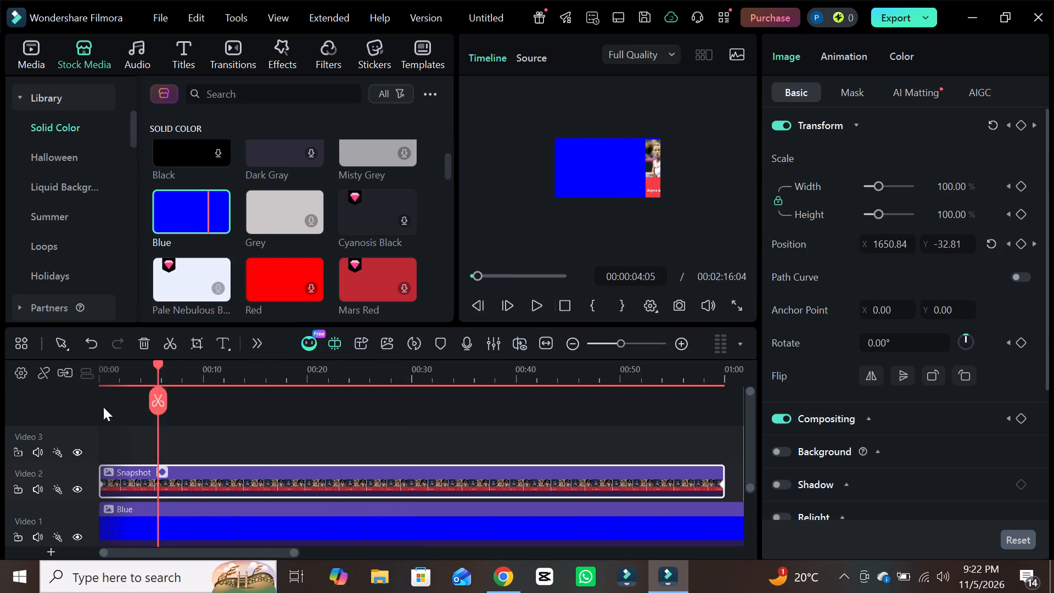
{"action": "left_click_drag", "start_coordinate": [103, 407], "coordinate": [64, 407]}
{"action": "left_click", "coordinate": [541, 305]}
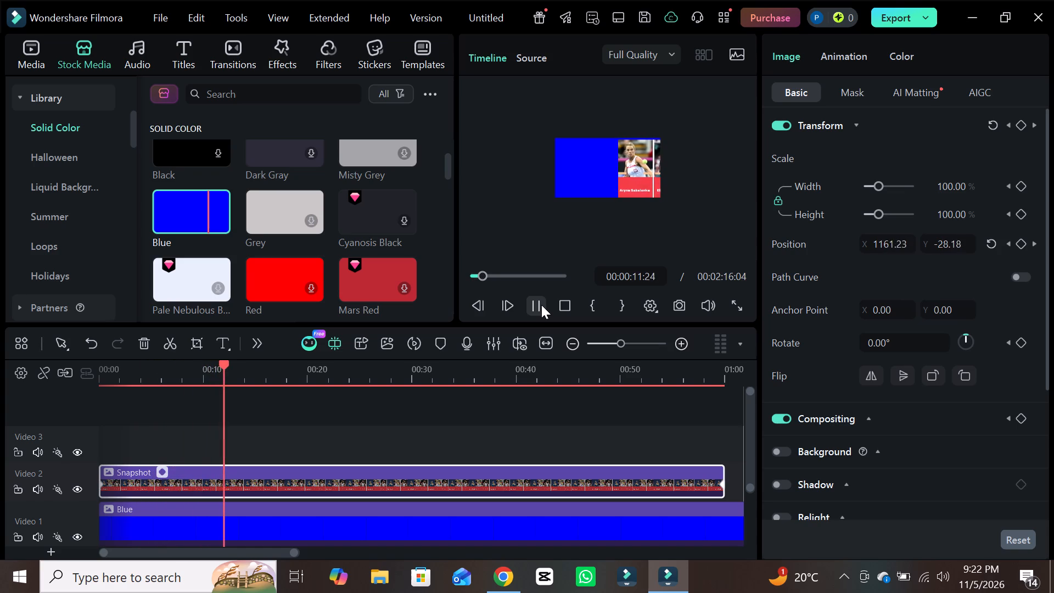
{"action": "key", "text": "space"}
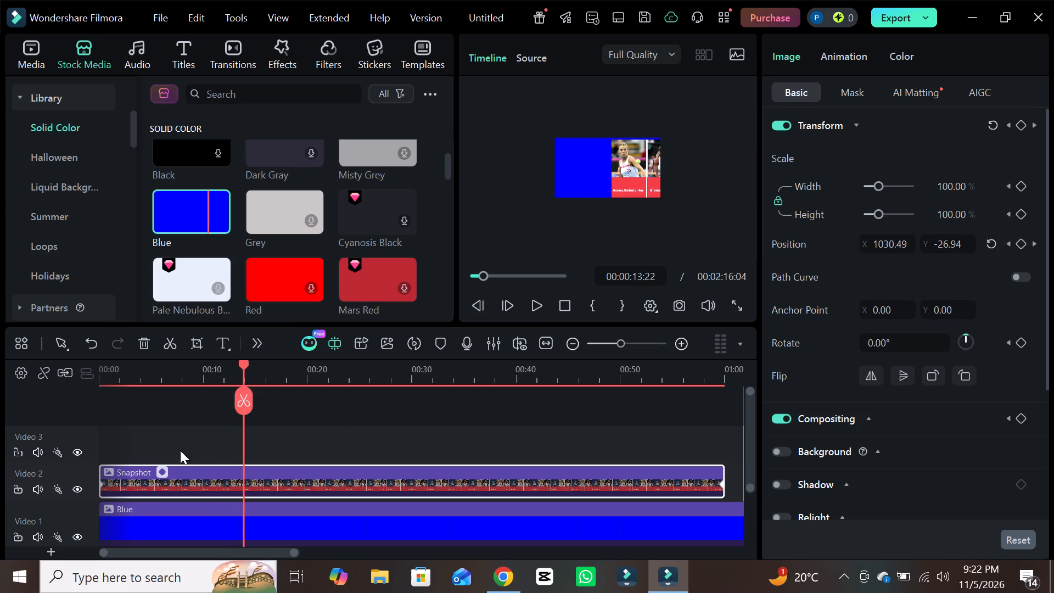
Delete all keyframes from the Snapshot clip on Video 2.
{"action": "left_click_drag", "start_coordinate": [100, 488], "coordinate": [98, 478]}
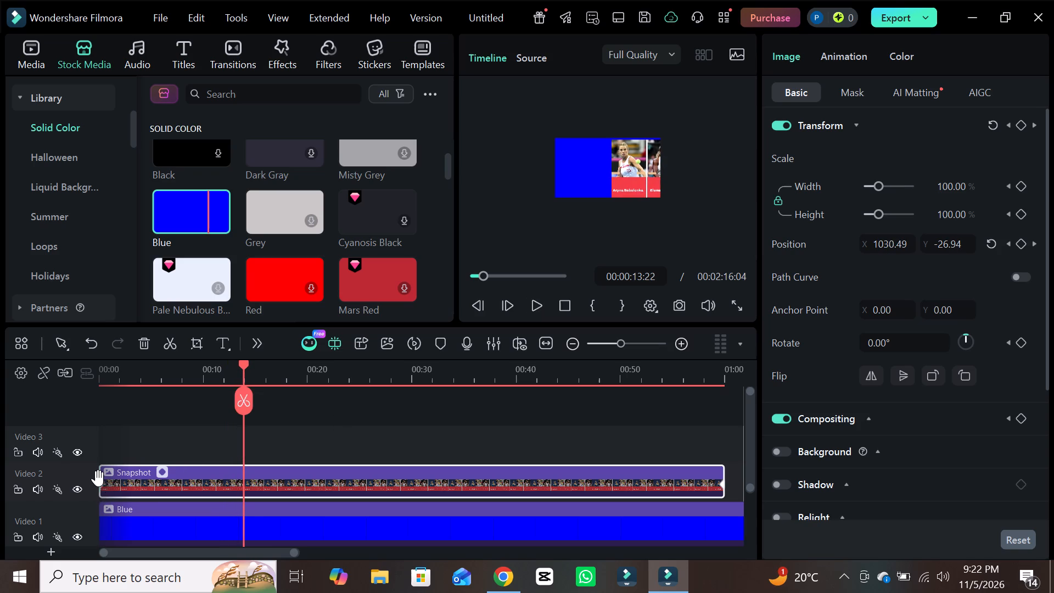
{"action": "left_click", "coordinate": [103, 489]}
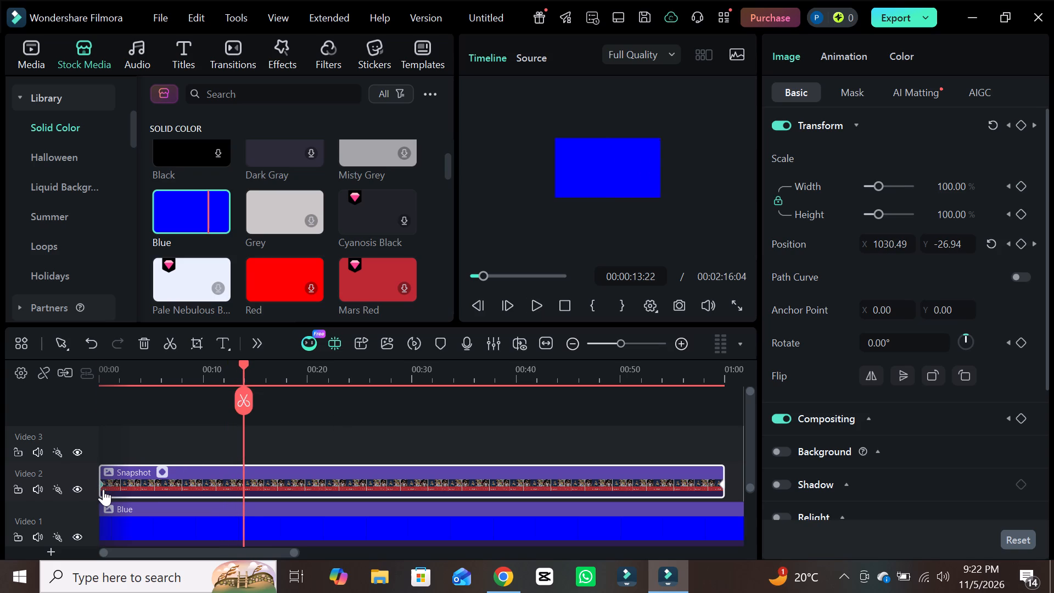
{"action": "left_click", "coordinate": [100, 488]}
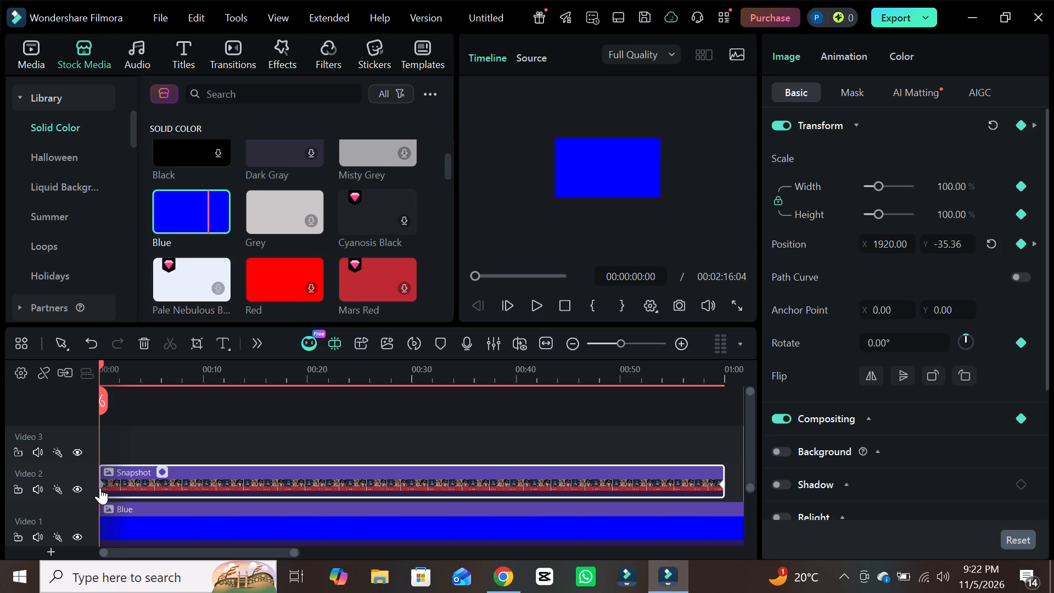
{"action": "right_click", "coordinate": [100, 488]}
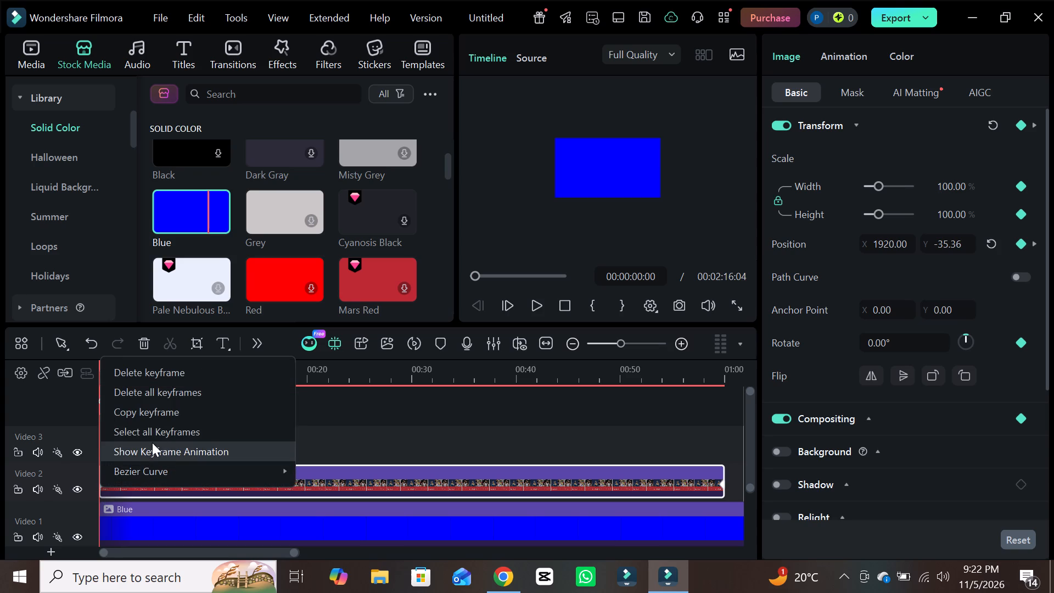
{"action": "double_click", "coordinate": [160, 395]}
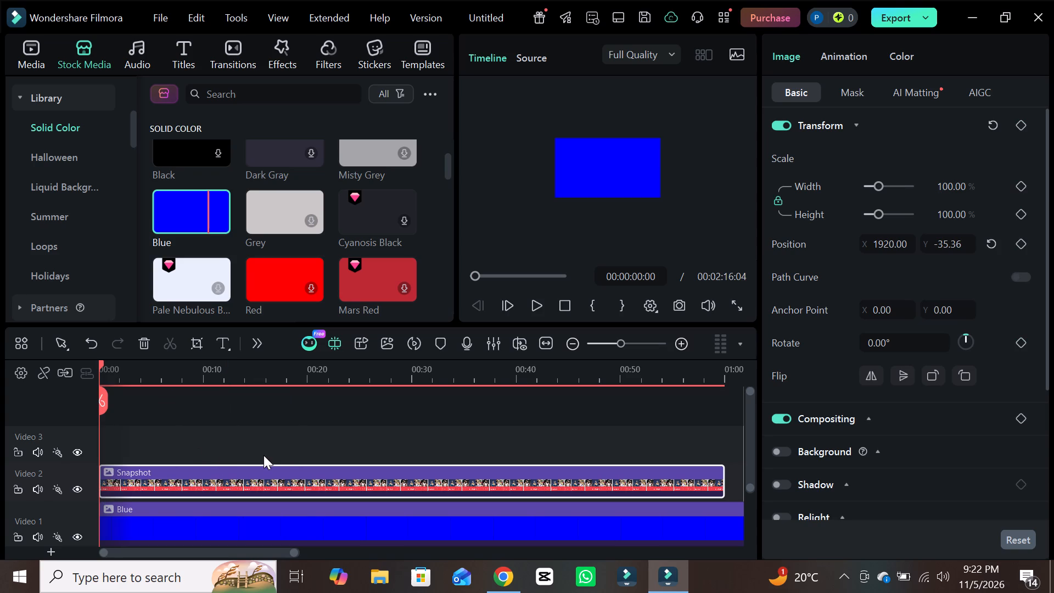
Delete the Snapshot clip from Video 2.
{"action": "left_click", "coordinate": [399, 485]}
{"action": "key", "text": "Delete"}
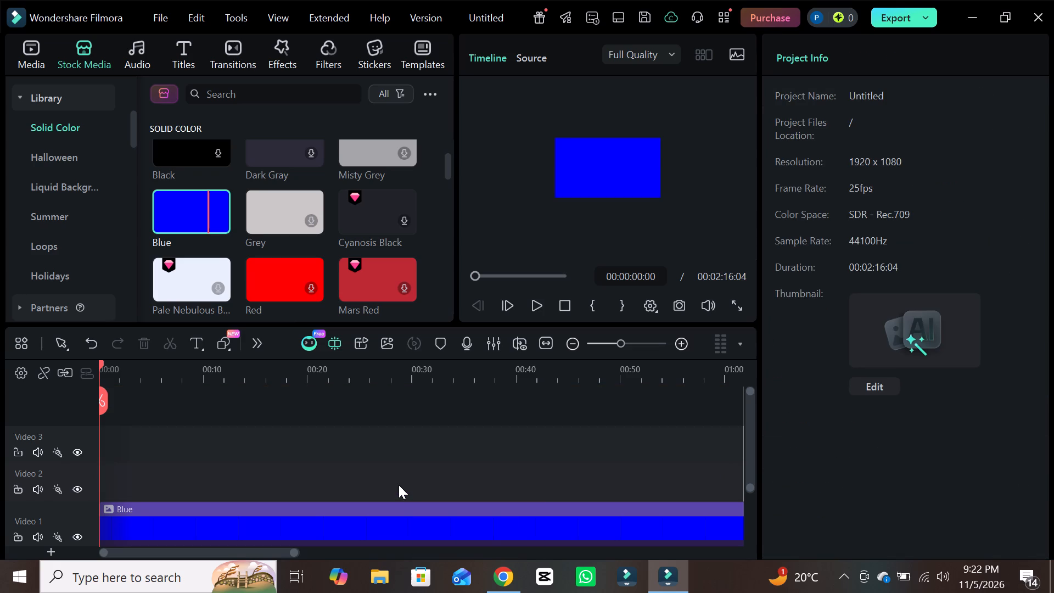
Place the Snapshot image from the project media at the start of Video 2, above the Blue clip.
{"action": "left_click", "coordinate": [36, 65]}
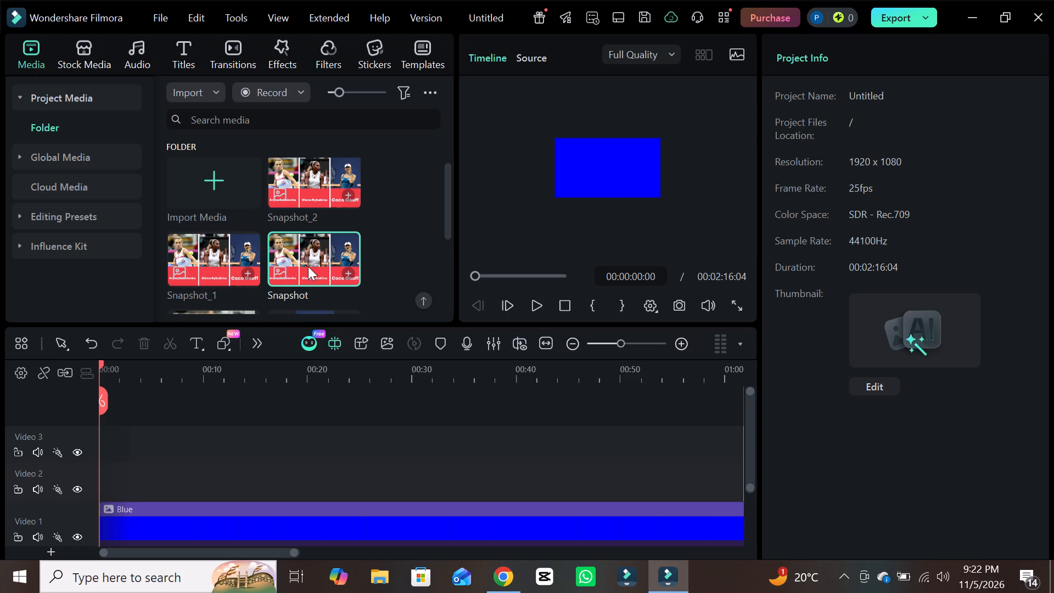
{"action": "left_click_drag", "start_coordinate": [308, 266], "coordinate": [99, 479]}
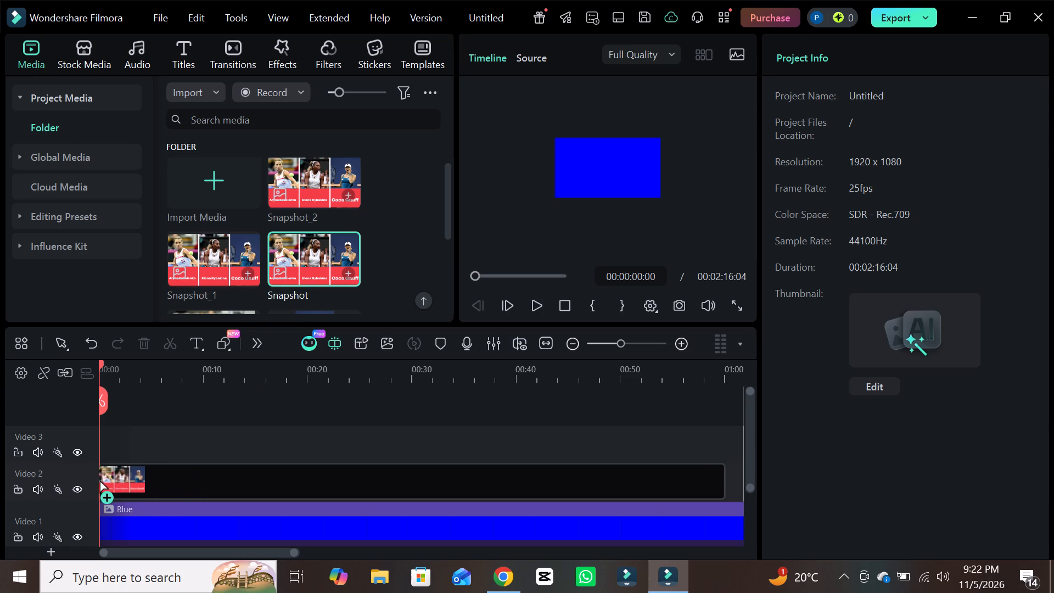
{"action": "left_click_drag", "start_coordinate": [99, 479], "coordinate": [92, 481]}
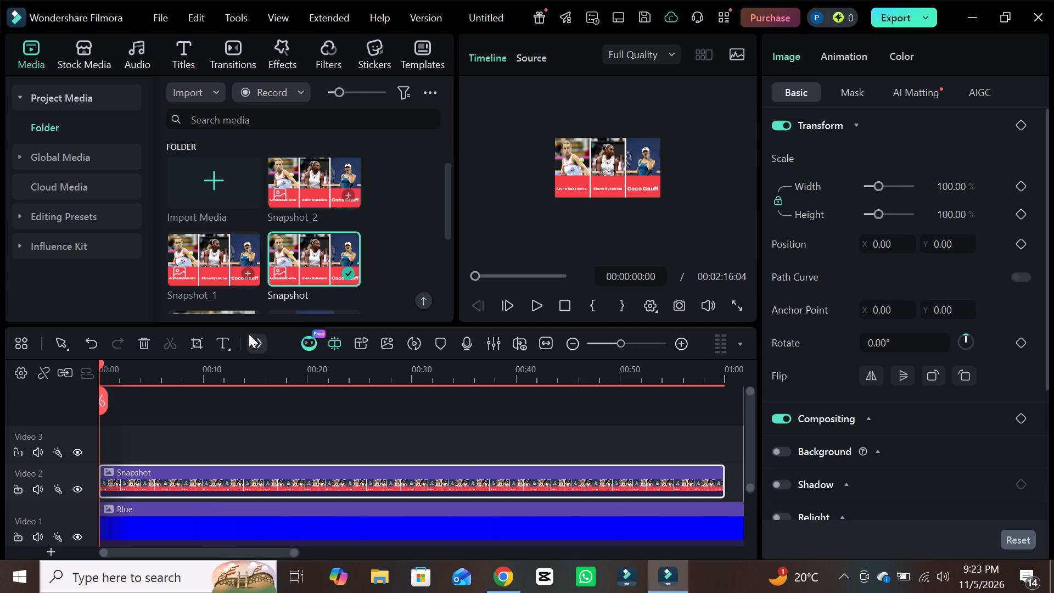
Set the preview's zoom level to Fit.
{"action": "right_click", "coordinate": [583, 173]}
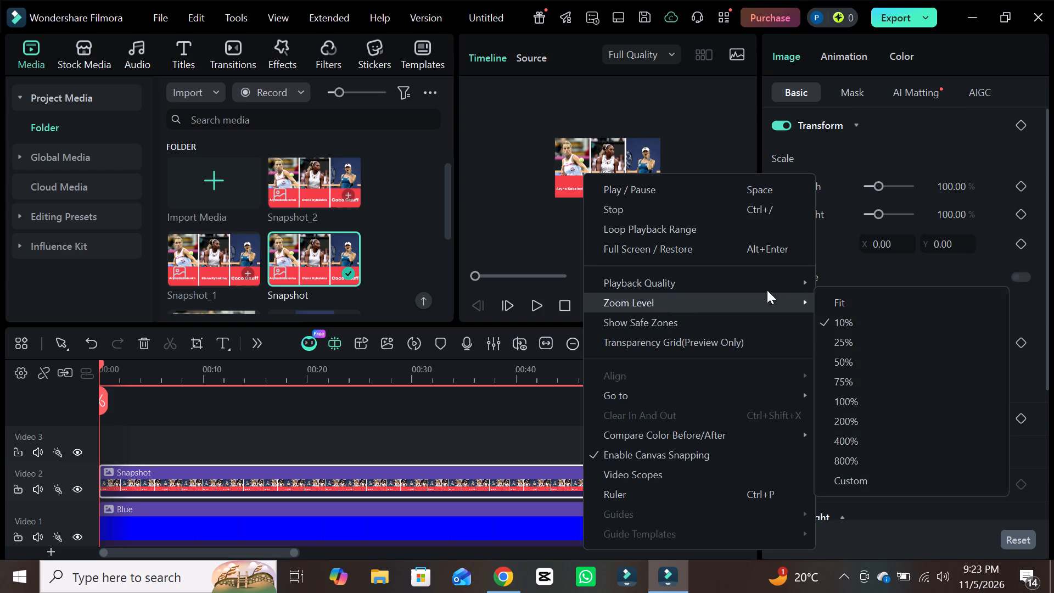
{"action": "left_click", "coordinate": [864, 307]}
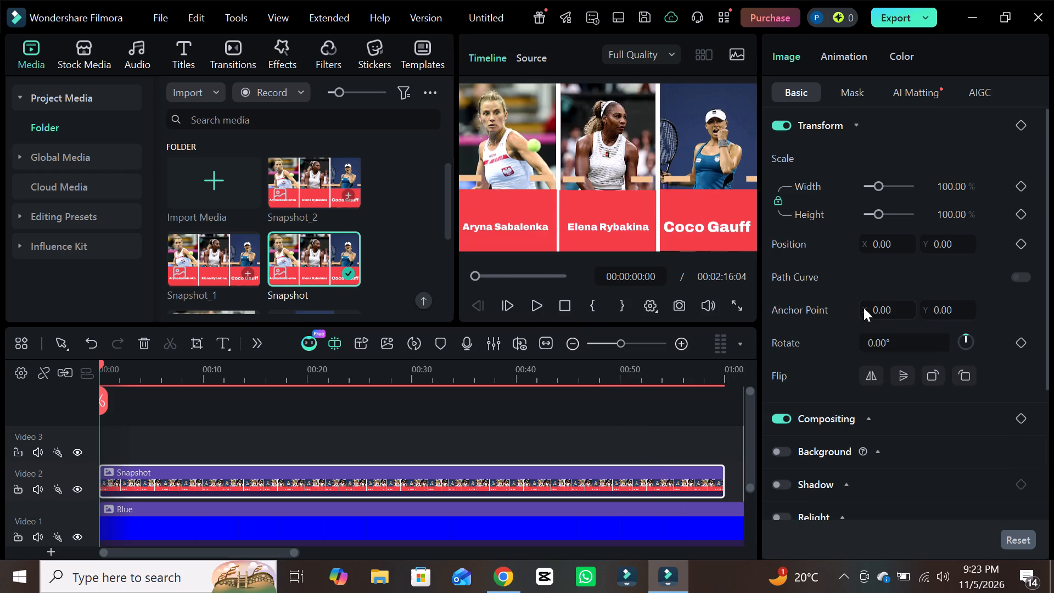
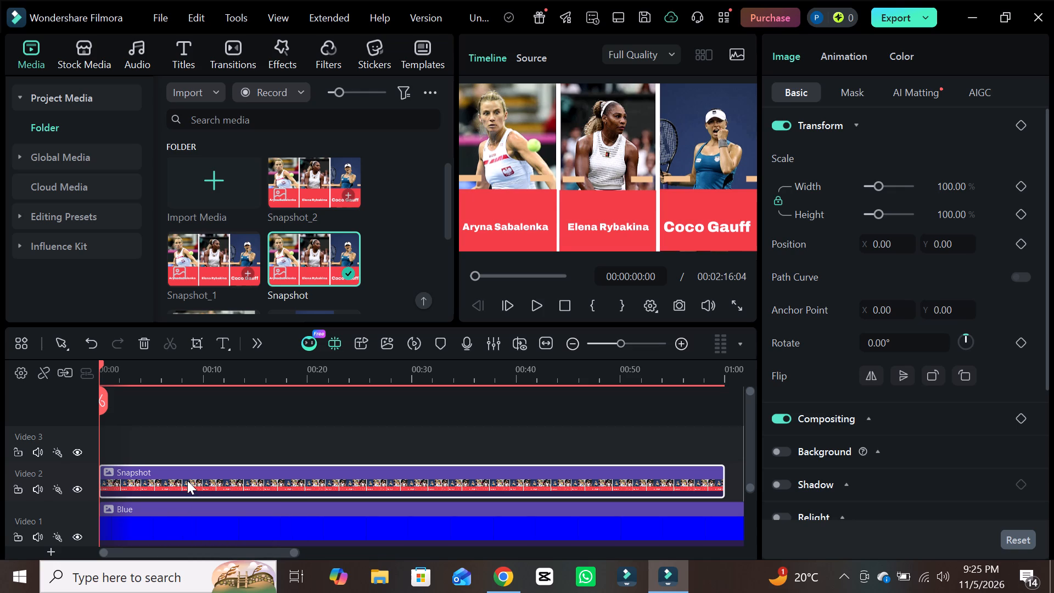
Move the Snapshot image horizontally off the frame's right edge, to position X about 2079 and Y about -53.
{"action": "left_click", "coordinate": [567, 208]}
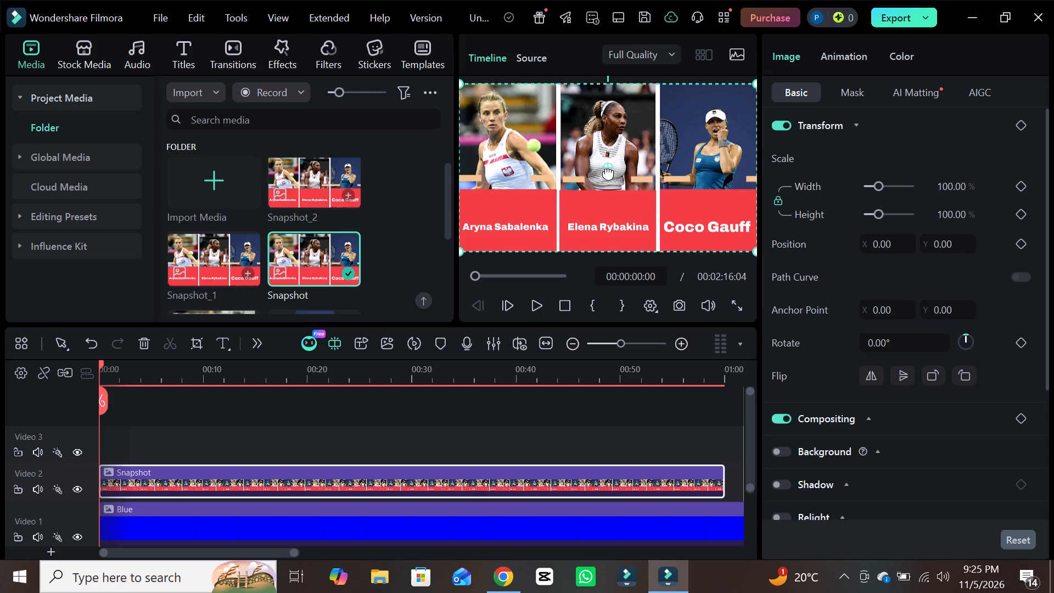
{"action": "left_click_drag", "start_coordinate": [608, 172], "coordinate": [632, 181]}
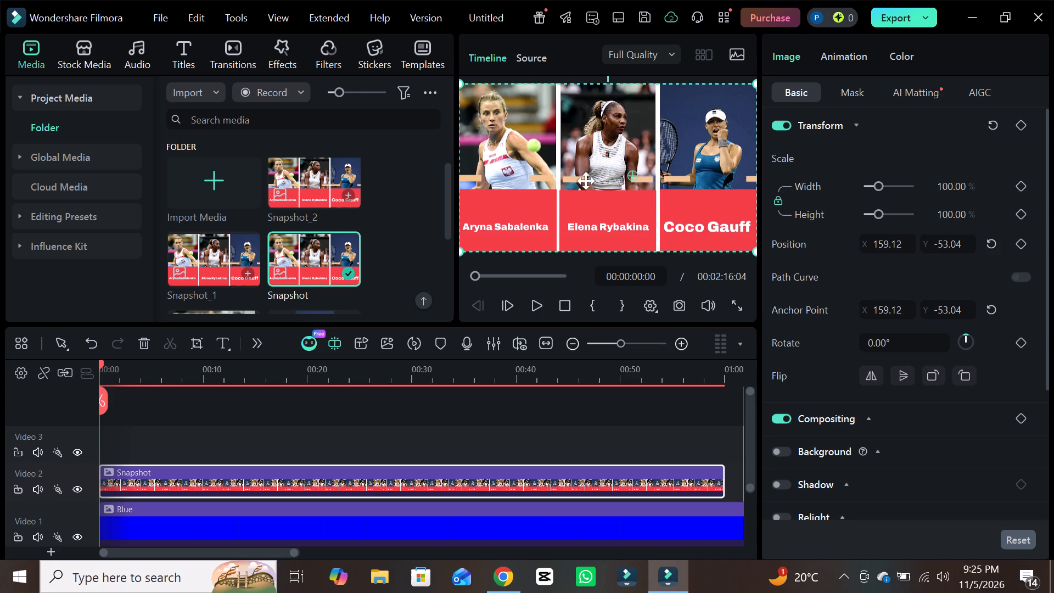
{"action": "left_click_drag", "start_coordinate": [565, 181], "coordinate": [755, 181]}
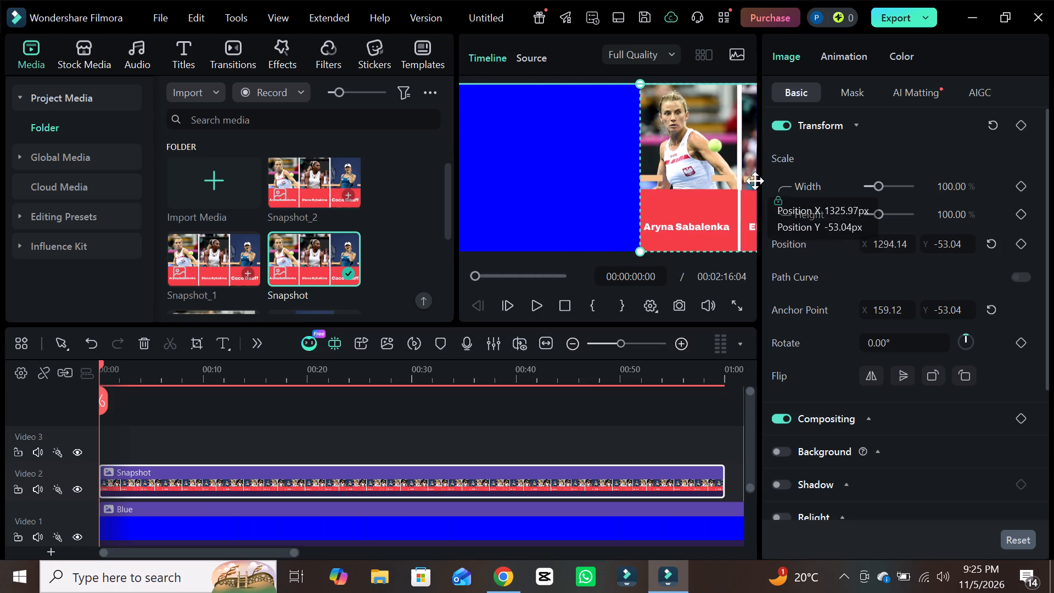
{"action": "left_click_drag", "start_coordinate": [755, 181], "coordinate": [852, 183]}
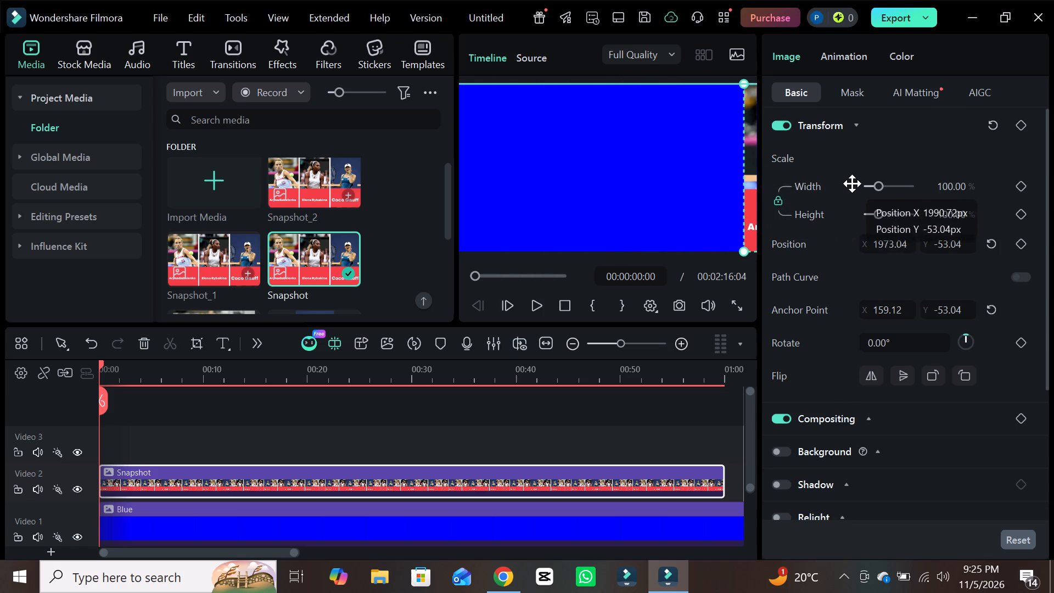
{"action": "left_click_drag", "start_coordinate": [852, 183], "coordinate": [858, 182]}
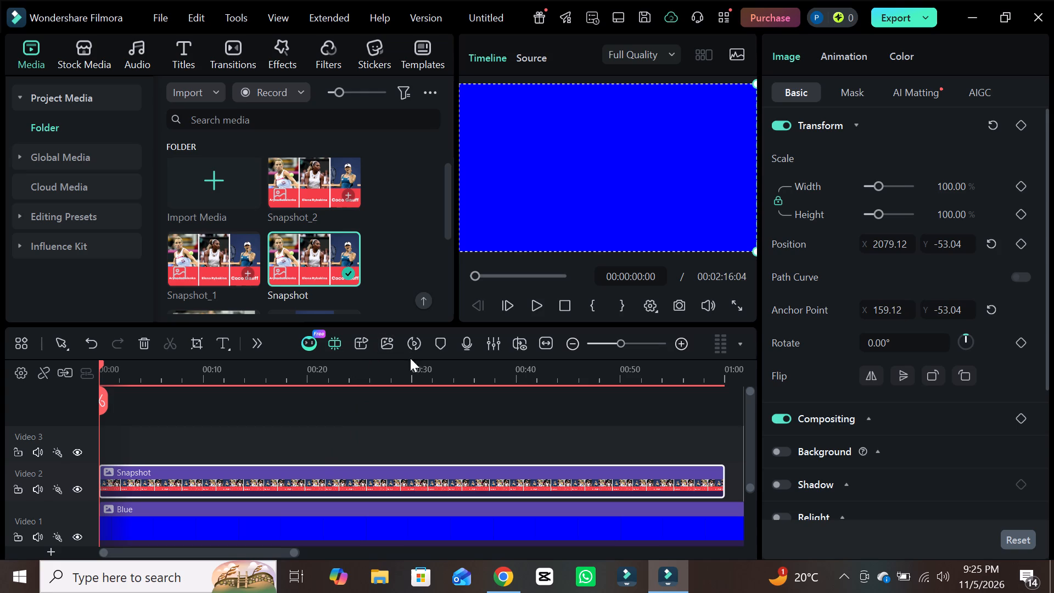
Add a keyframe at the start of the Snapshot clip to hold its off-frame starting position.
{"action": "left_click", "coordinate": [257, 344]}
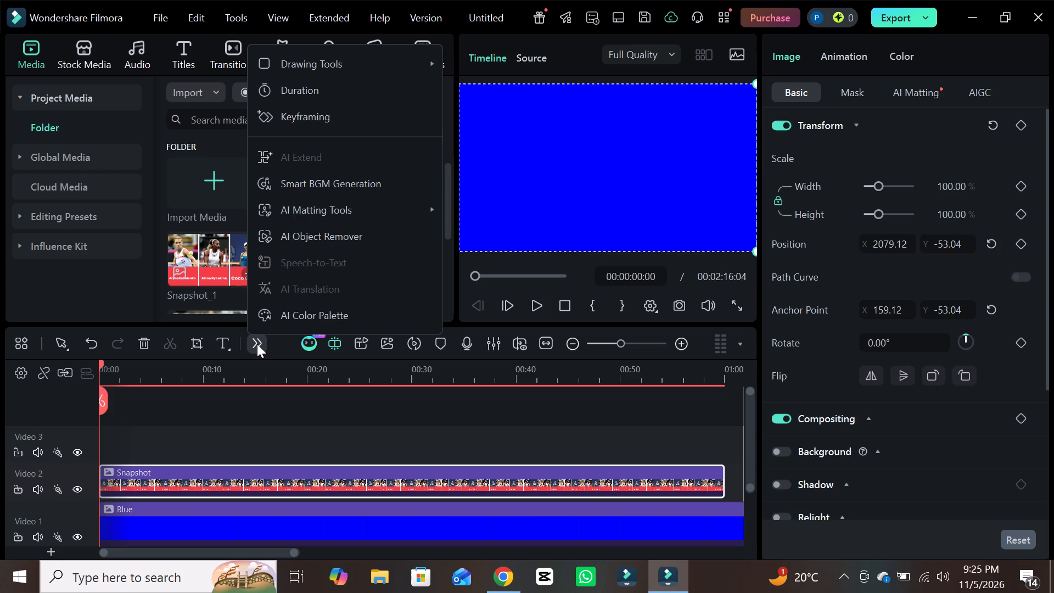
{"action": "left_click", "coordinate": [329, 120]}
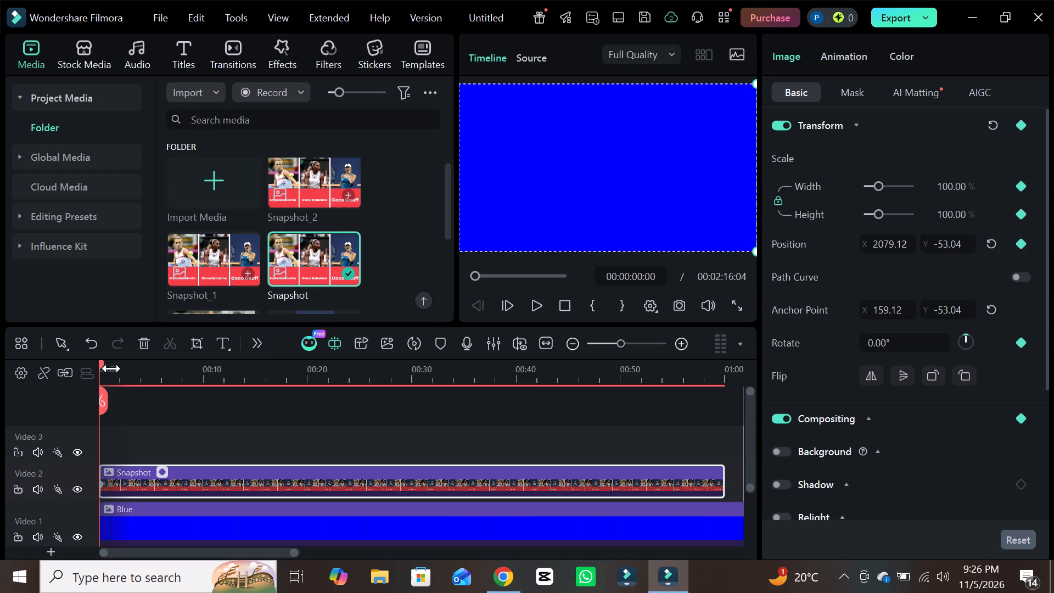
At 00:00:59:11, with the preview zoomed to 10%, move the Snapshot image off the frame's left edge, to position X about -1761.
{"action": "left_click_drag", "start_coordinate": [100, 367], "coordinate": [172, 376]}
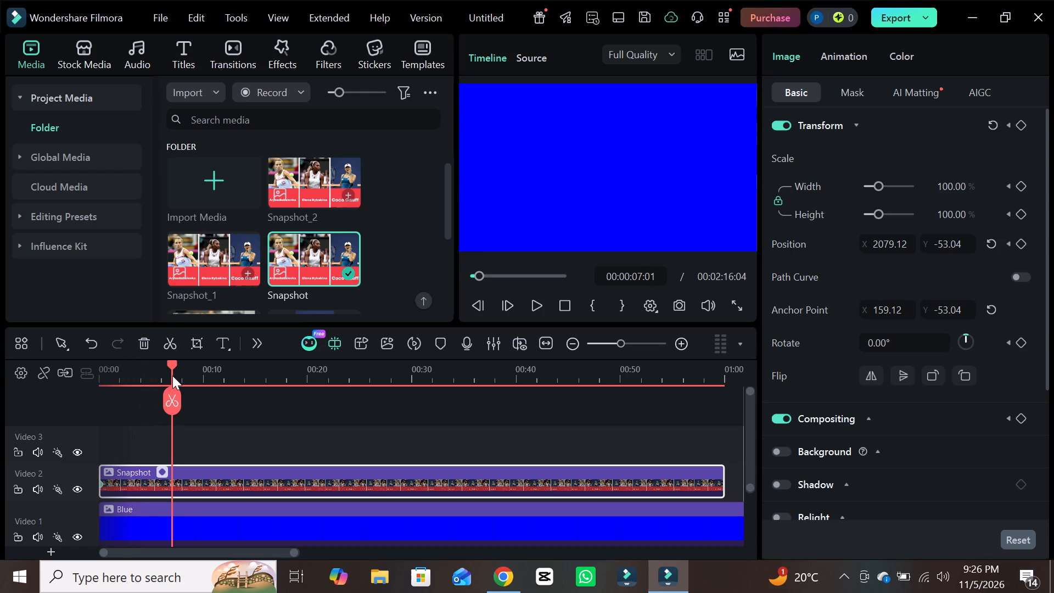
{"action": "left_click_drag", "start_coordinate": [172, 376], "coordinate": [635, 421]}
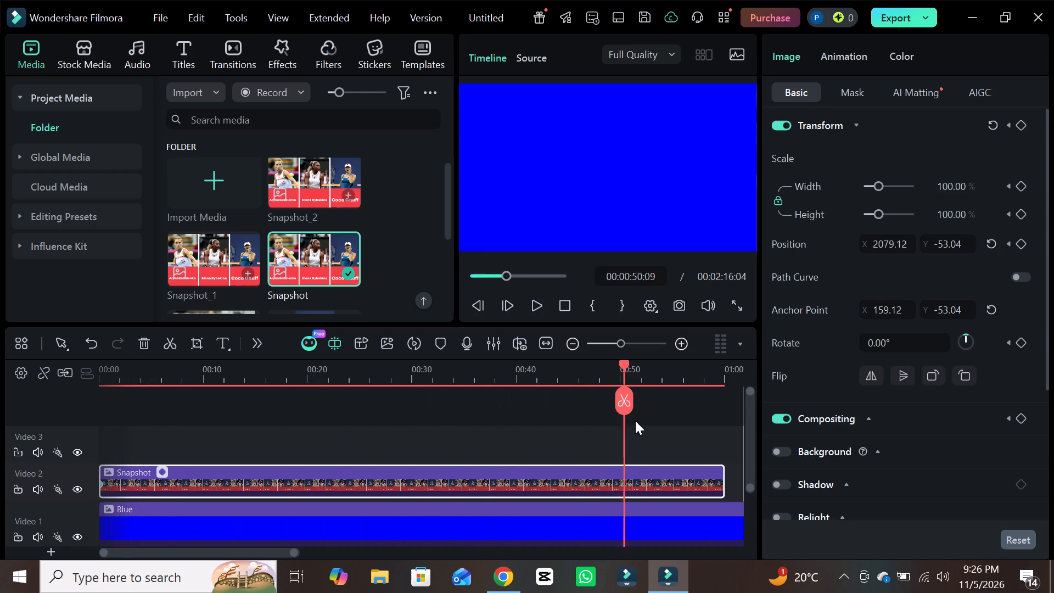
{"action": "left_click_drag", "start_coordinate": [635, 421], "coordinate": [721, 437]}
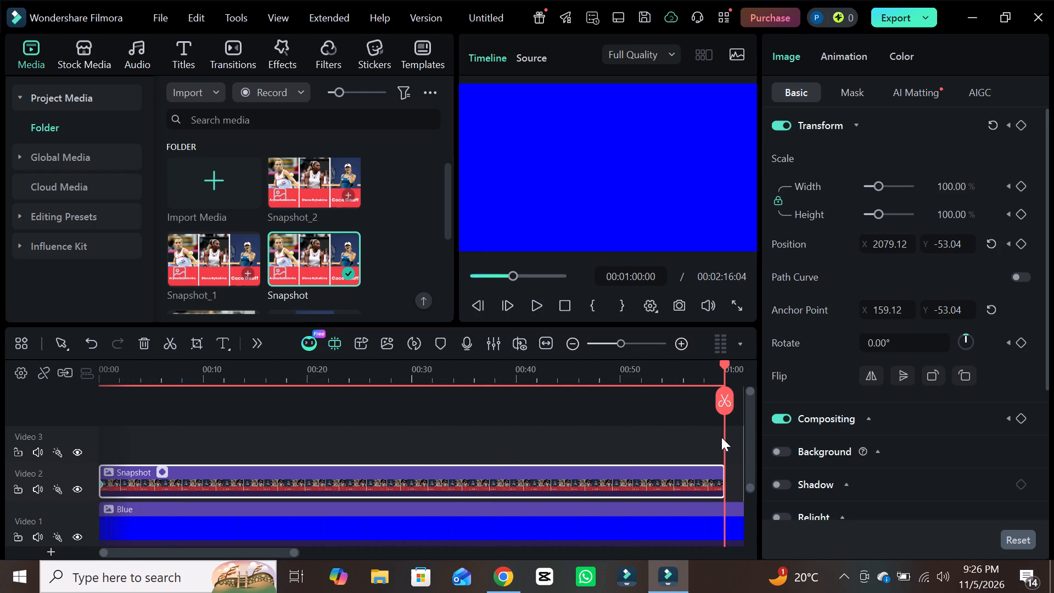
{"action": "left_click_drag", "start_coordinate": [721, 437], "coordinate": [719, 430]}
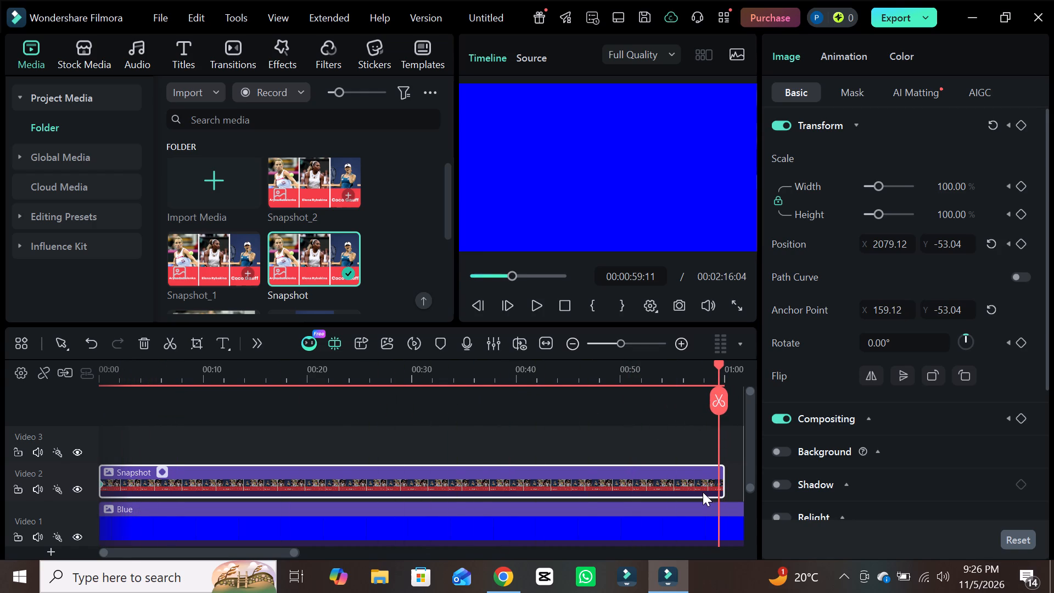
{"action": "left_click", "coordinate": [703, 490]}
{"action": "right_click", "coordinate": [689, 180]}
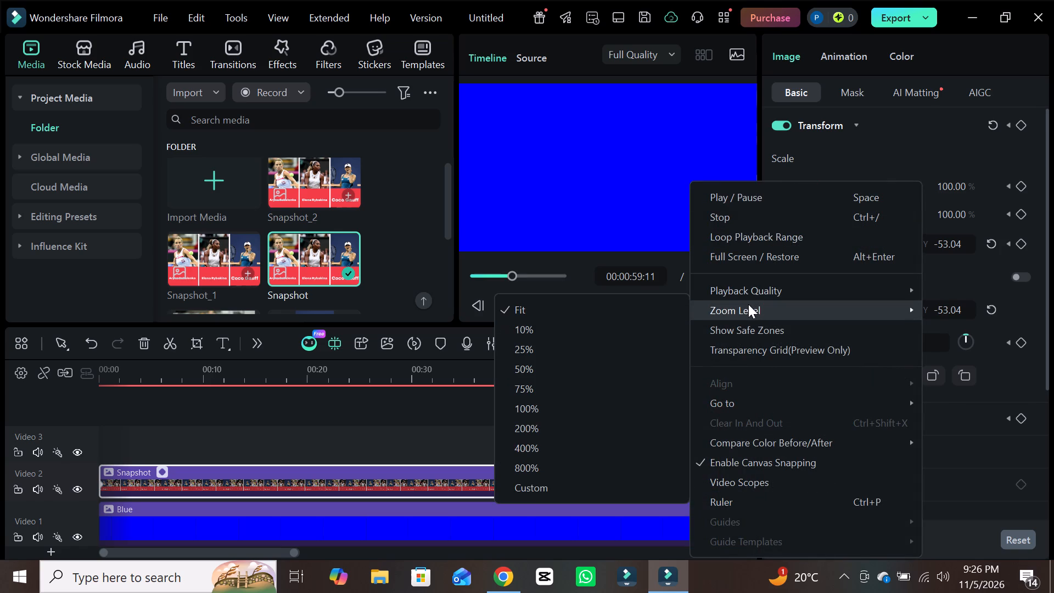
{"action": "left_click", "coordinate": [587, 327]}
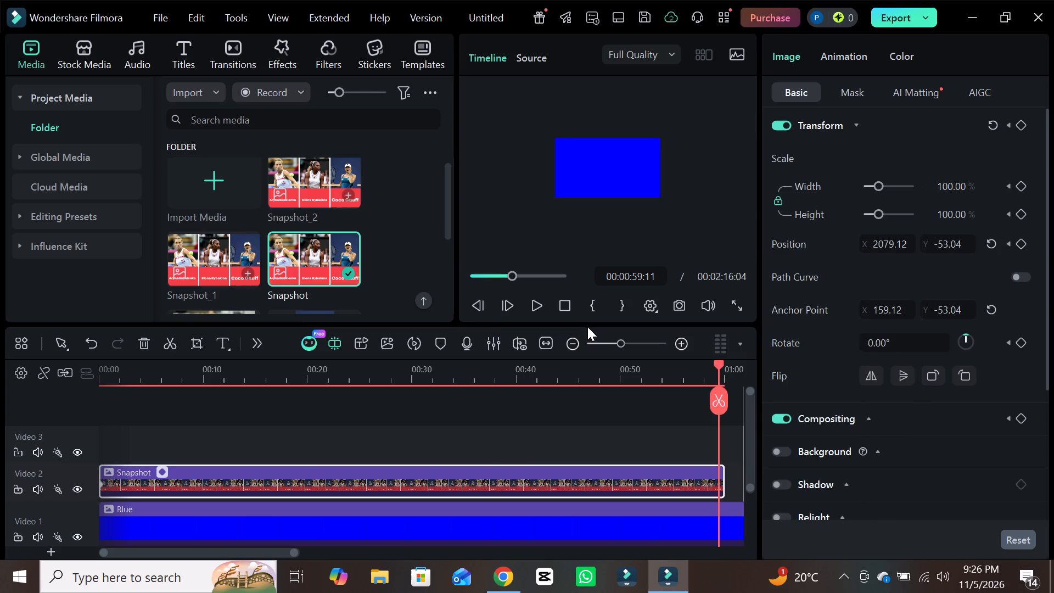
{"action": "left_click", "coordinate": [687, 168]}
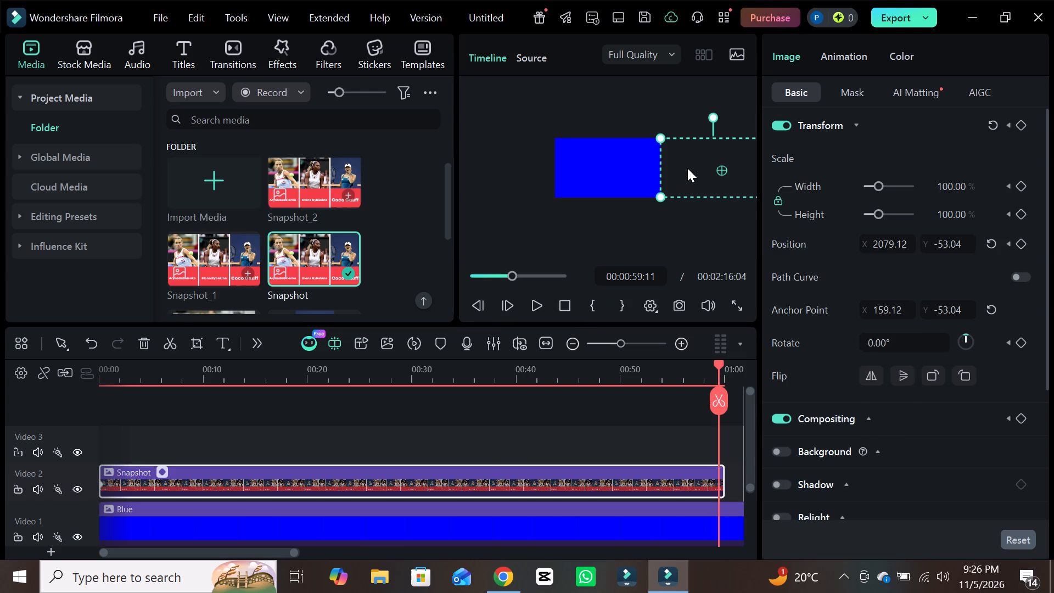
{"action": "left_click_drag", "start_coordinate": [709, 166], "coordinate": [692, 166]}
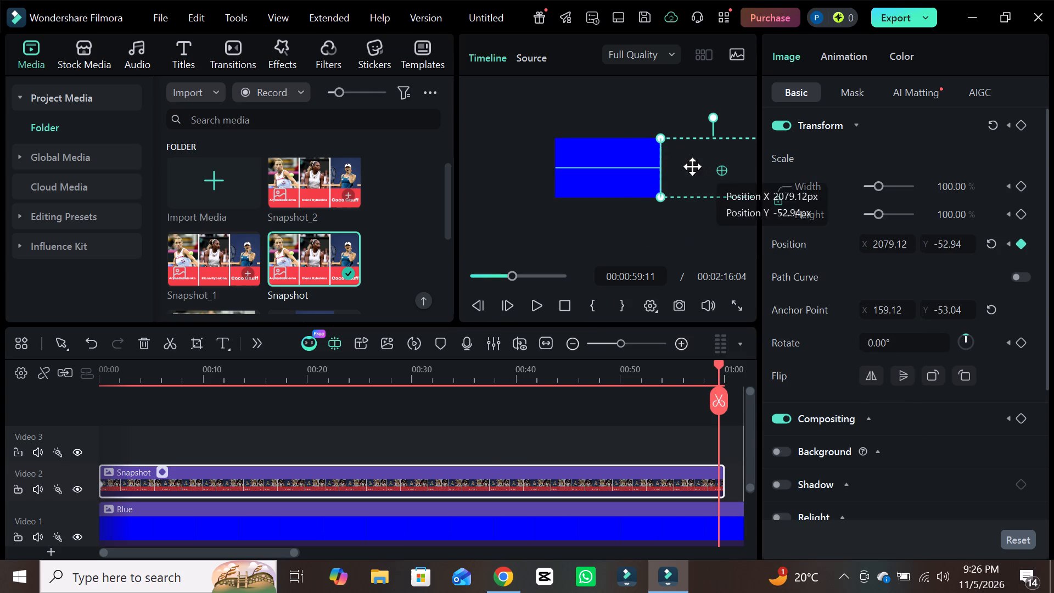
{"action": "left_click_drag", "start_coordinate": [692, 166], "coordinate": [529, 171]}
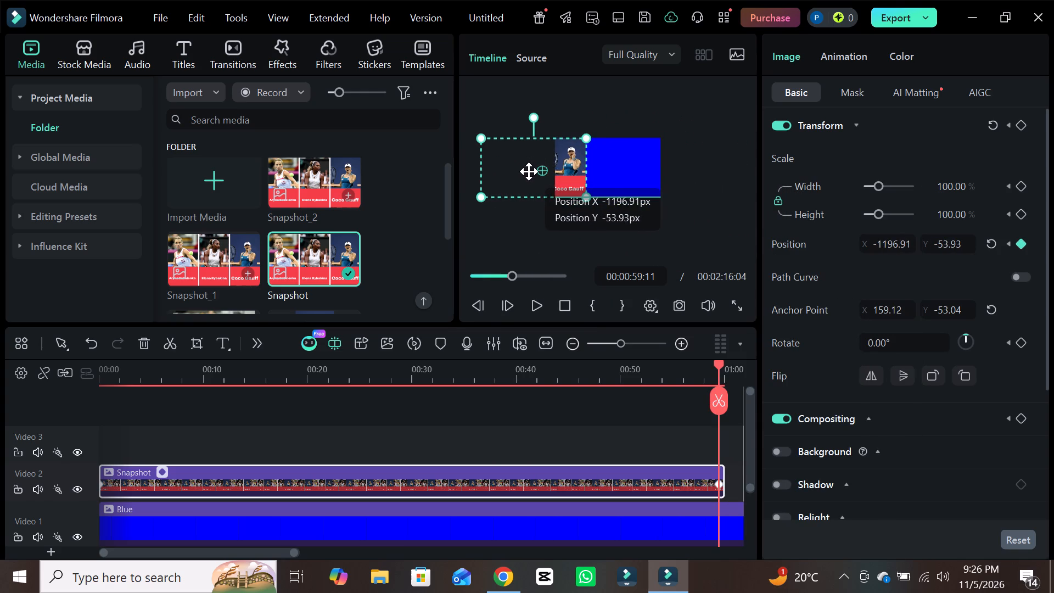
{"action": "left_click_drag", "start_coordinate": [529, 171], "coordinate": [502, 170]}
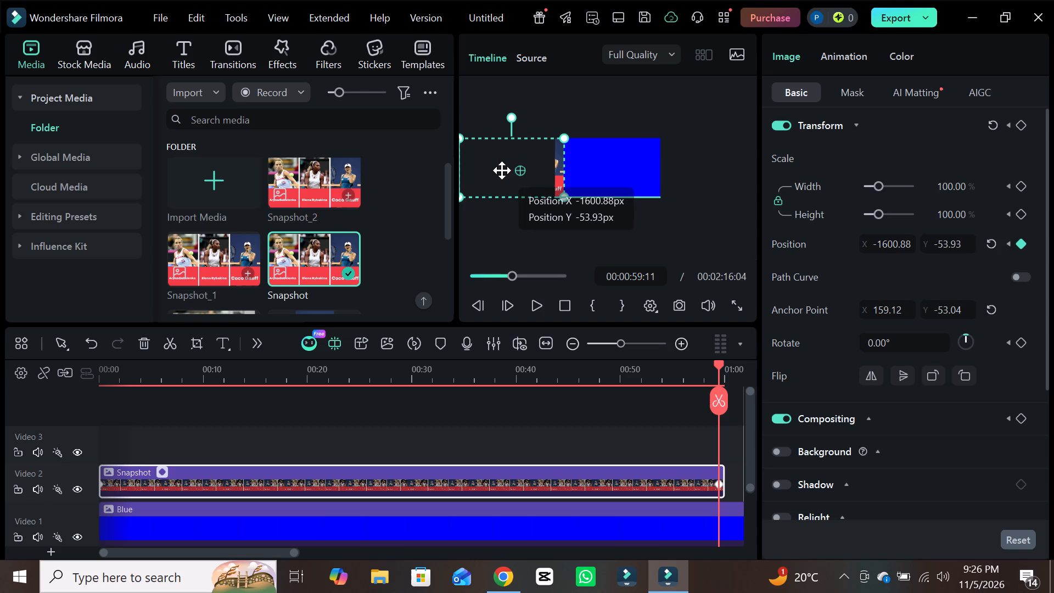
{"action": "left_click_drag", "start_coordinate": [502, 170], "coordinate": [499, 170]}
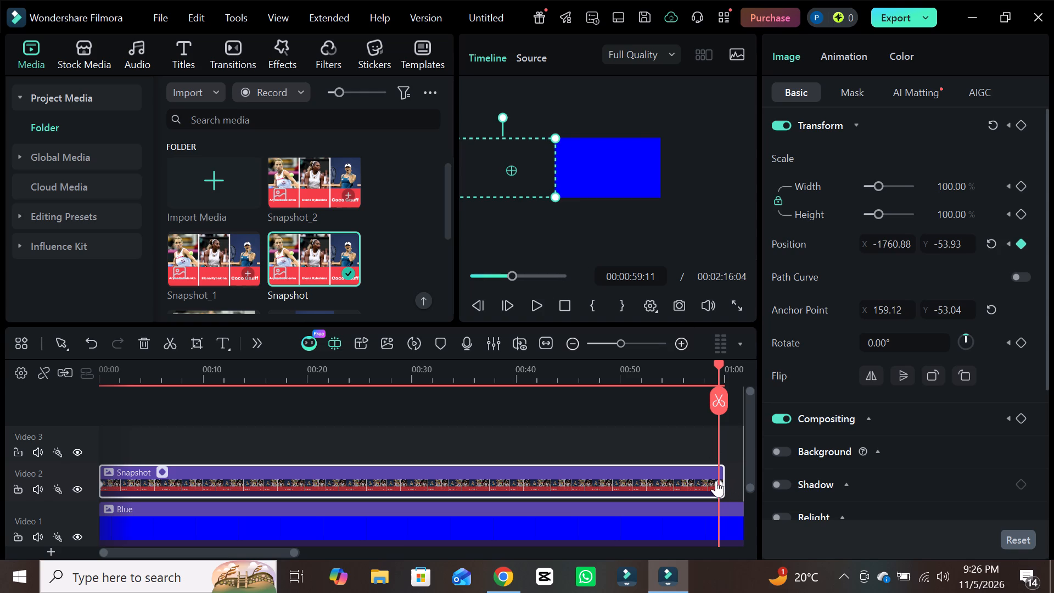
Move the Snapshot clip's closing position keyframe to the very end of the clip.
{"action": "left_click_drag", "start_coordinate": [715, 480], "coordinate": [719, 480]}
{"action": "left_click_drag", "start_coordinate": [719, 480], "coordinate": [721, 480]}
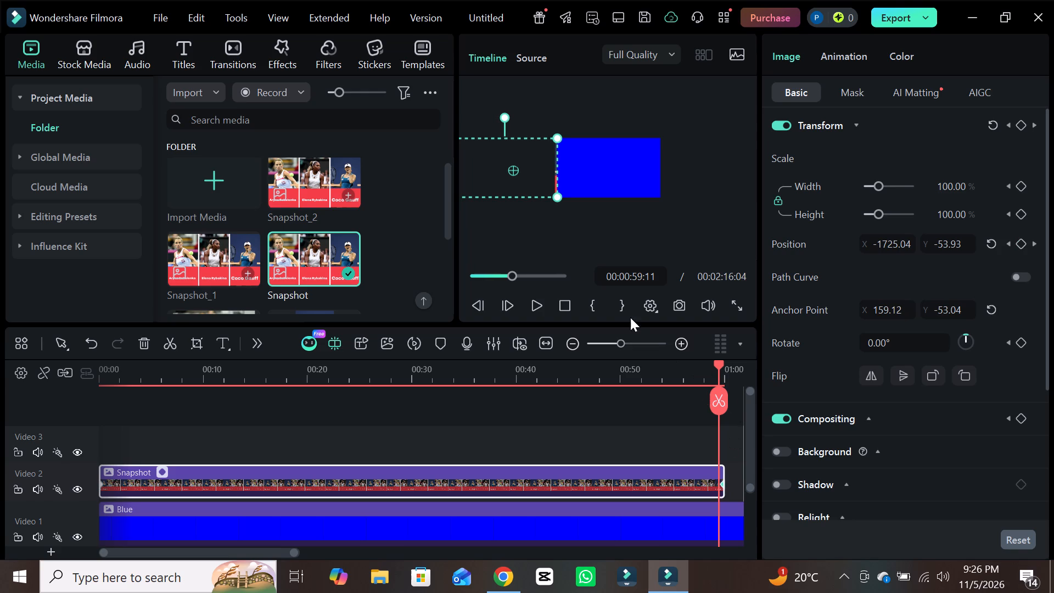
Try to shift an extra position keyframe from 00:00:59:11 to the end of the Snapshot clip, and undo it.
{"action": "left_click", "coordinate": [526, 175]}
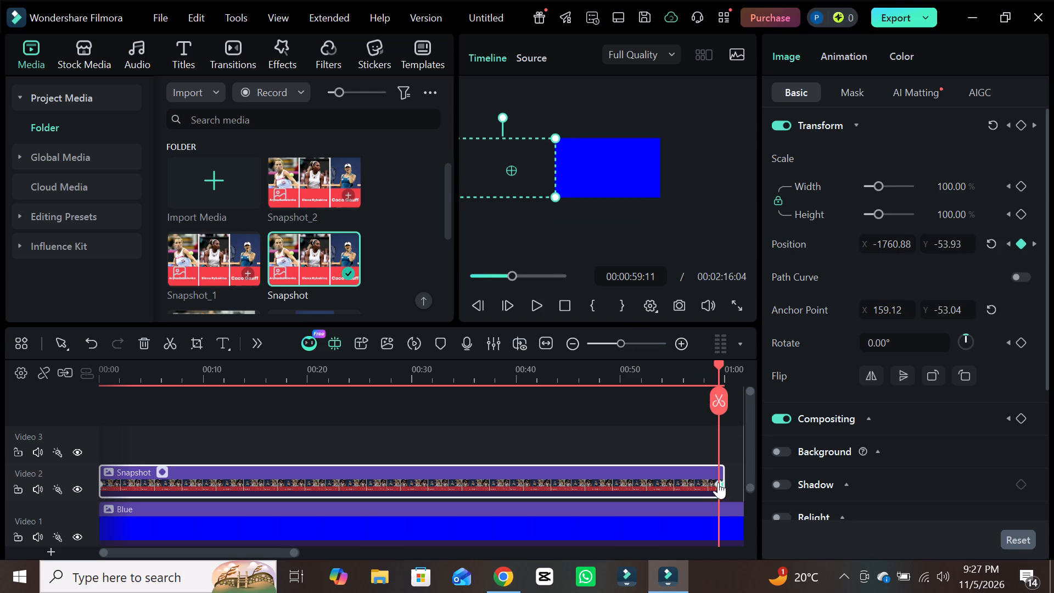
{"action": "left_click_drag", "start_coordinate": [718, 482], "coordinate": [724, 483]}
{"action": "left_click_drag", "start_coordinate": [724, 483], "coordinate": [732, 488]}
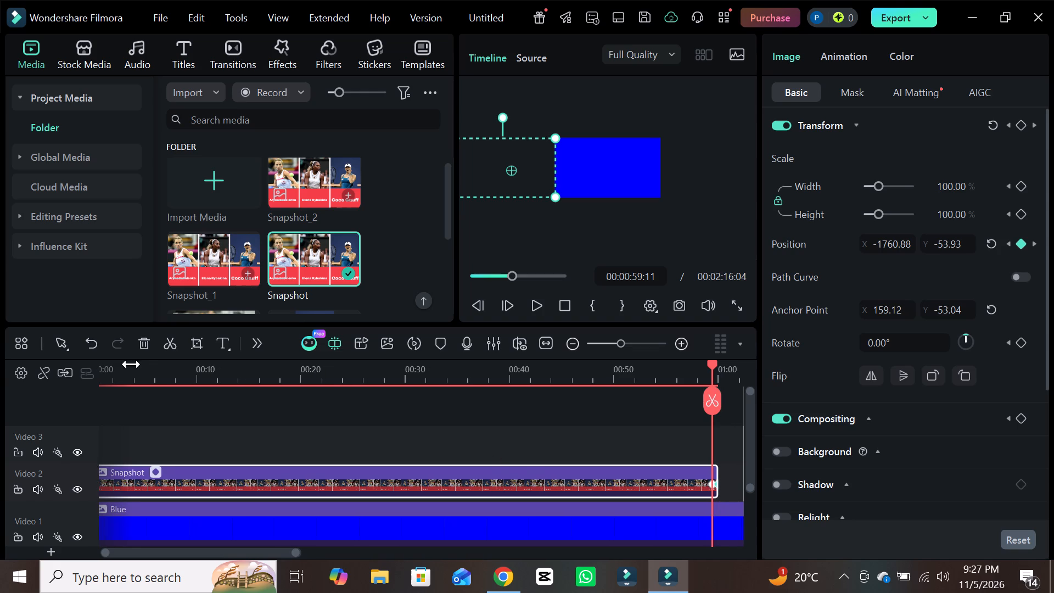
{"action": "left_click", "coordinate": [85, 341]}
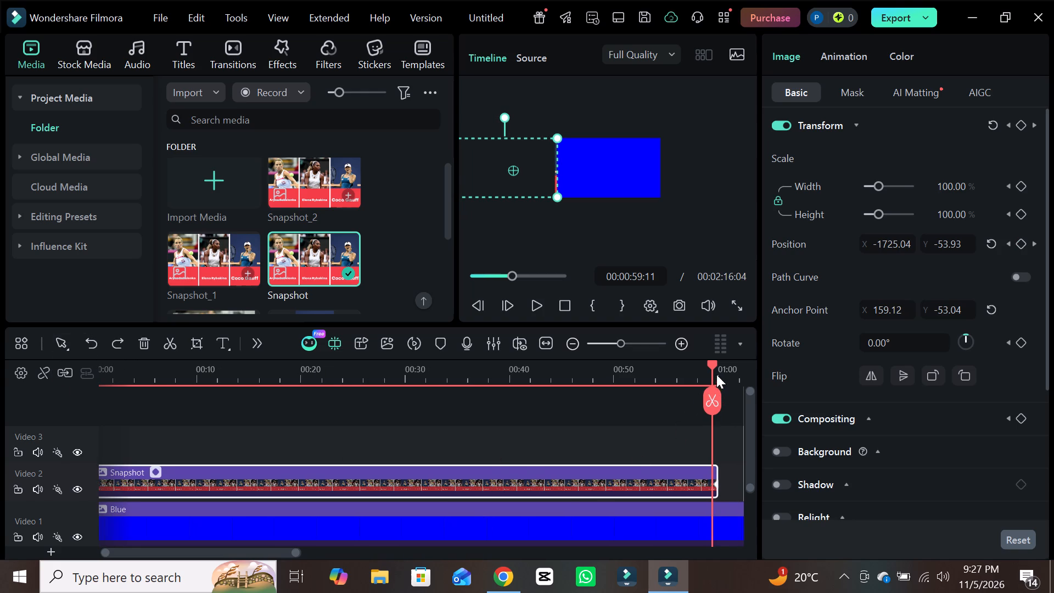
Scrub the Snapshot clip from its end back to about 30 seconds, examining where its right edge meets the frame's edge.
{"action": "left_click_drag", "start_coordinate": [711, 369], "coordinate": [719, 369]}
{"action": "left_click_drag", "start_coordinate": [711, 365], "coordinate": [722, 365]}
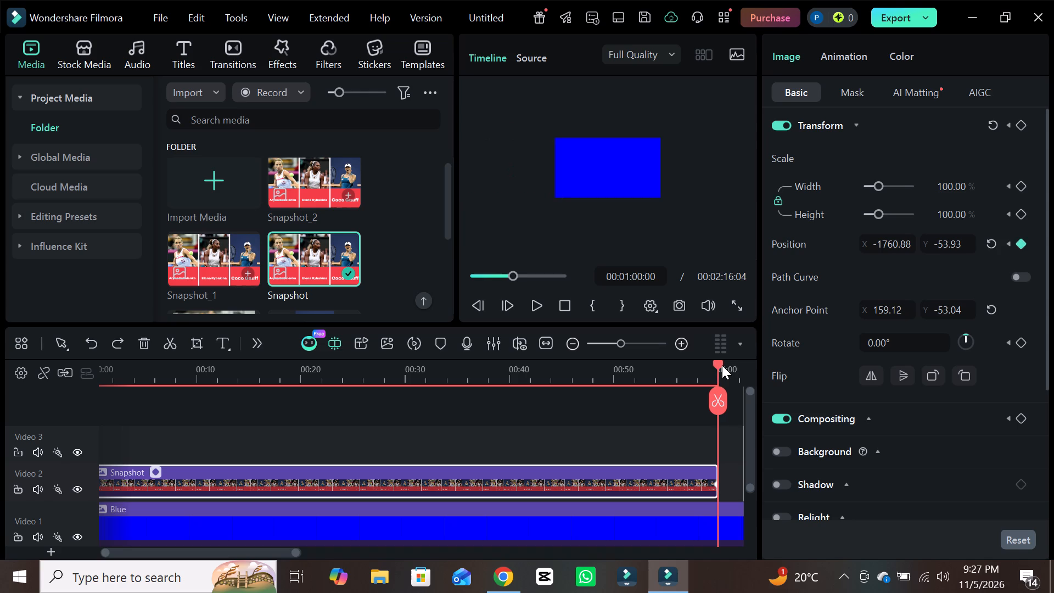
{"action": "left_click_drag", "start_coordinate": [722, 365], "coordinate": [721, 359]}
{"action": "left_click_drag", "start_coordinate": [721, 359], "coordinate": [501, 381]}
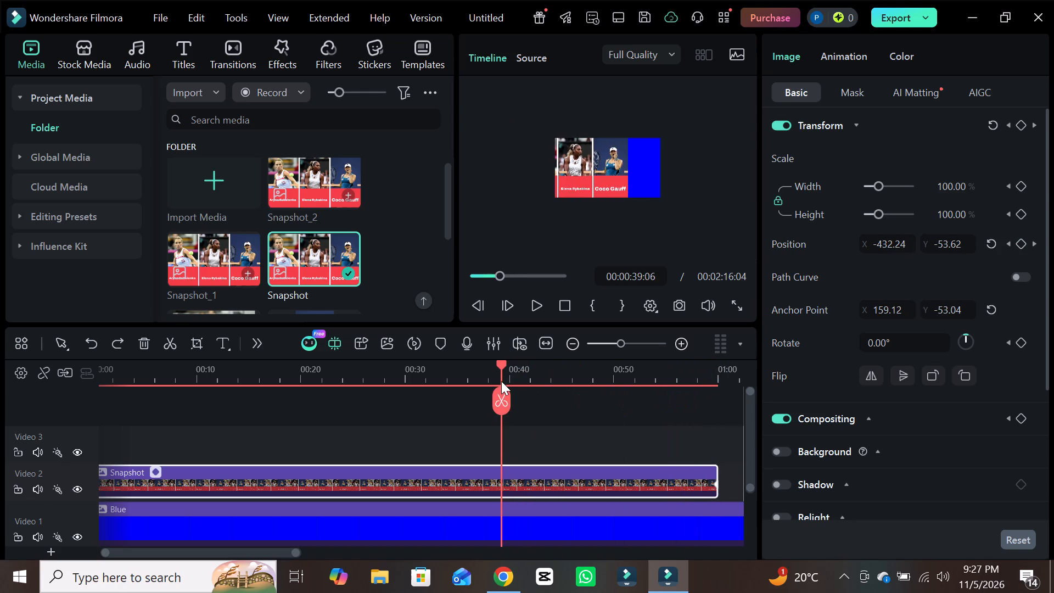
{"action": "left_click_drag", "start_coordinate": [501, 381], "coordinate": [500, 381]}
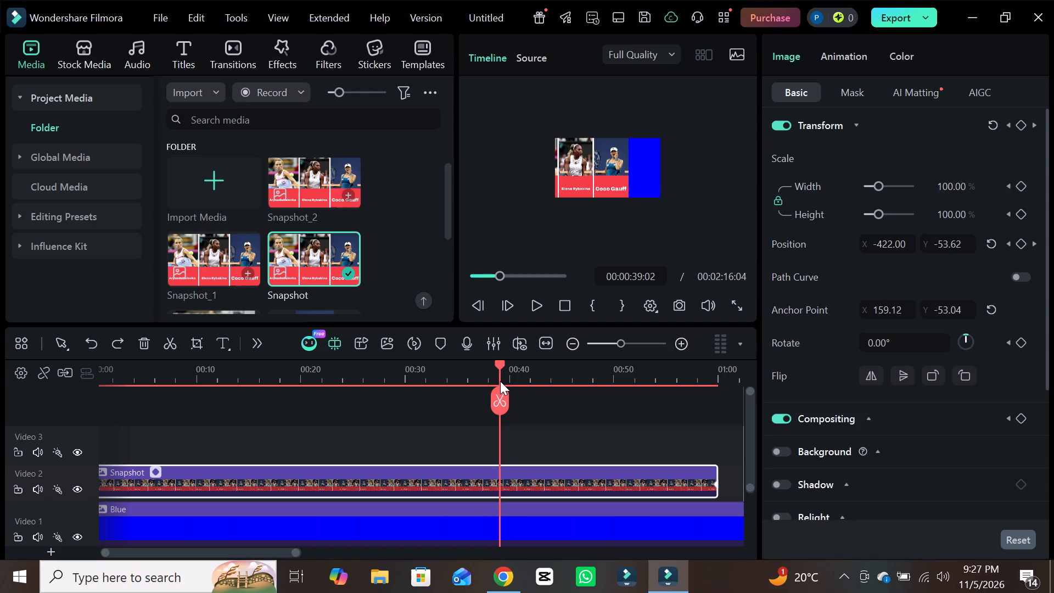
{"action": "left_click_drag", "start_coordinate": [500, 381], "coordinate": [530, 389]}
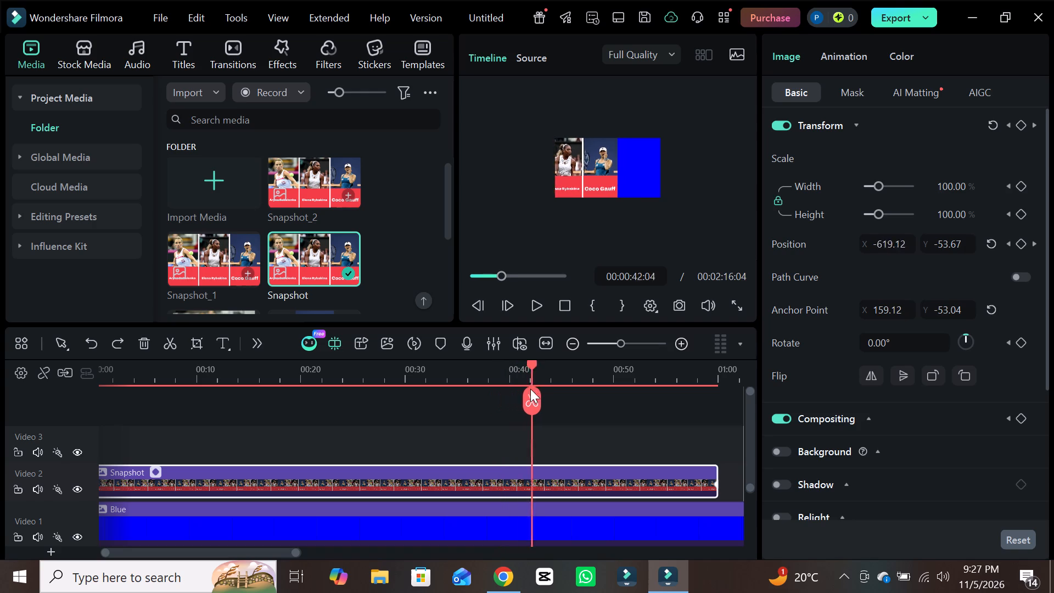
{"action": "left_click_drag", "start_coordinate": [530, 389], "coordinate": [504, 393]}
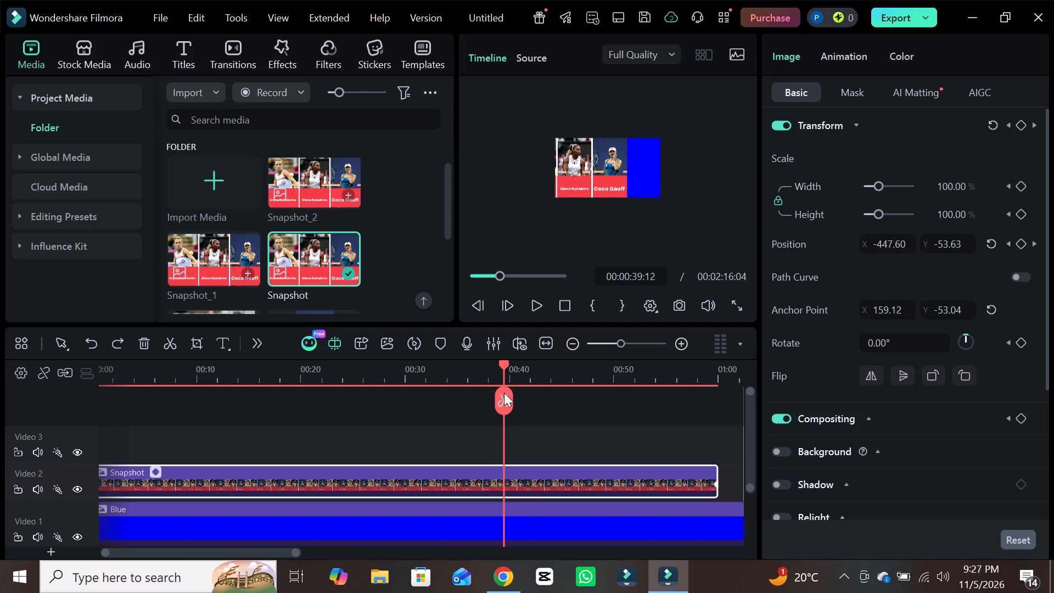
{"action": "left_click_drag", "start_coordinate": [504, 393], "coordinate": [502, 393]}
{"action": "left_click_drag", "start_coordinate": [502, 393], "coordinate": [430, 412]}
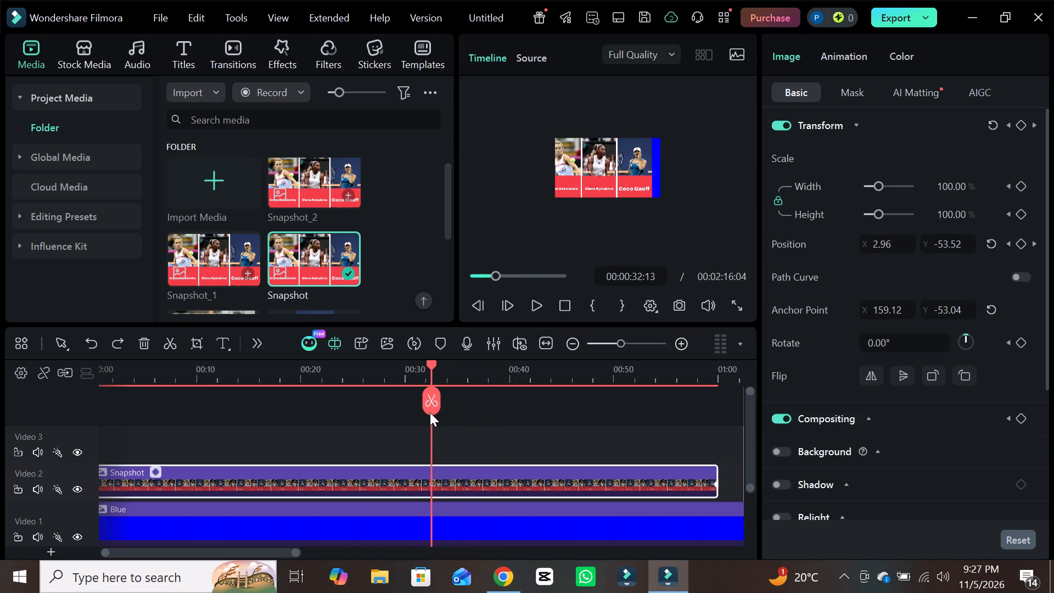
{"action": "left_click_drag", "start_coordinate": [430, 412], "coordinate": [411, 417]}
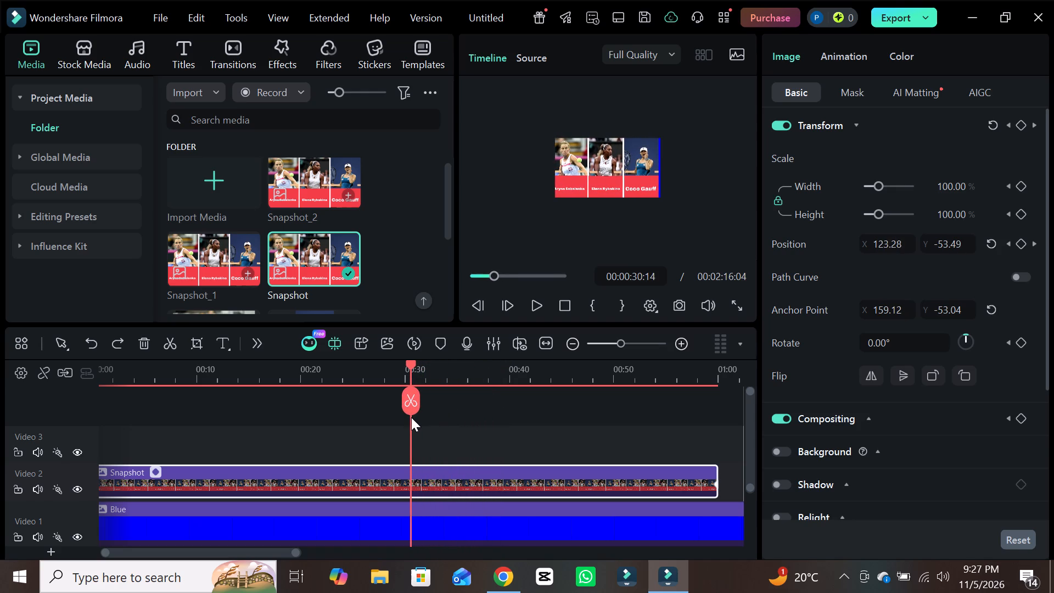
{"action": "left_click_drag", "start_coordinate": [411, 417], "coordinate": [407, 419]}
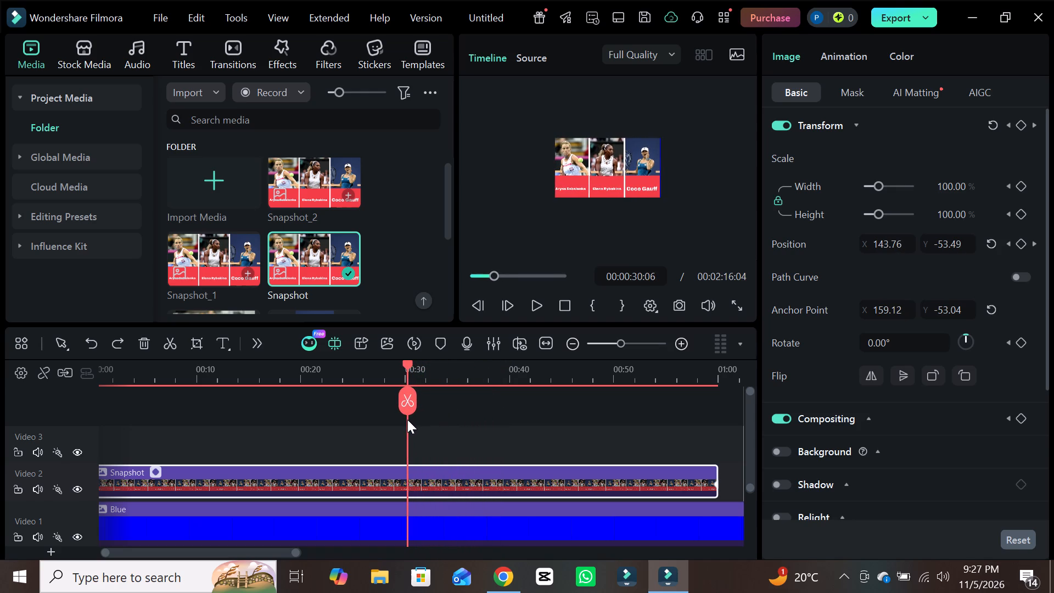
Place the Snapshot_1 image on the Video 3 track, starting at 00:00:30:02.
{"action": "left_click_drag", "start_coordinate": [407, 419], "coordinate": [406, 419]}
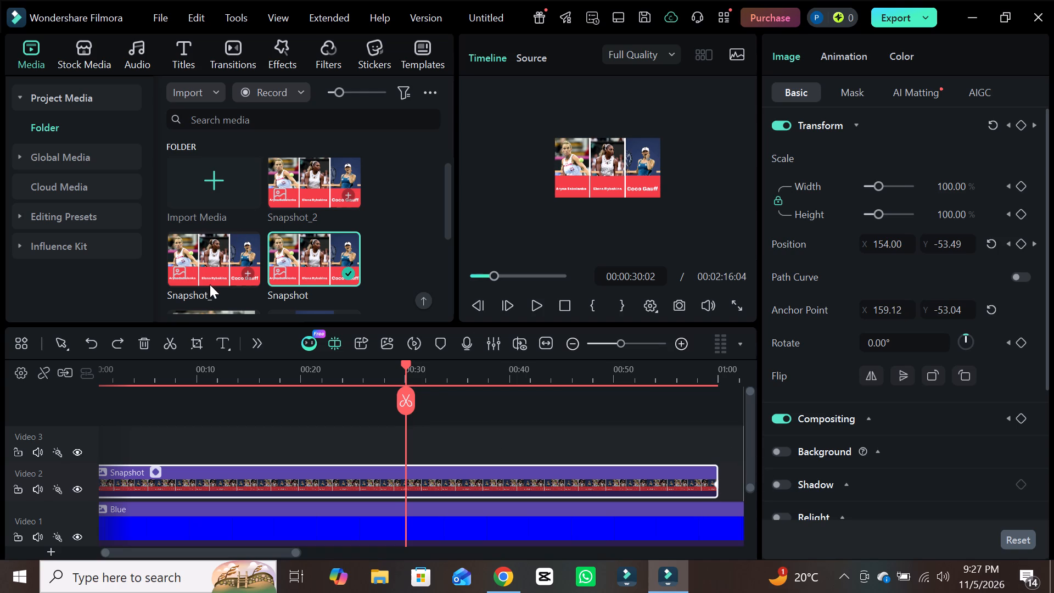
{"action": "left_click_drag", "start_coordinate": [216, 257], "coordinate": [410, 439]}
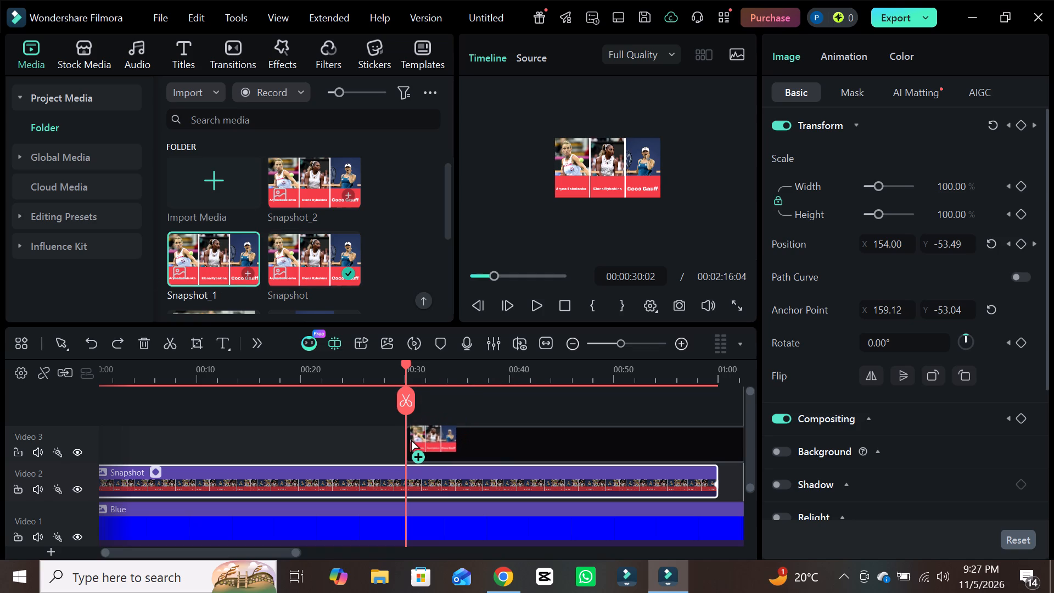
{"action": "left_click_drag", "start_coordinate": [410, 439], "coordinate": [402, 441]}
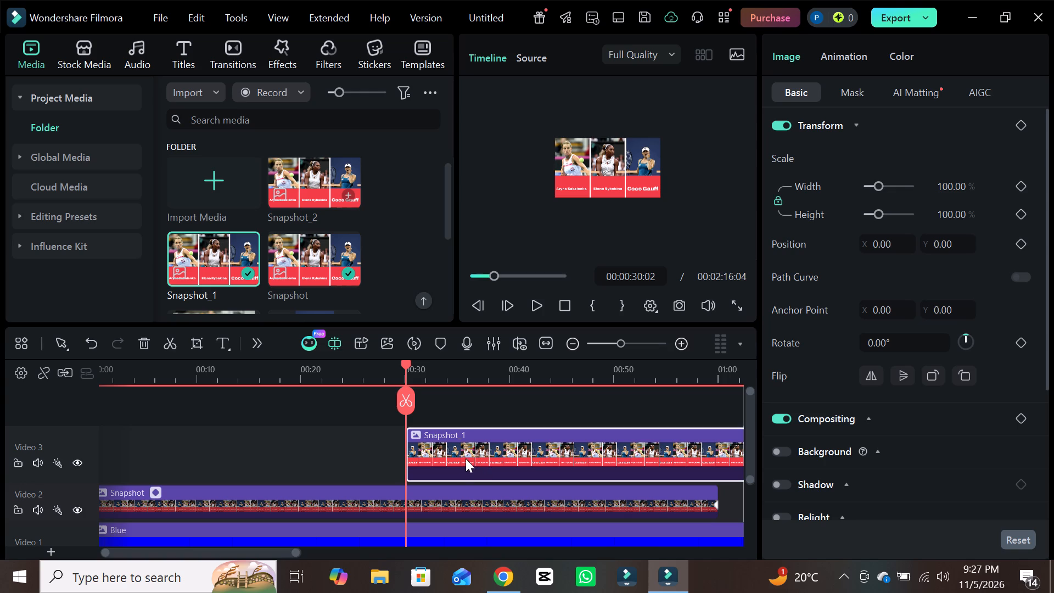
Move the Snapshot_1 image off the frame's right edge, to position X about 1915, and add a starting keyframe at 00:00:30:02.
{"action": "left_click", "coordinate": [604, 270]}
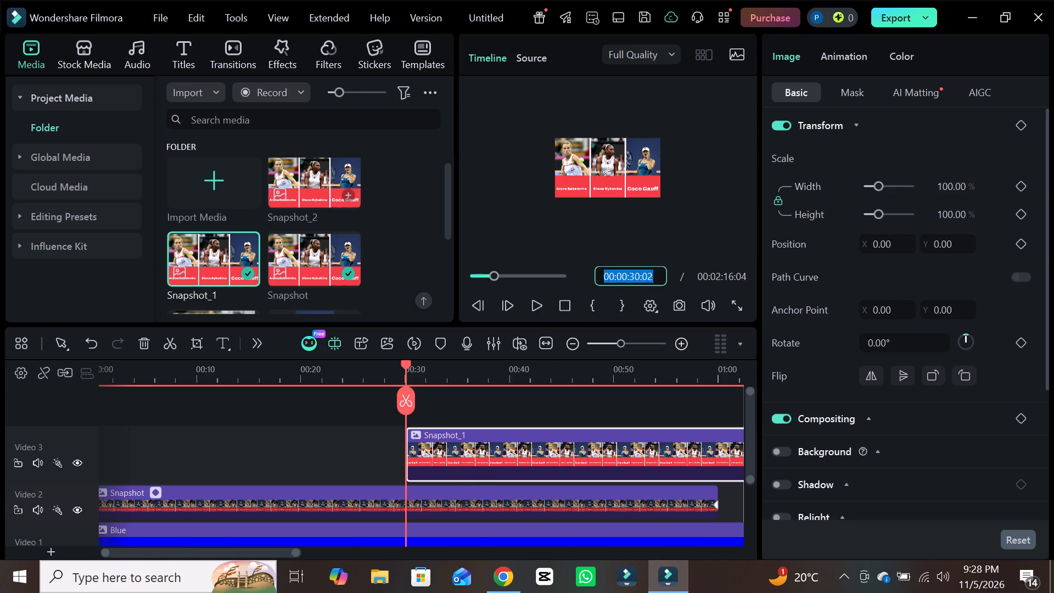
{"action": "left_click", "coordinate": [620, 181]}
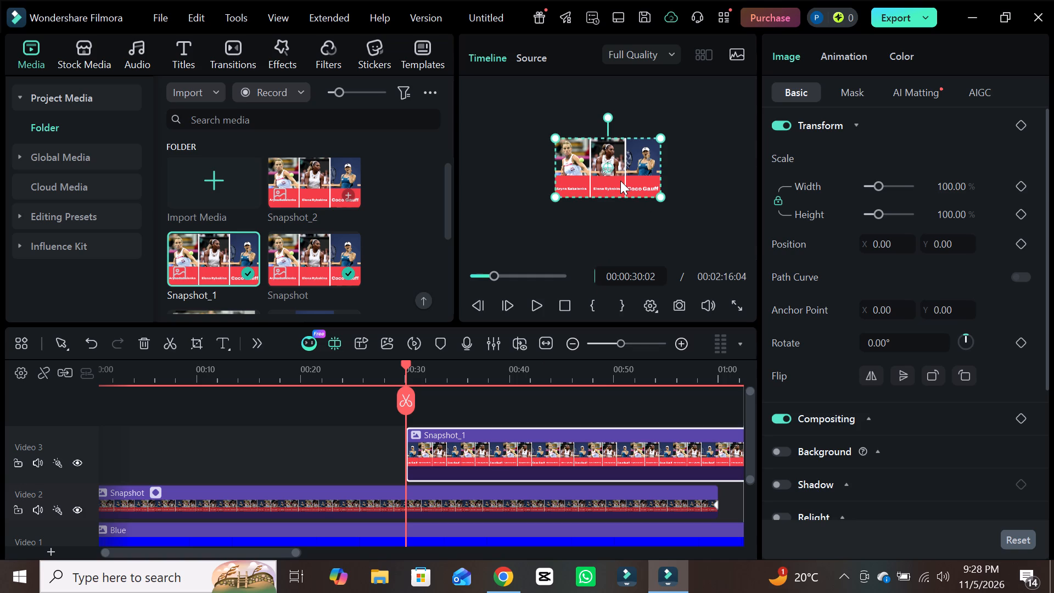
{"action": "left_click_drag", "start_coordinate": [604, 171], "coordinate": [672, 170]}
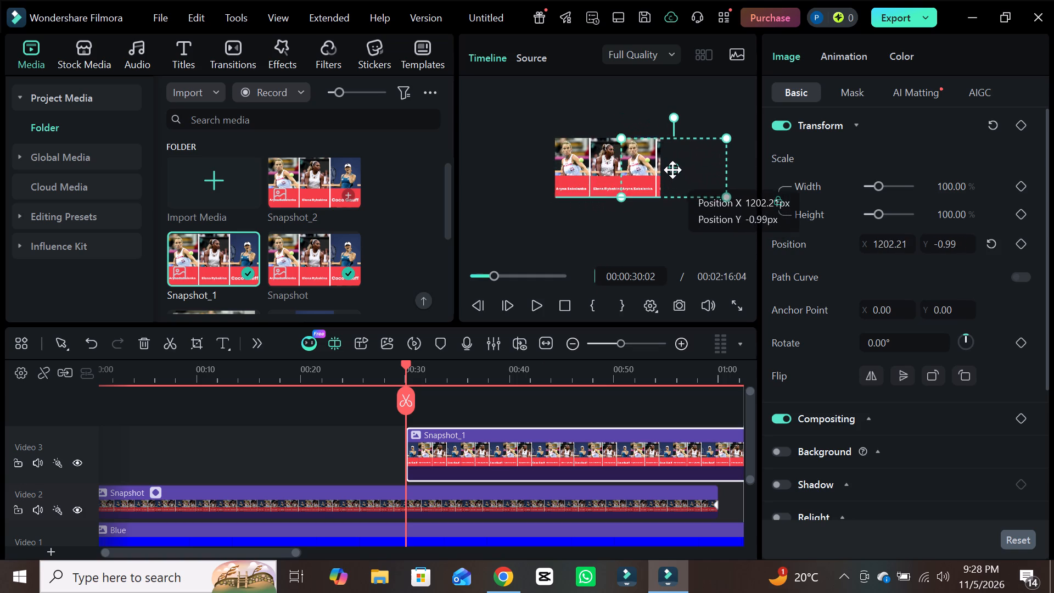
{"action": "left_click_drag", "start_coordinate": [672, 170], "coordinate": [707, 175]}
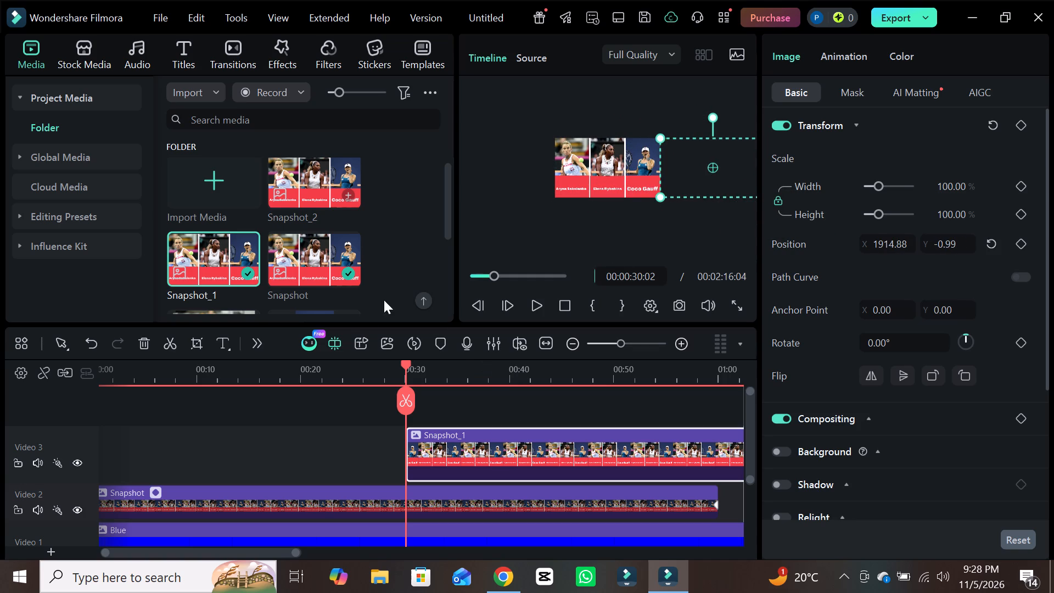
{"action": "left_click", "coordinate": [252, 344]}
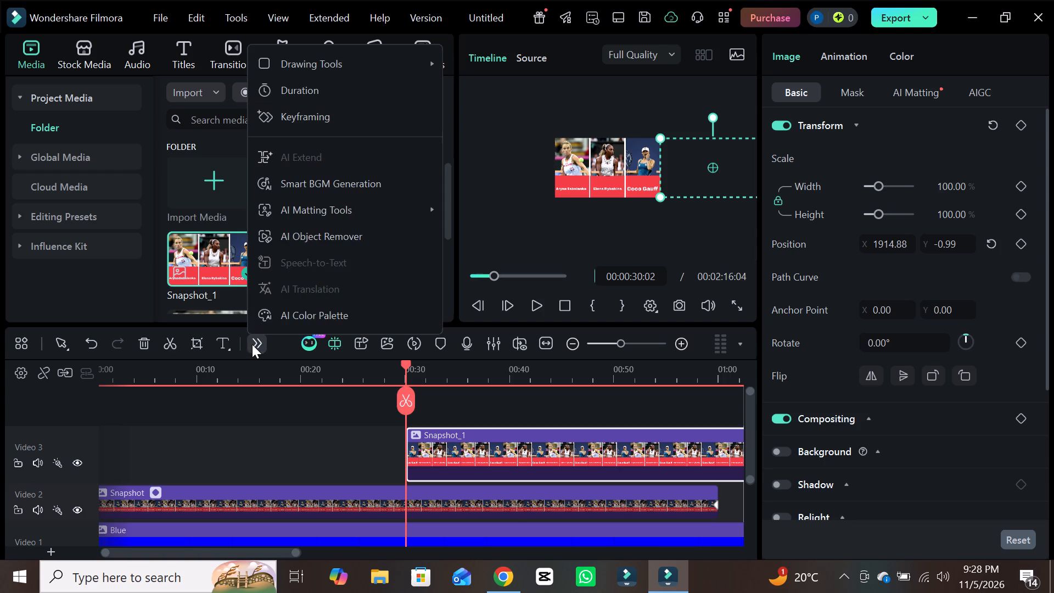
{"action": "left_click", "coordinate": [327, 119]}
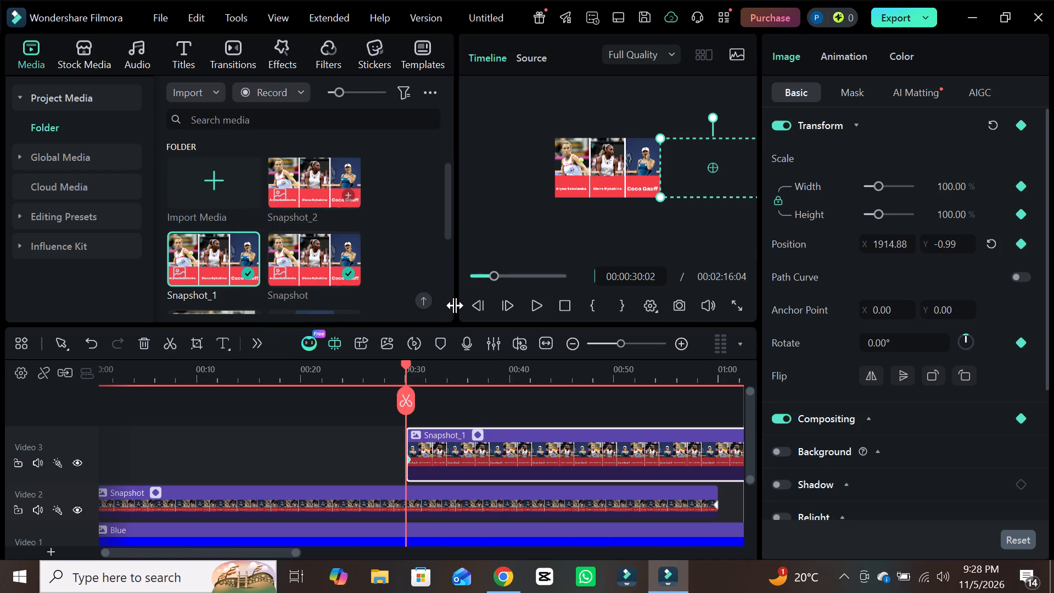
At 00:01:29:13, move the Snapshot_1 image off the frame's left edge, to position X -1920.
{"action": "left_click_drag", "start_coordinate": [406, 365], "coordinate": [596, 394]}
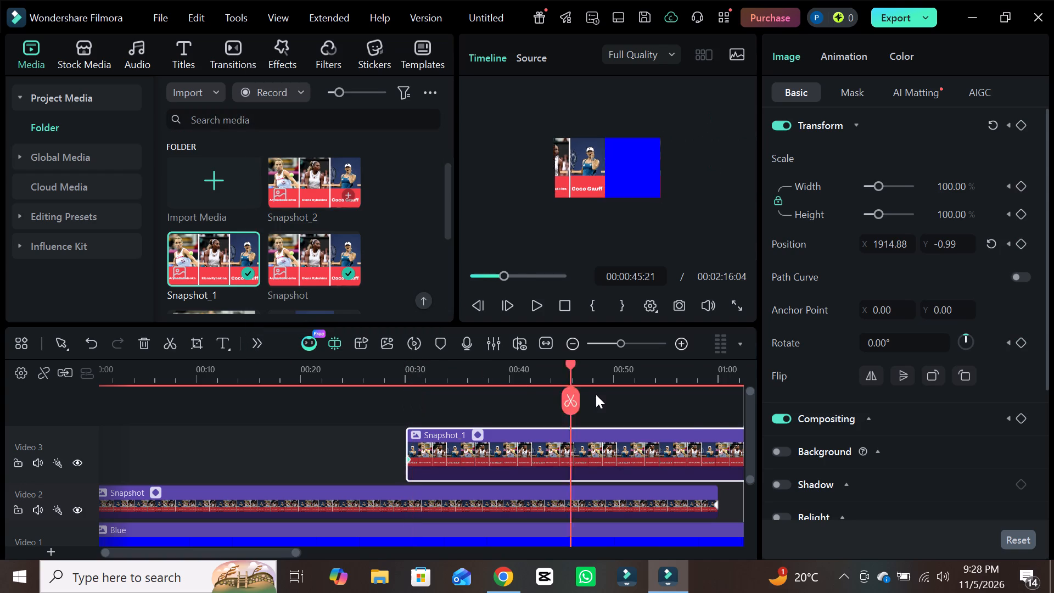
{"action": "left_click_drag", "start_coordinate": [596, 394], "coordinate": [529, 419]}
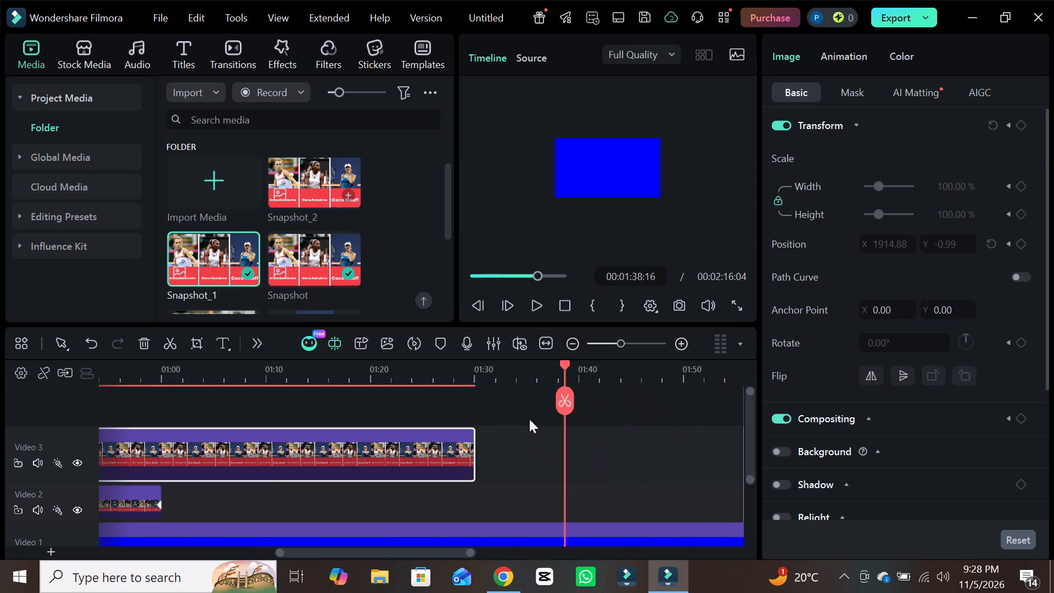
{"action": "left_click_drag", "start_coordinate": [529, 419], "coordinate": [469, 428]}
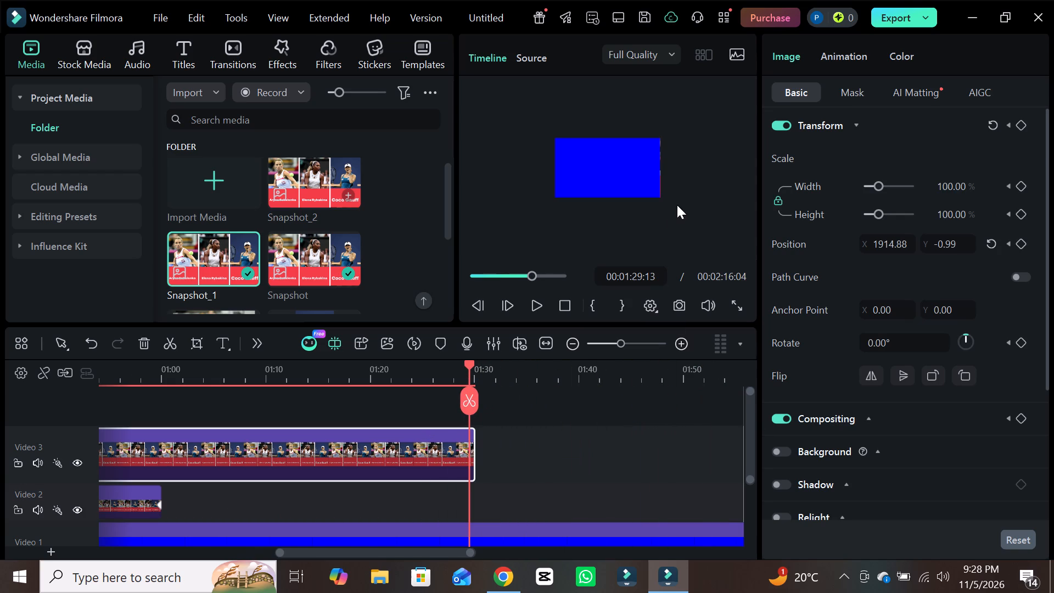
{"action": "left_click", "coordinate": [687, 167]}
{"action": "left_click_drag", "start_coordinate": [687, 167], "coordinate": [648, 174]}
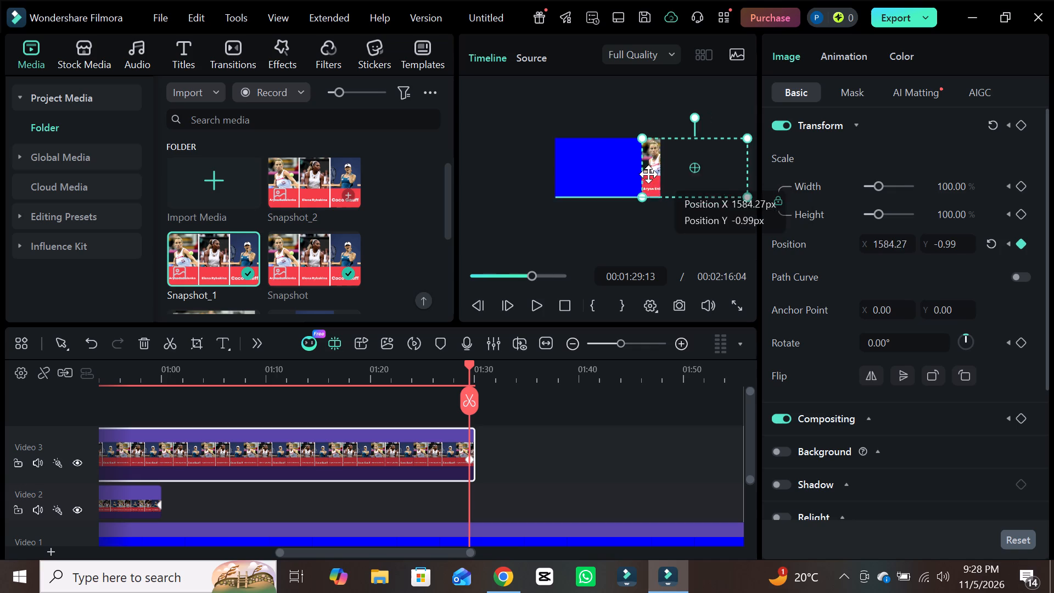
{"action": "left_click_drag", "start_coordinate": [648, 174], "coordinate": [519, 173]}
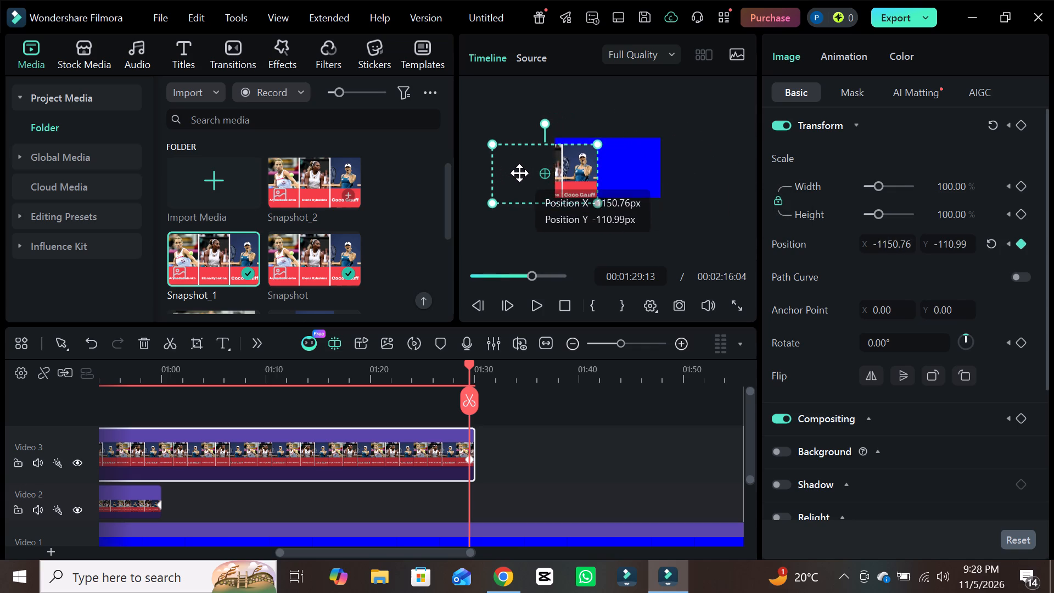
{"action": "left_click_drag", "start_coordinate": [519, 173], "coordinate": [476, 166]}
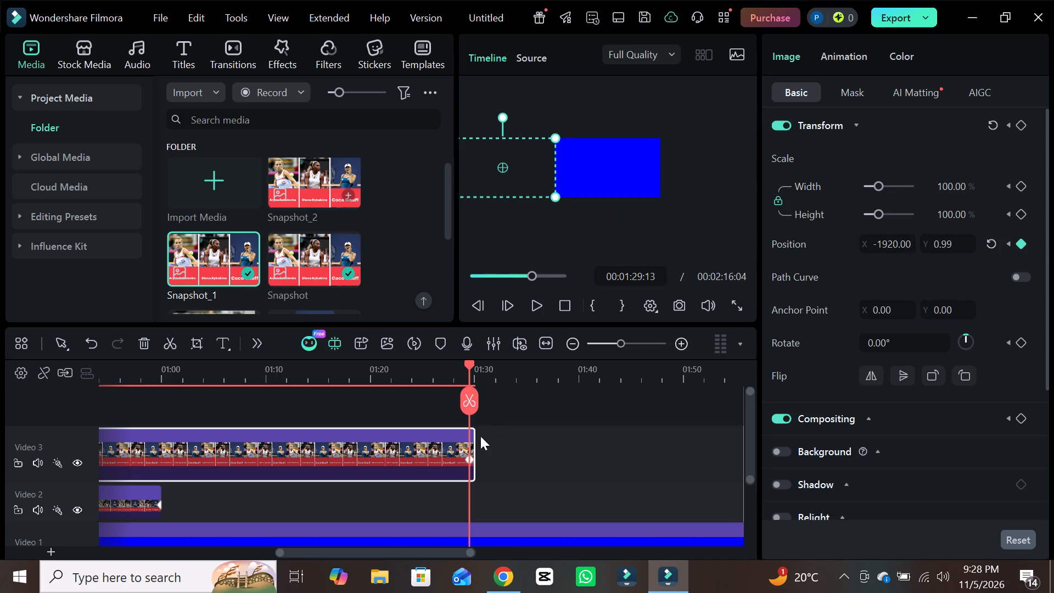
Move the Snapshot_1 clip's closing position keyframe to the very end of the clip, and check the frame there.
{"action": "left_click", "coordinate": [468, 456]}
{"action": "left_click_drag", "start_coordinate": [468, 456], "coordinate": [472, 456]}
{"action": "left_click_drag", "start_coordinate": [472, 456], "coordinate": [476, 457]}
{"action": "left_click_drag", "start_coordinate": [467, 459], "coordinate": [473, 460]}
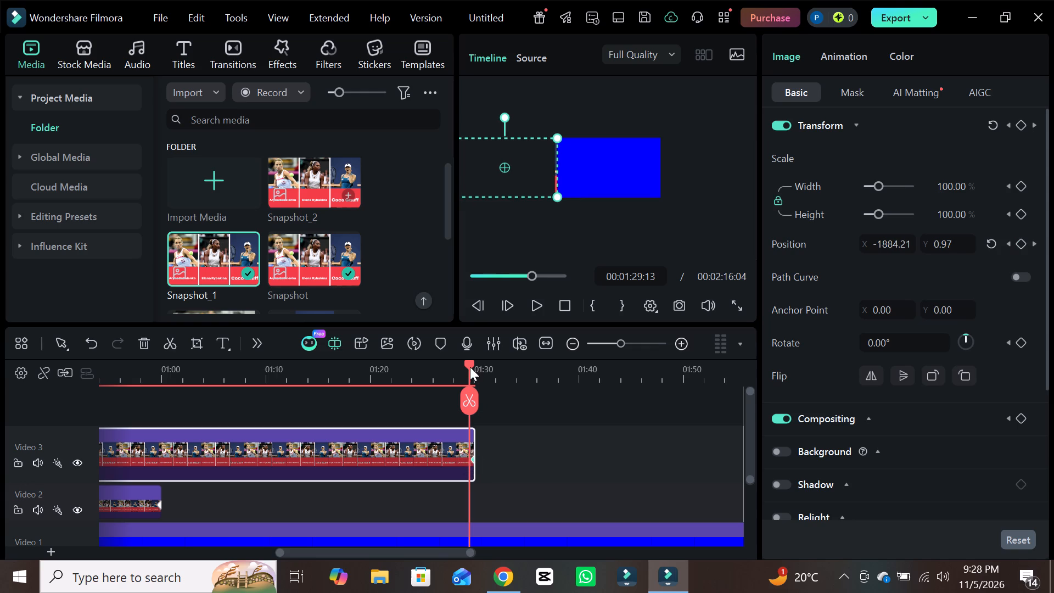
{"action": "left_click_drag", "start_coordinate": [469, 366], "coordinate": [476, 369]}
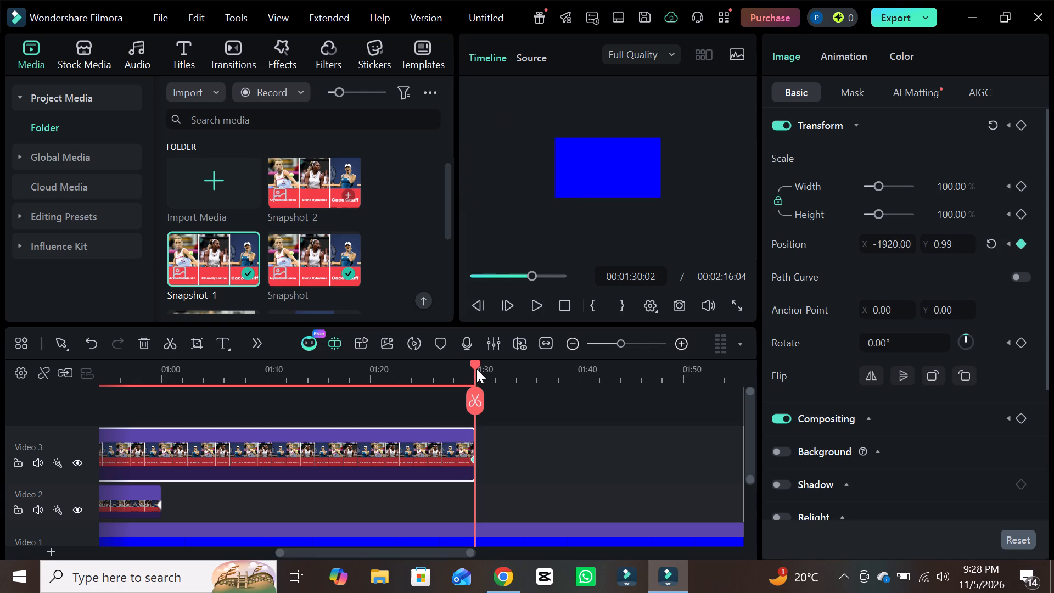
{"action": "left_click_drag", "start_coordinate": [476, 369], "coordinate": [476, 371]}
Place the Snapshot_2 image on a new Video 4 track, starting where the Snapshot clip ends at 00:01:00:00.
{"action": "left_click_drag", "start_coordinate": [405, 553], "coordinate": [355, 555]}
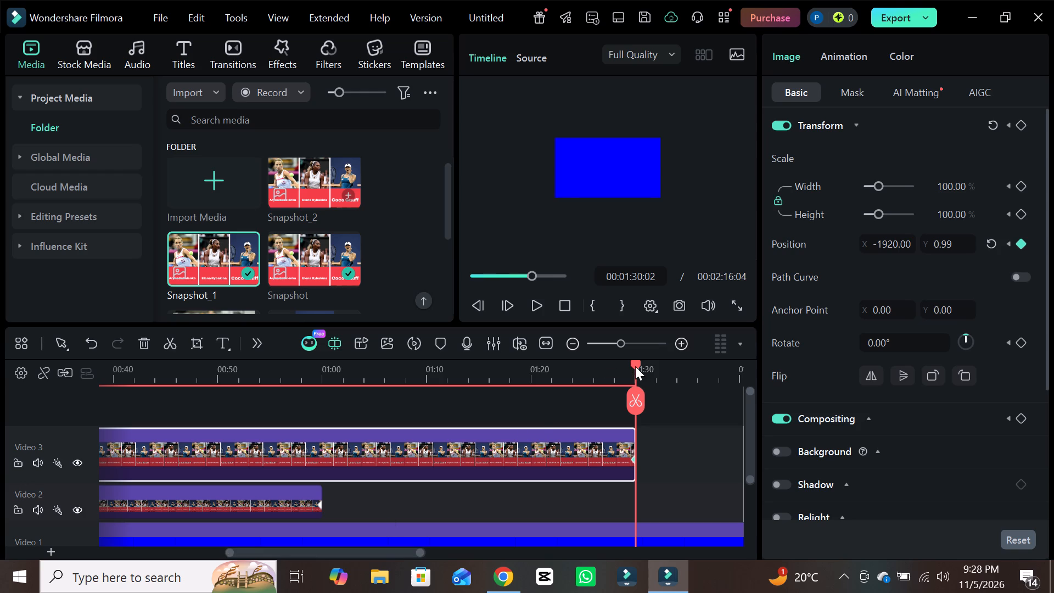
{"action": "left_click_drag", "start_coordinate": [635, 366], "coordinate": [309, 407]}
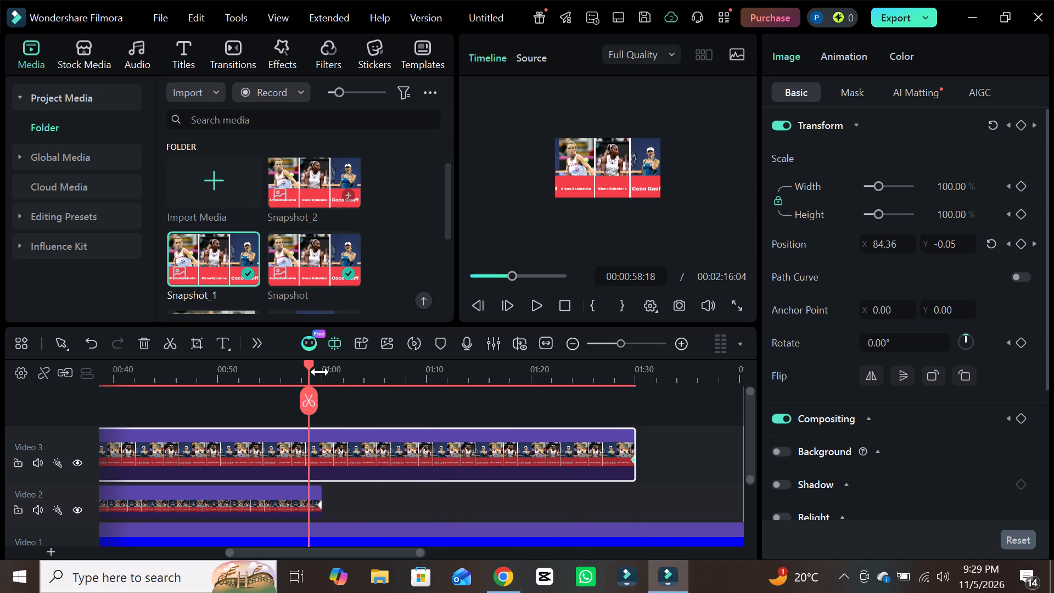
{"action": "left_click_drag", "start_coordinate": [308, 365], "coordinate": [294, 368]}
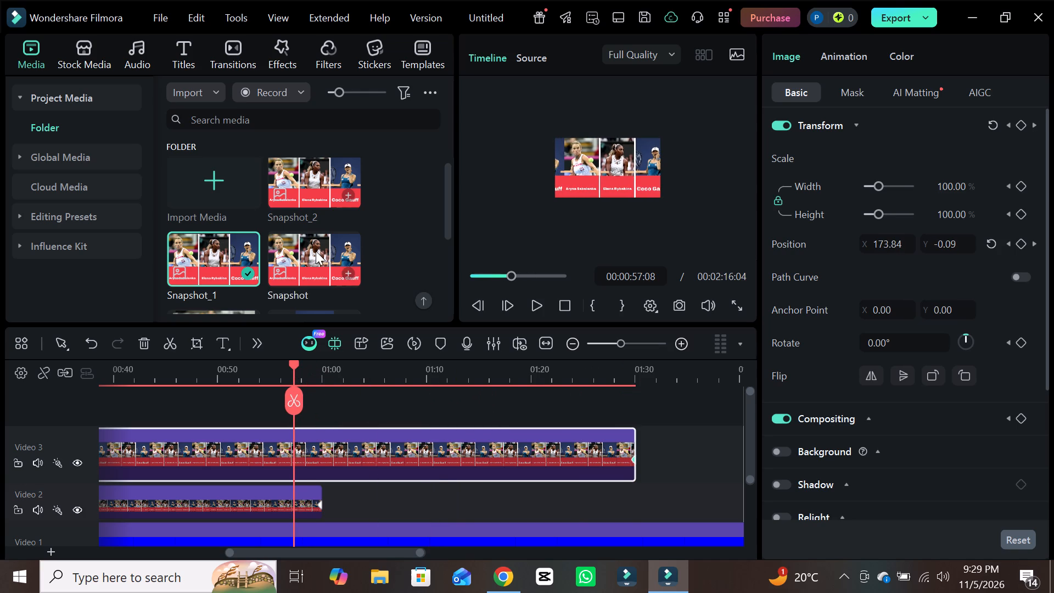
{"action": "left_click_drag", "start_coordinate": [306, 181], "coordinate": [324, 416]}
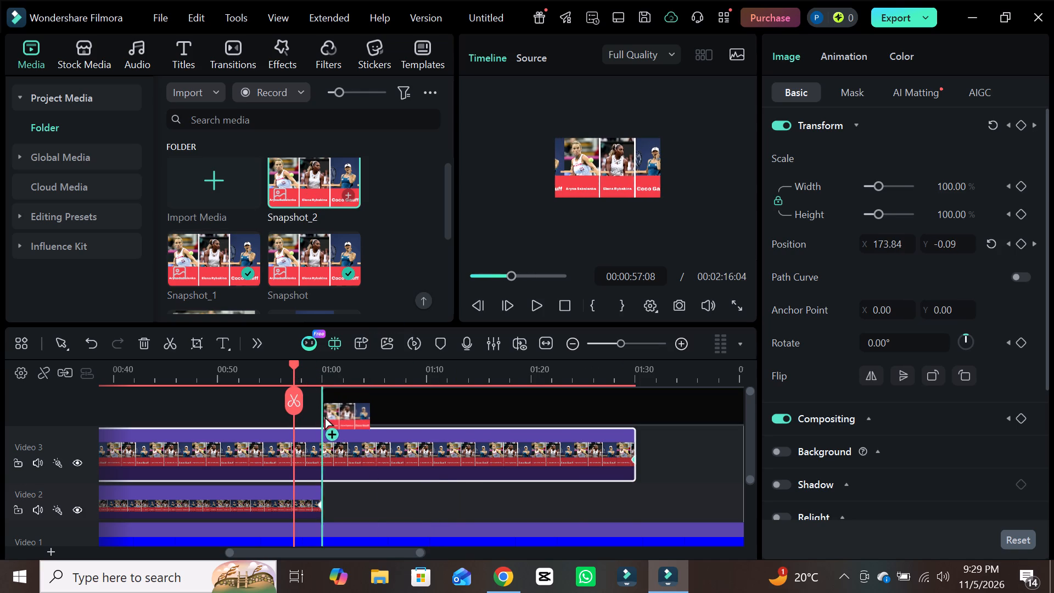
{"action": "left_click_drag", "start_coordinate": [324, 416], "coordinate": [320, 413]}
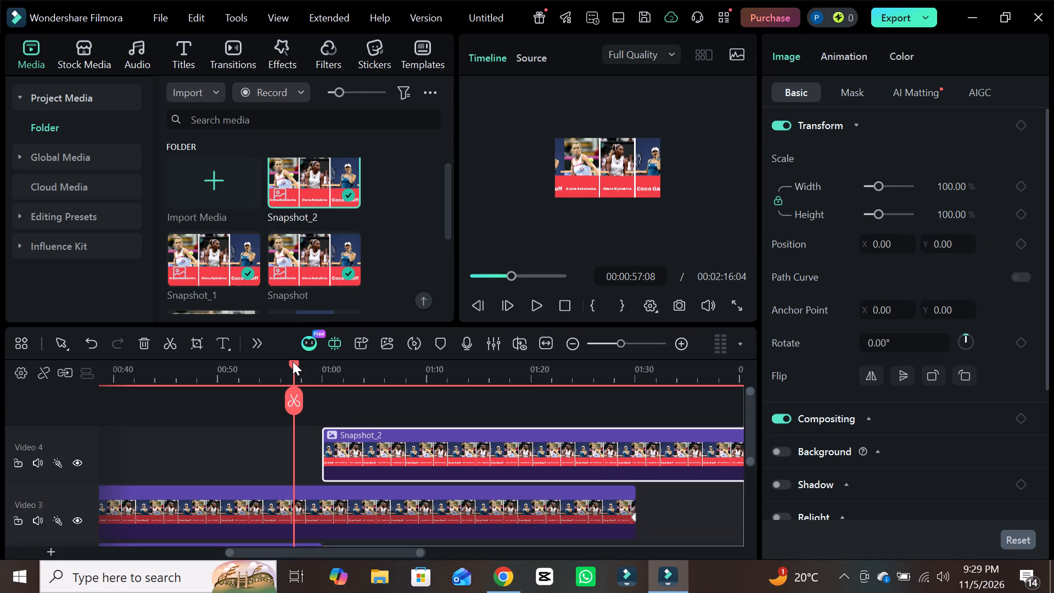
At 00:01:00:00, move the Snapshot_2 image off the frame's right edge, to position X 1920, and add a starting keyframe.
{"action": "left_click_drag", "start_coordinate": [293, 361], "coordinate": [326, 372]}
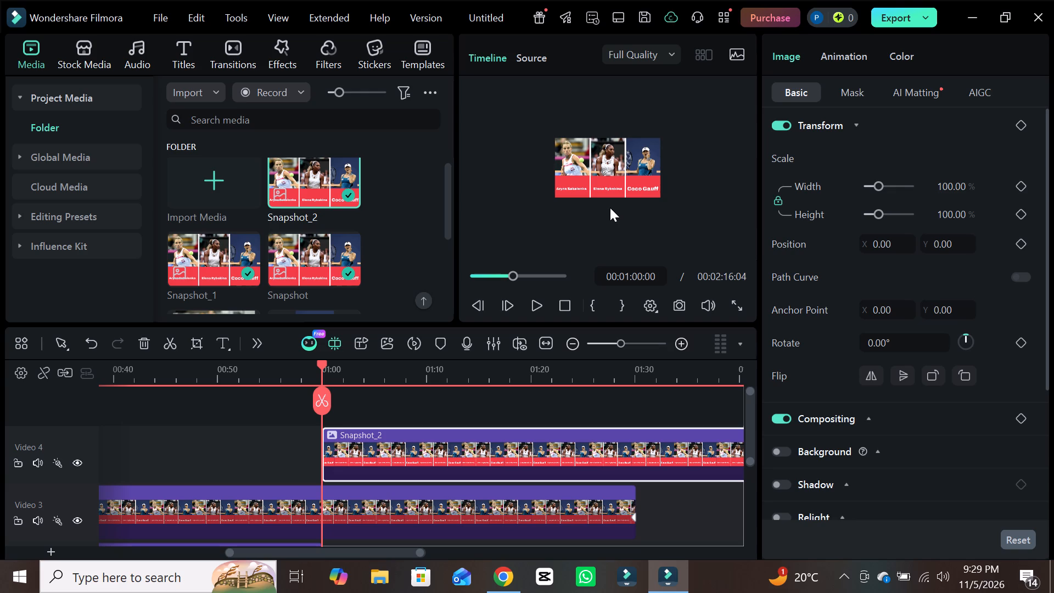
{"action": "double_click", "coordinate": [607, 173]}
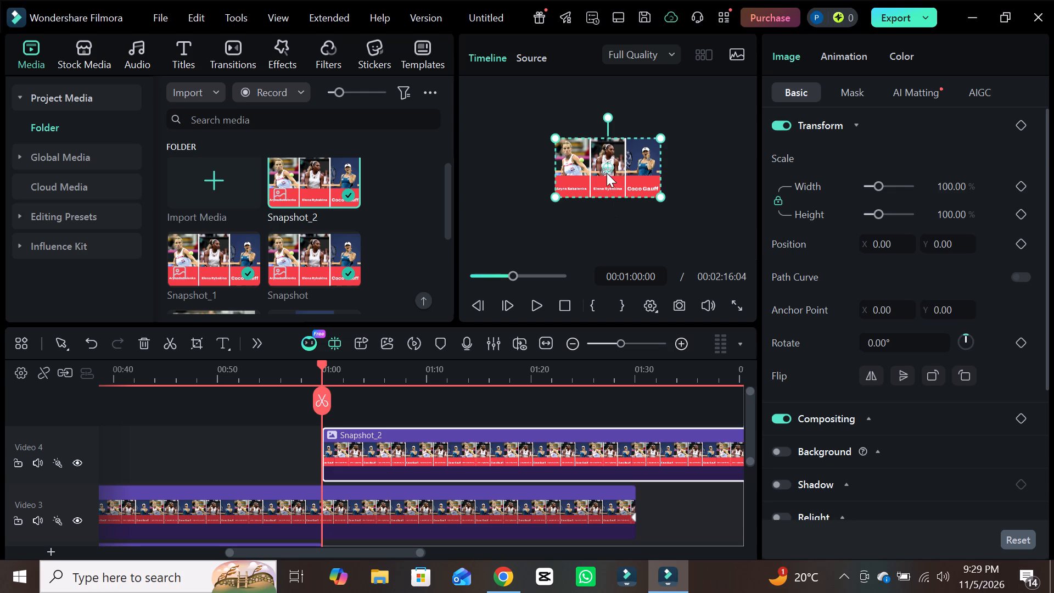
{"action": "left_click_drag", "start_coordinate": [607, 173], "coordinate": [705, 174]}
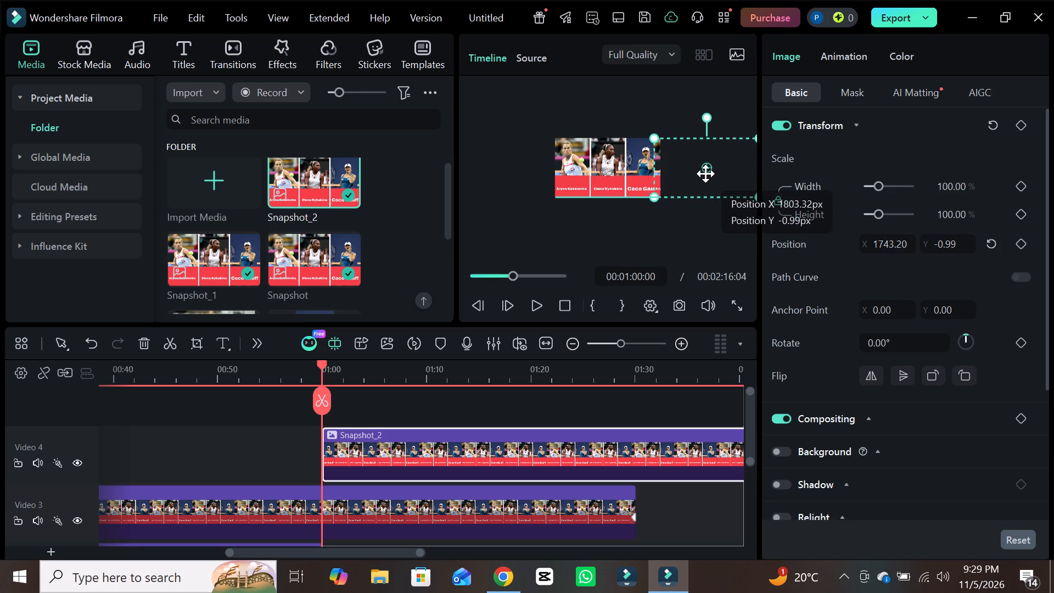
{"action": "left_click_drag", "start_coordinate": [705, 174], "coordinate": [709, 175]}
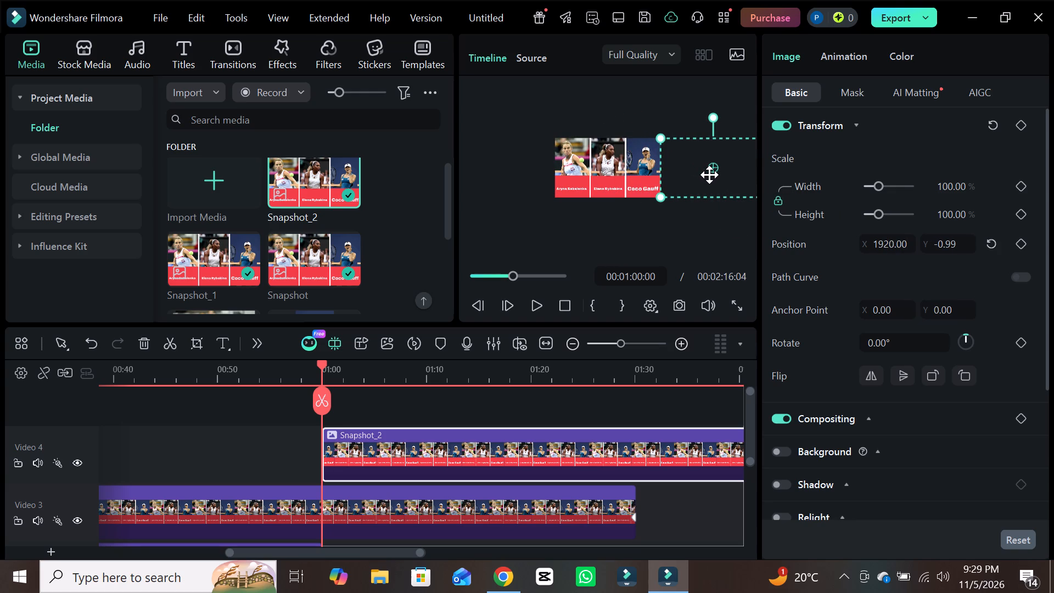
{"action": "left_click", "coordinate": [255, 343]}
{"action": "left_click", "coordinate": [325, 115]}
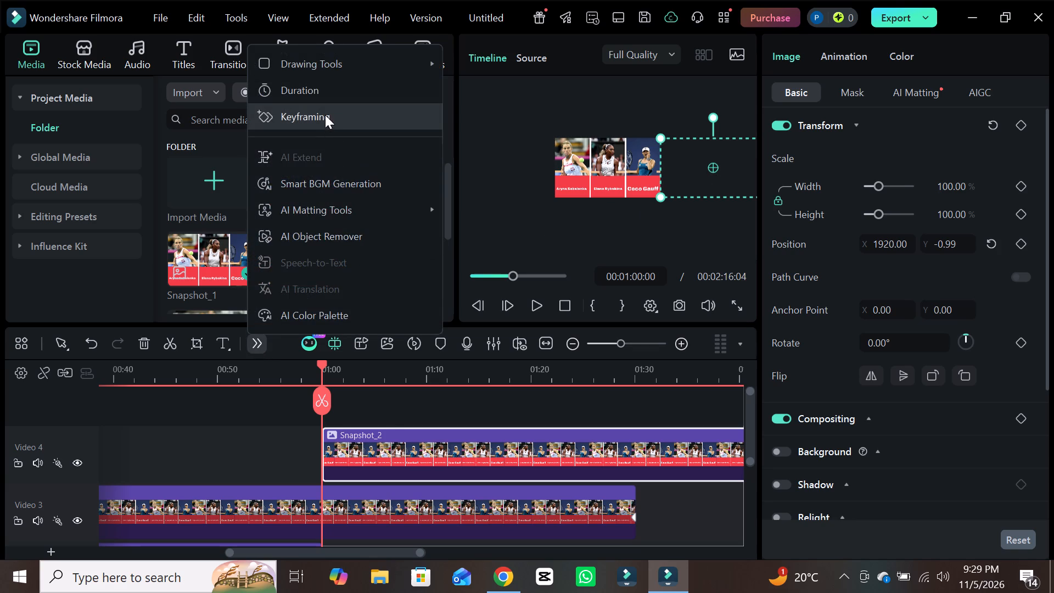
At 00:01:59:08, move the Snapshot_2 image off the frame's left edge, to position X -1920.
{"action": "left_click_drag", "start_coordinate": [321, 366], "coordinate": [498, 433]}
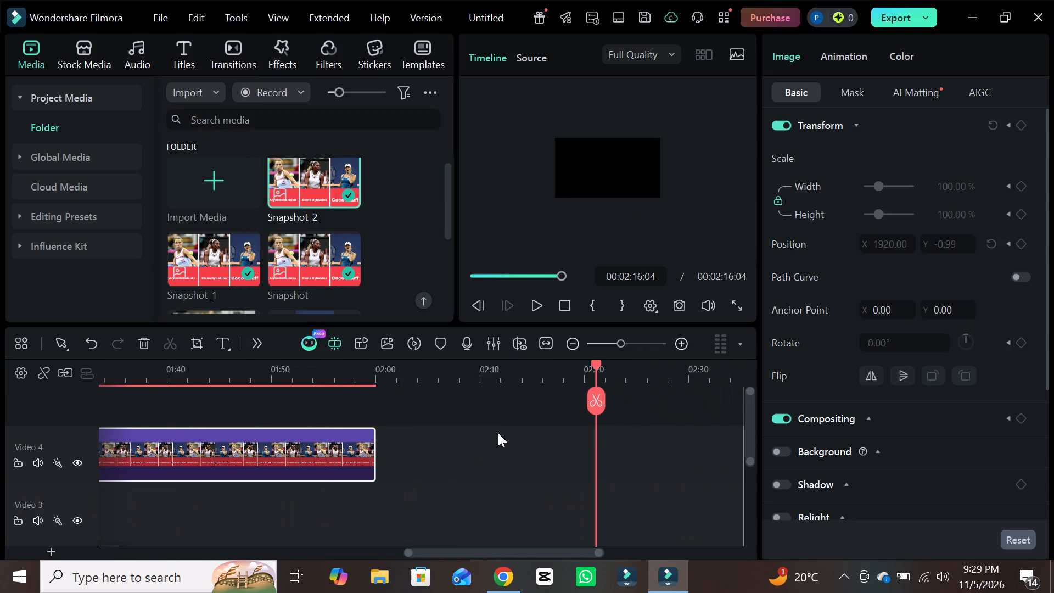
{"action": "left_click_drag", "start_coordinate": [498, 433], "coordinate": [369, 437]}
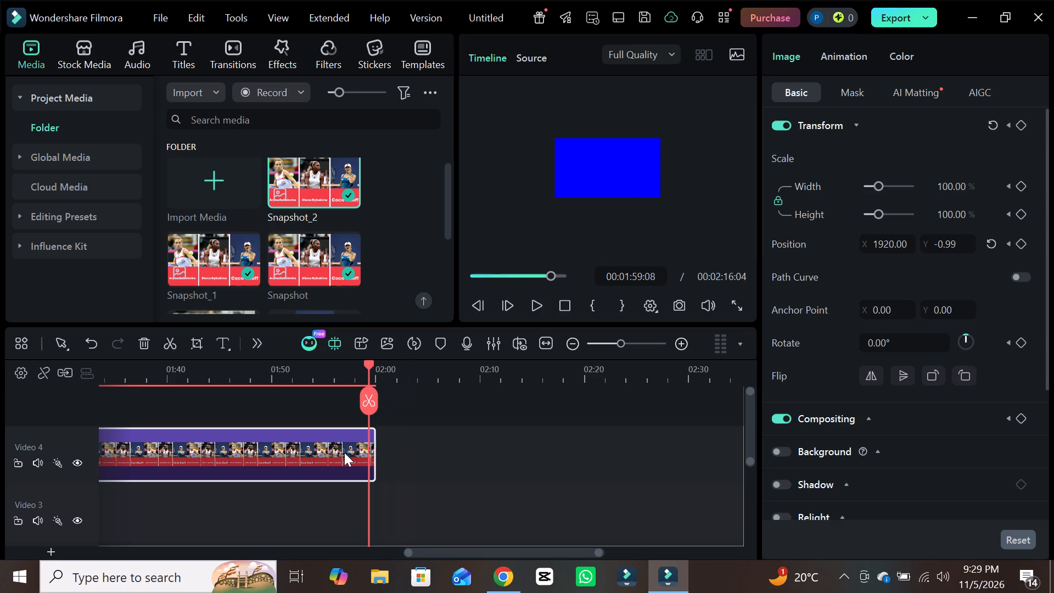
{"action": "left_click", "coordinate": [704, 170]}
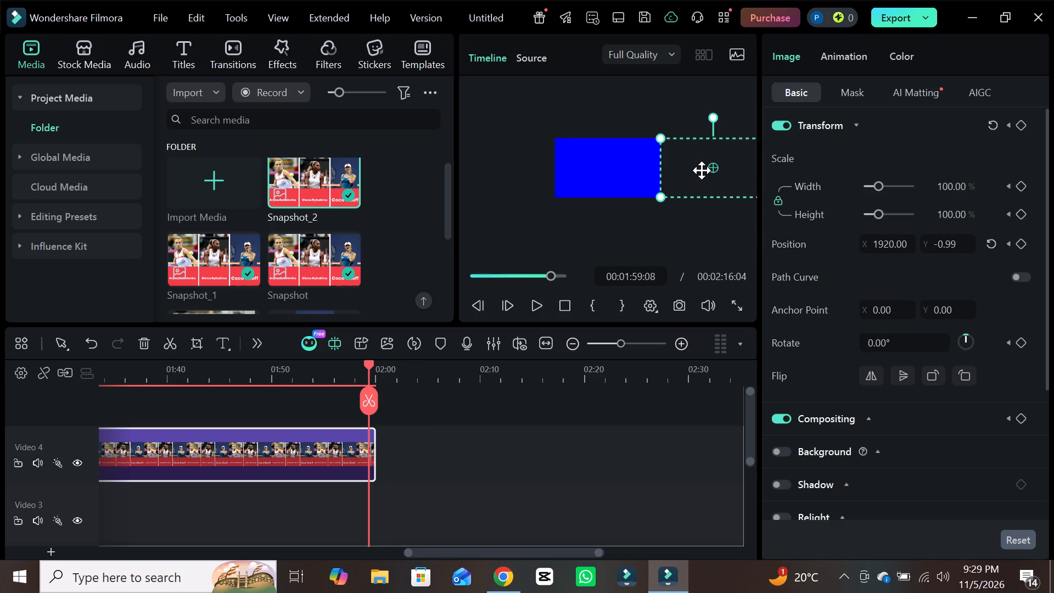
{"action": "left_click_drag", "start_coordinate": [702, 170], "coordinate": [503, 166]}
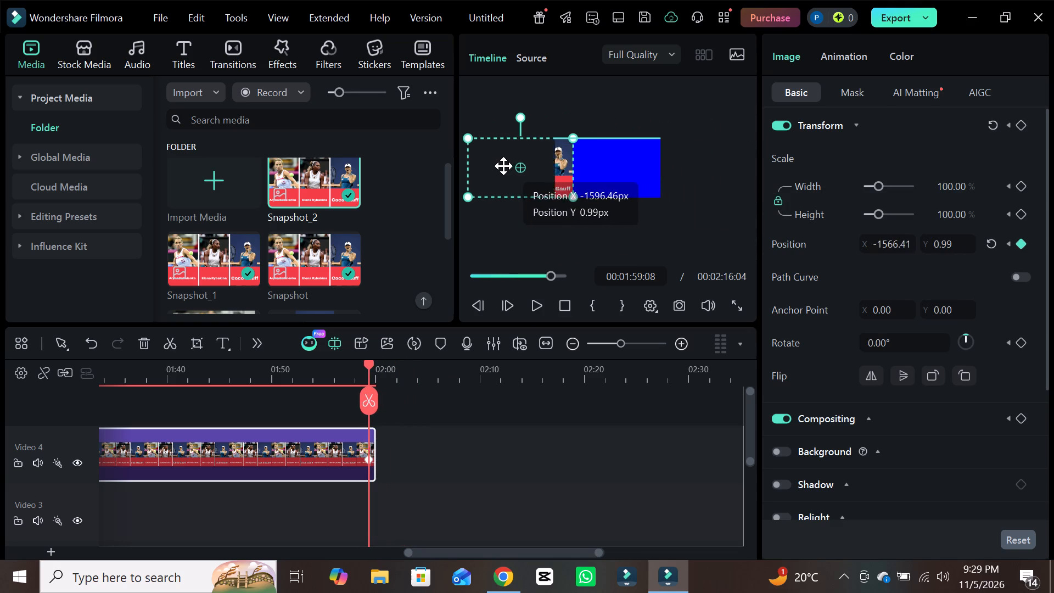
{"action": "left_click_drag", "start_coordinate": [503, 166], "coordinate": [491, 166]}
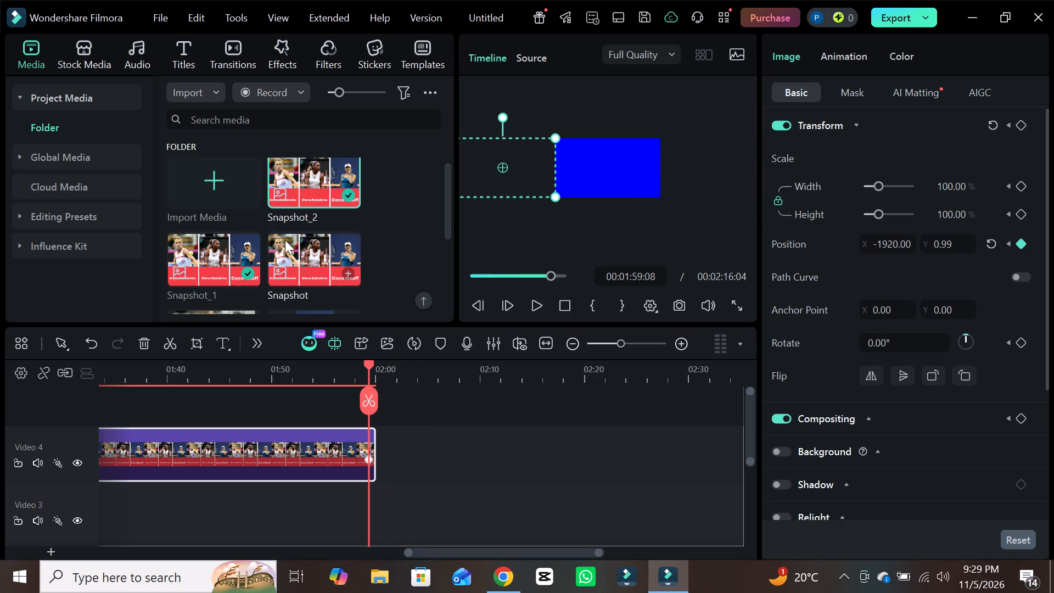
Move the Snapshot_2 clip's closing position keyframe to the very end of the clip, and check the frame at 00:02:00:00.
{"action": "left_click", "coordinate": [365, 456]}
{"action": "left_click", "coordinate": [369, 456]}
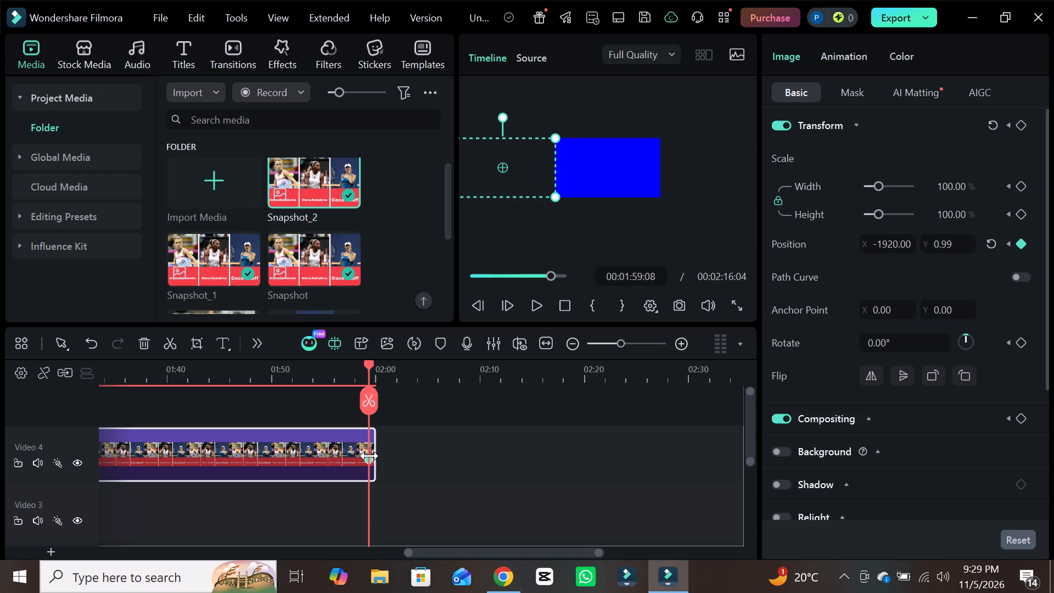
{"action": "left_click_drag", "start_coordinate": [369, 456], "coordinate": [370, 451]}
{"action": "left_click_drag", "start_coordinate": [370, 451], "coordinate": [374, 452]}
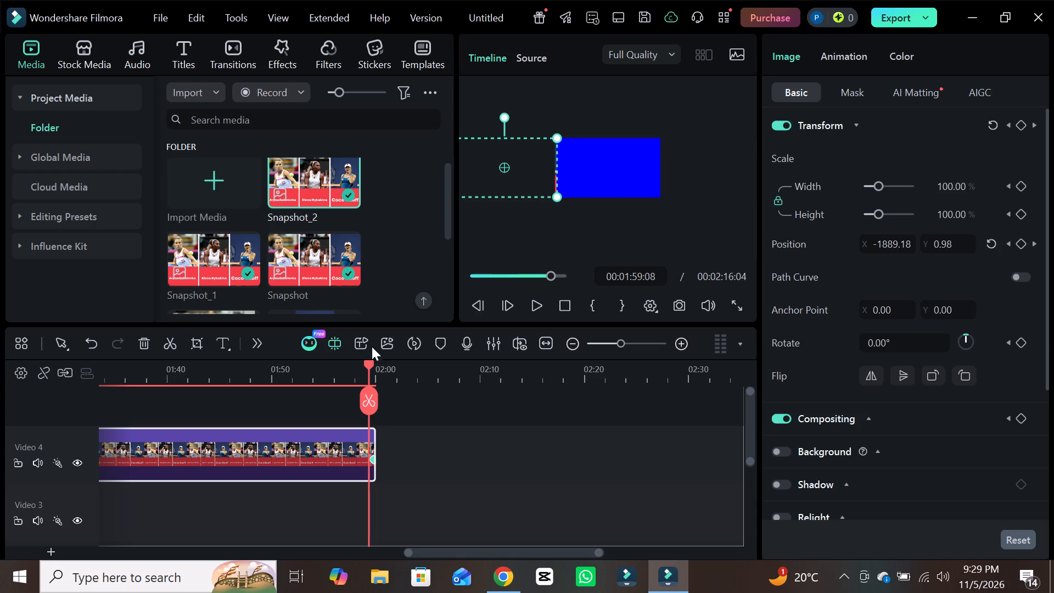
{"action": "left_click", "coordinate": [368, 364]}
{"action": "left_click_drag", "start_coordinate": [368, 363], "coordinate": [378, 369]}
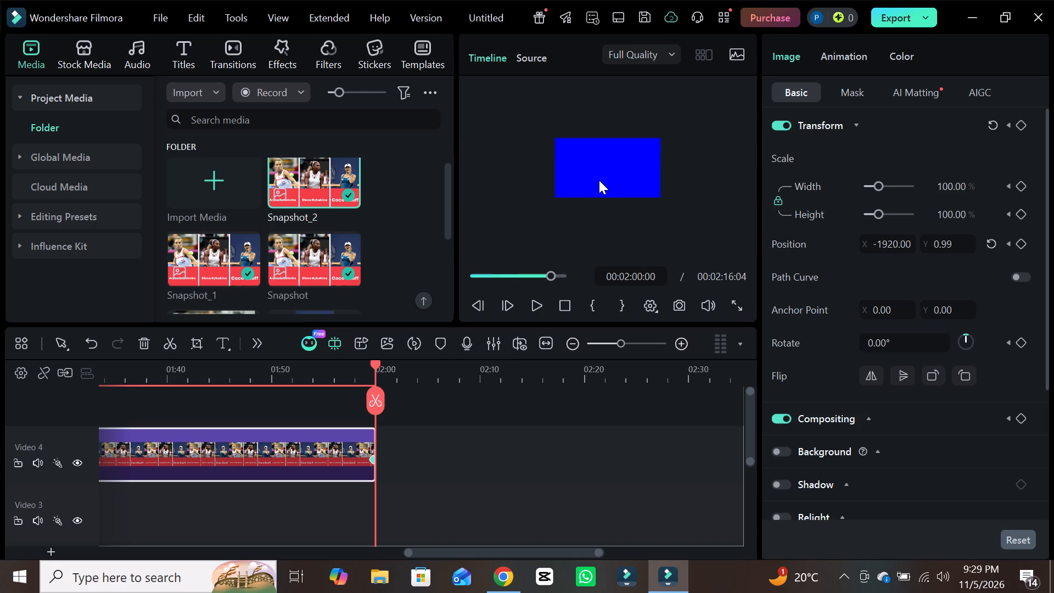
Set the preview's zoom level to Fit.
{"action": "left_click", "coordinate": [599, 180]}
{"action": "right_click", "coordinate": [599, 180]}
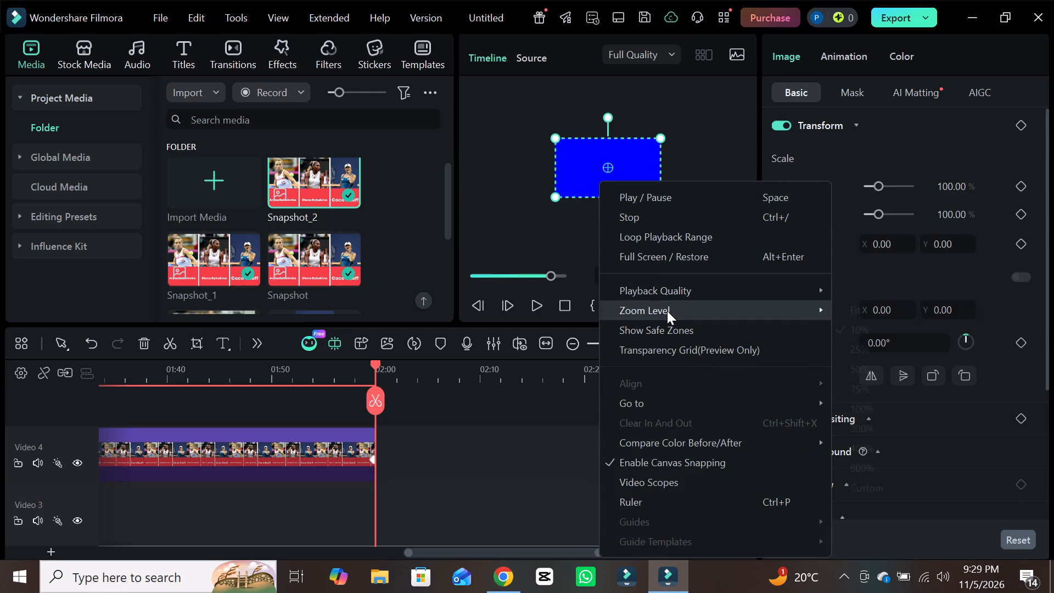
{"action": "left_click", "coordinate": [858, 310]}
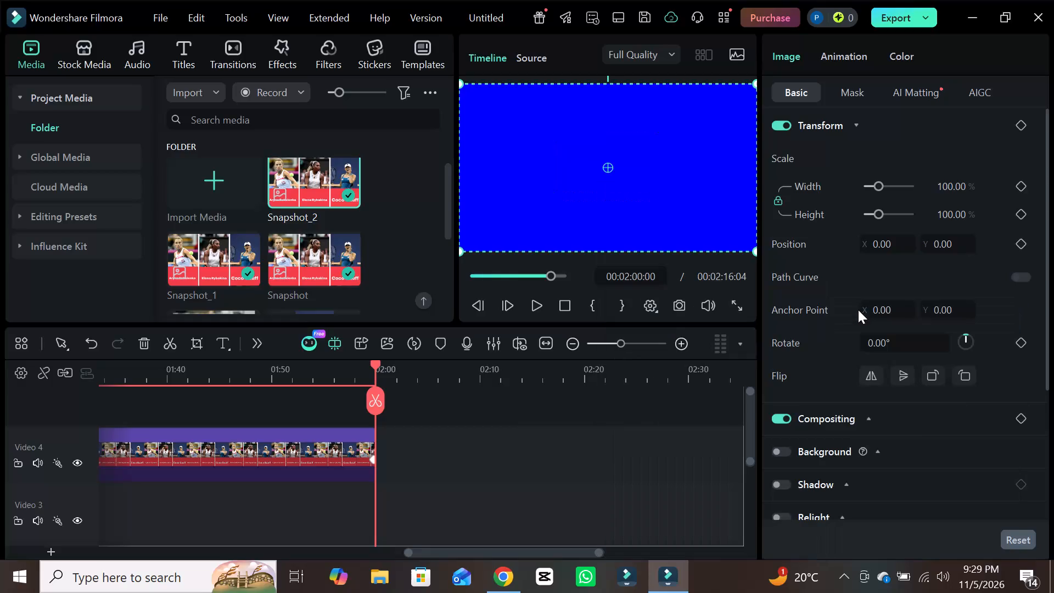
Play the slideshow from the beginning until just past the point where Snapshot_1 starts following Snapshot.
{"action": "left_click_drag", "start_coordinate": [545, 273], "coordinate": [451, 275]}
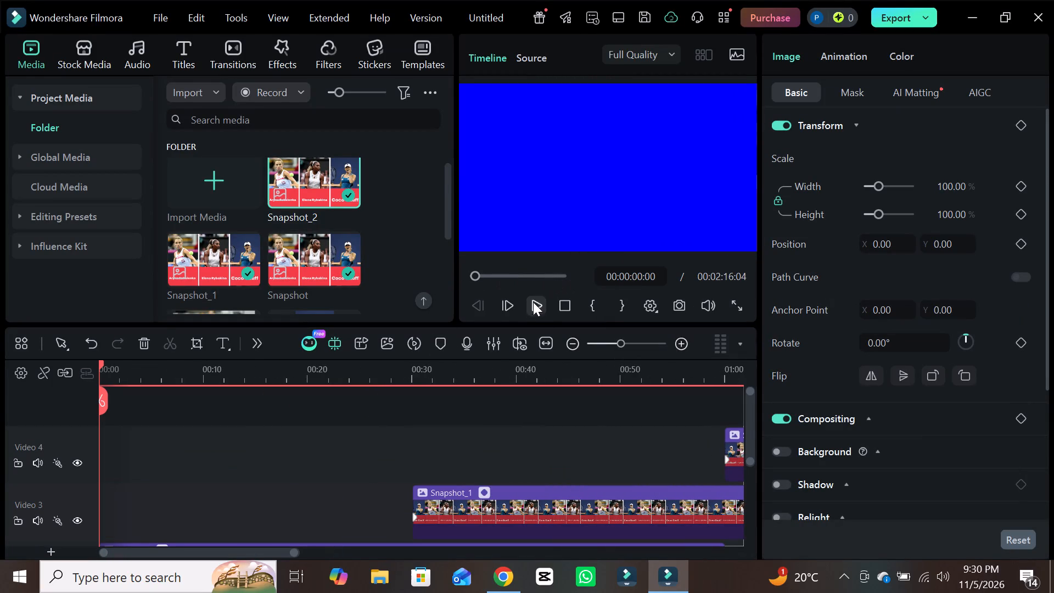
{"action": "left_click", "coordinate": [533, 304]}
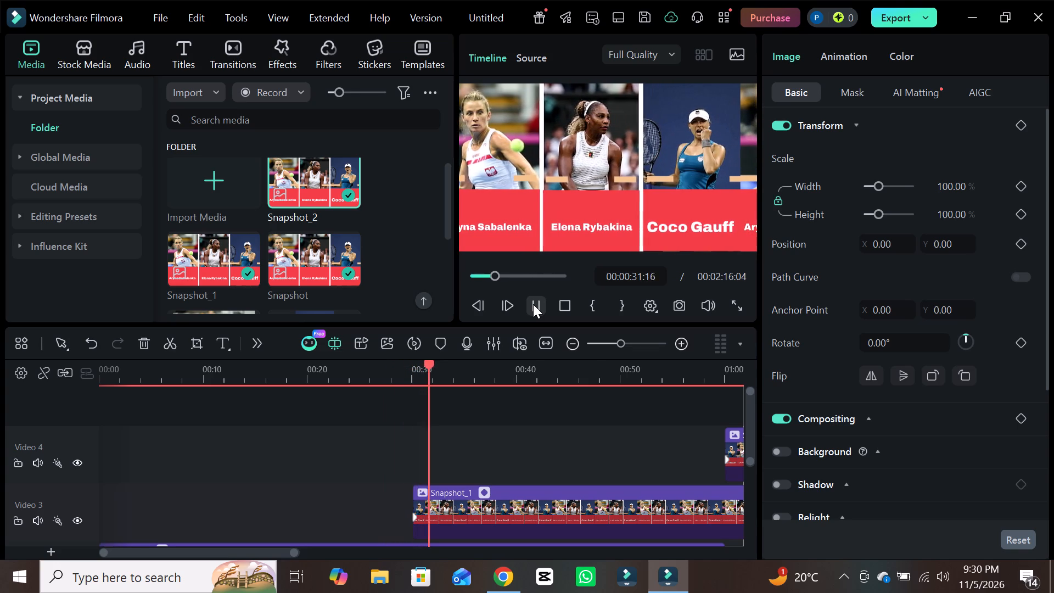
{"action": "key", "text": "space"}
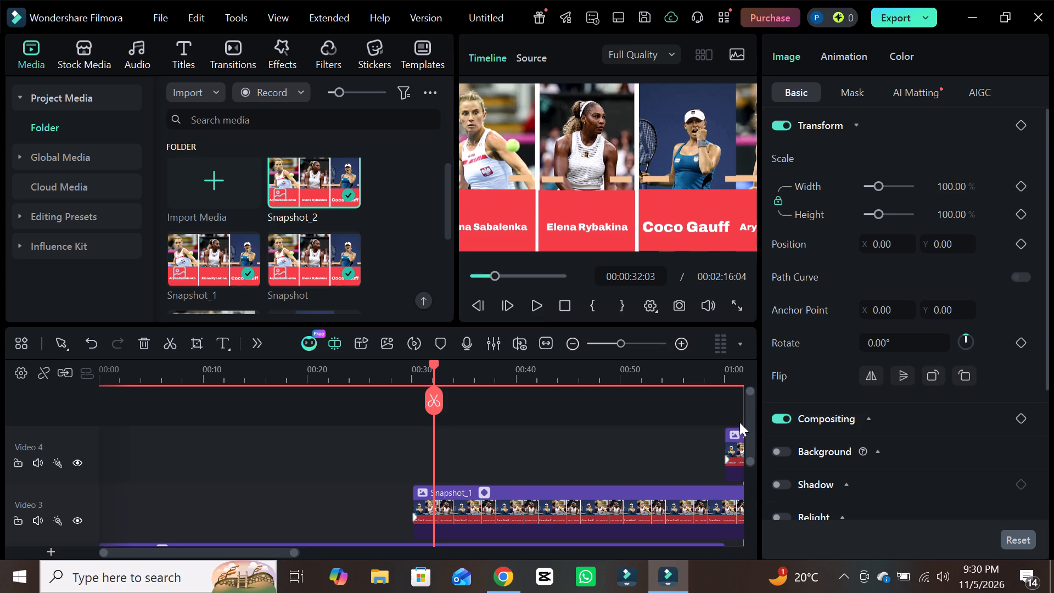
Shift the Snapshot_1 clip on Video 3 about 14 frames later to leave a narrow gap after the Snapshot image.
{"action": "left_click_drag", "start_coordinate": [750, 433], "coordinate": [742, 471]}
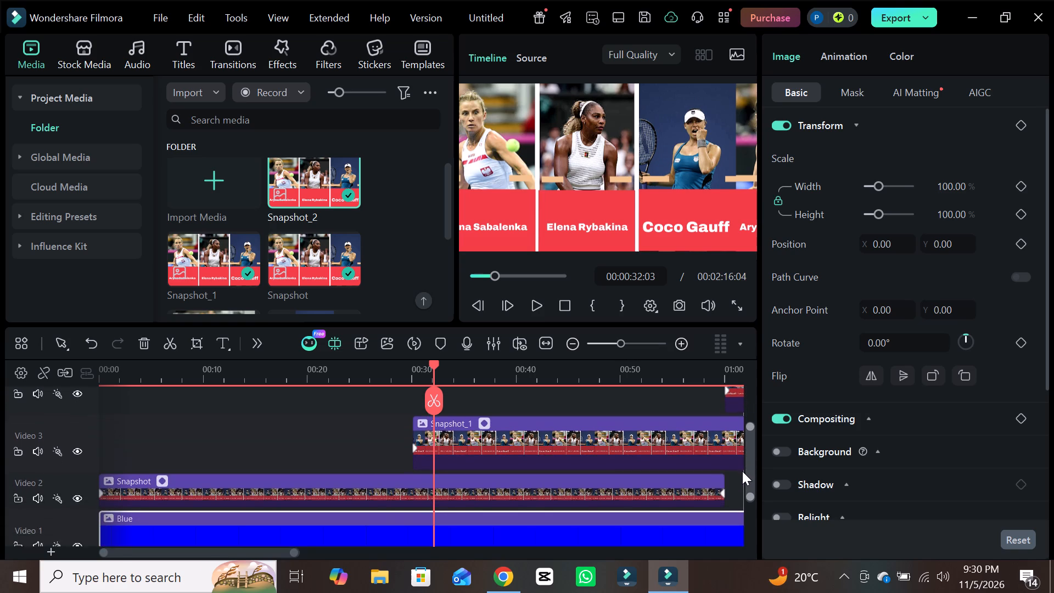
{"action": "left_click_drag", "start_coordinate": [742, 471], "coordinate": [745, 475]}
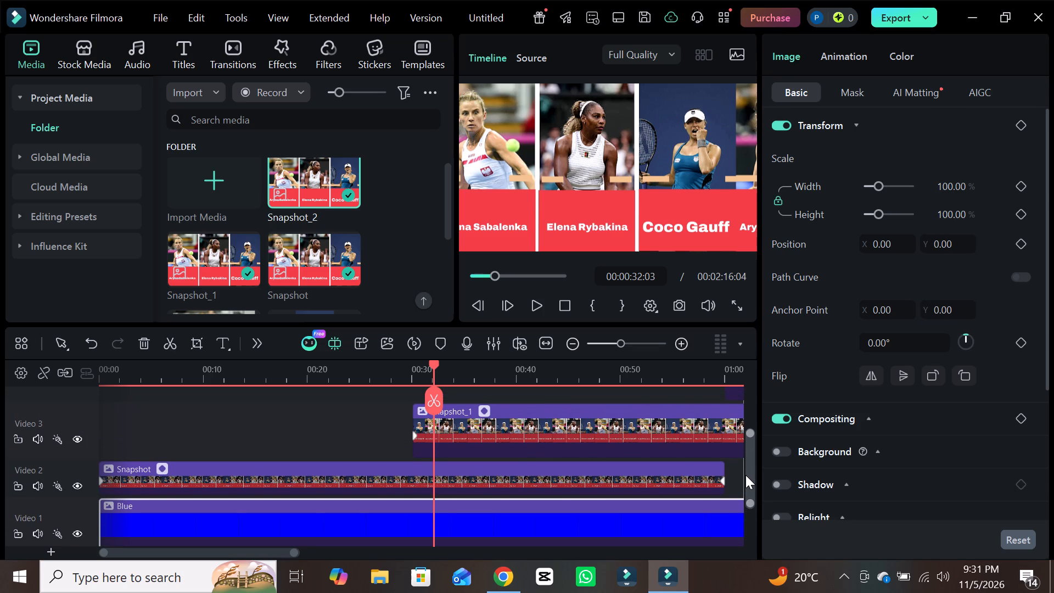
{"action": "left_click_drag", "start_coordinate": [753, 472], "coordinate": [750, 481]}
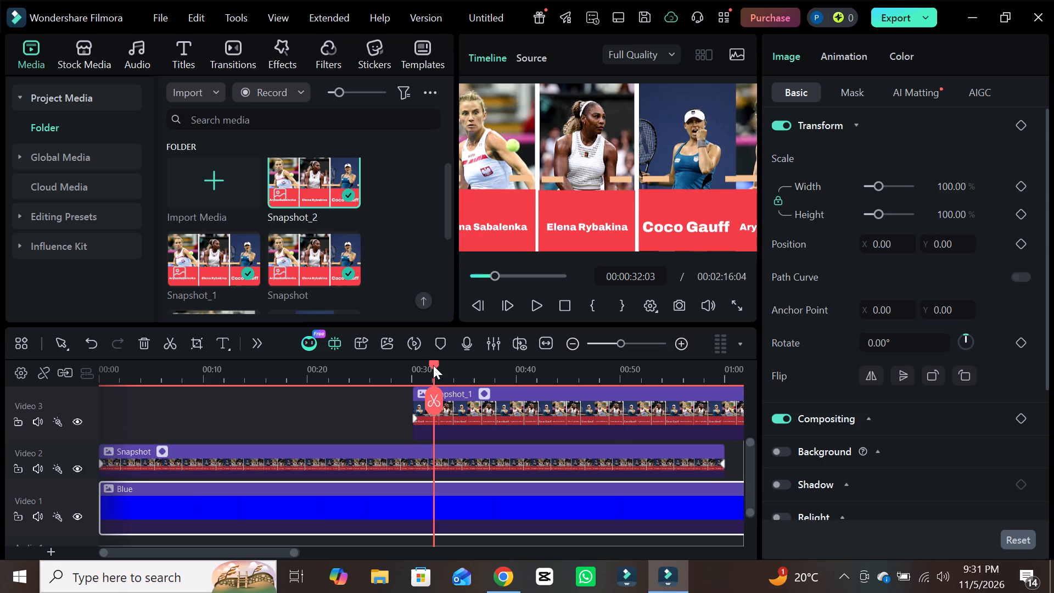
{"action": "left_click_drag", "start_coordinate": [433, 365], "coordinate": [416, 372]}
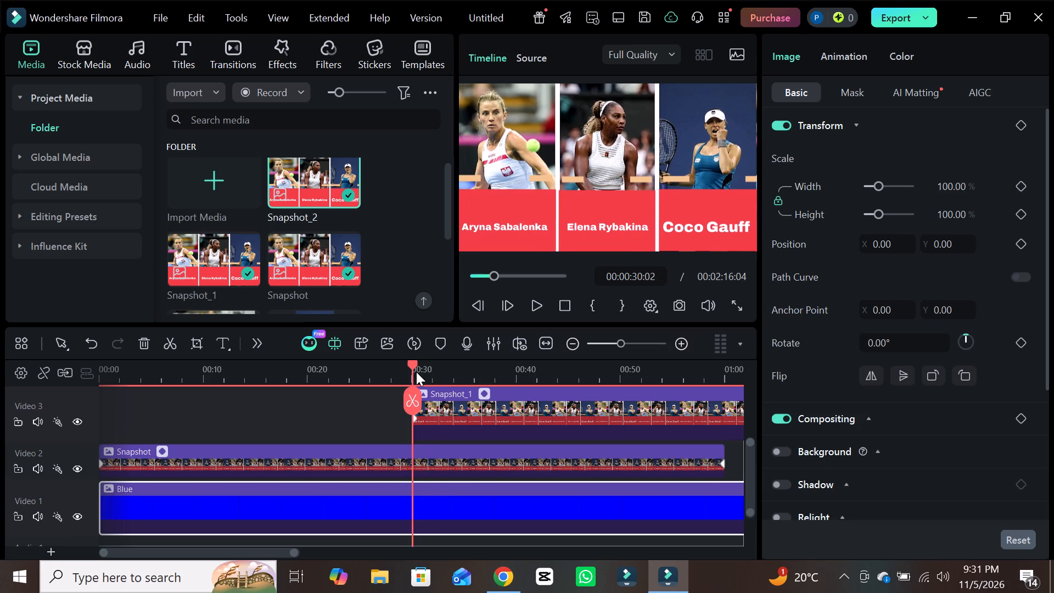
{"action": "left_click_drag", "start_coordinate": [416, 372], "coordinate": [405, 372]}
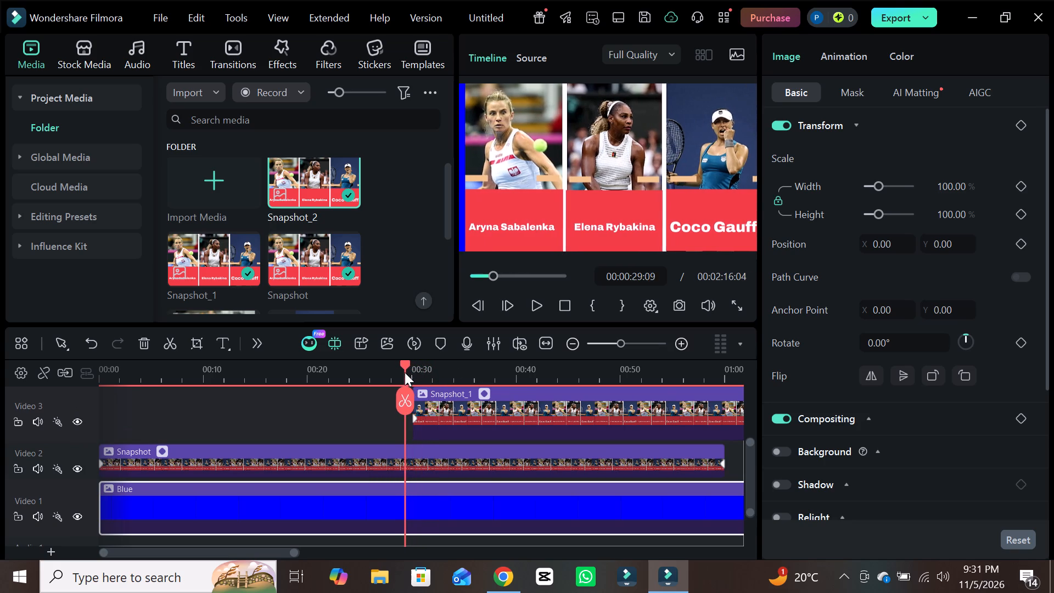
{"action": "left_click_drag", "start_coordinate": [405, 372], "coordinate": [418, 372]}
{"action": "left_click_drag", "start_coordinate": [434, 426], "coordinate": [441, 427]}
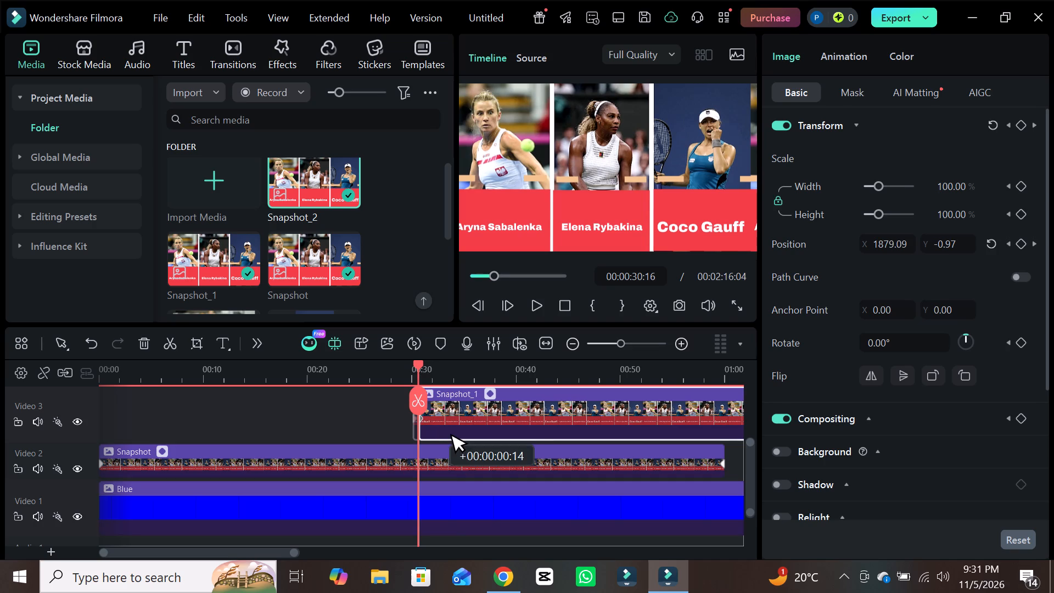
{"action": "left_click_drag", "start_coordinate": [441, 427], "coordinate": [441, 428]}
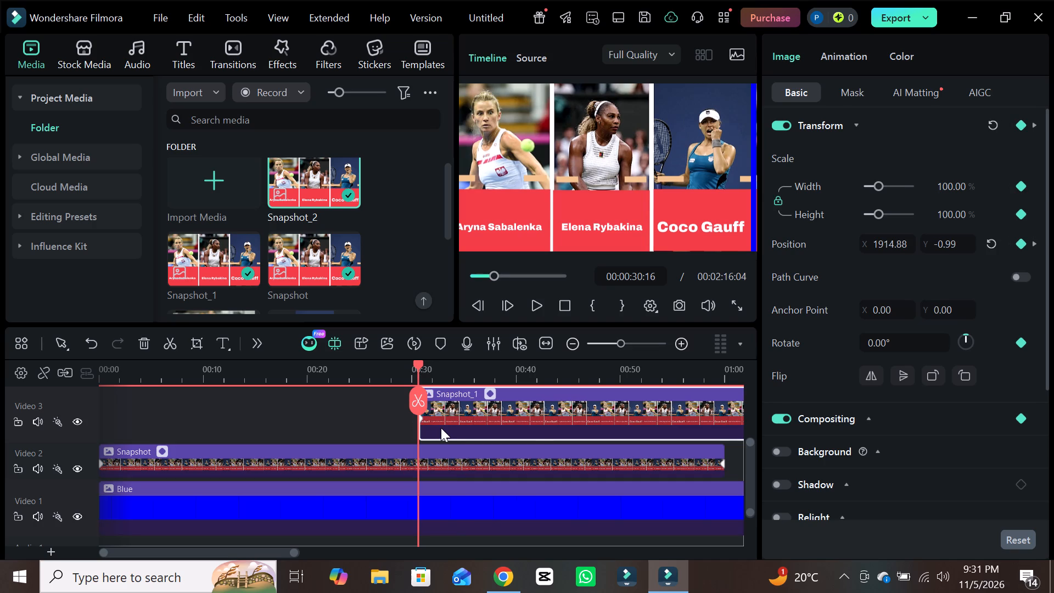
Play the handover from Snapshot to Snapshot_1 up to about 00:00:31:05 to check the spacing.
{"action": "left_click_drag", "start_coordinate": [415, 362], "coordinate": [407, 363]}
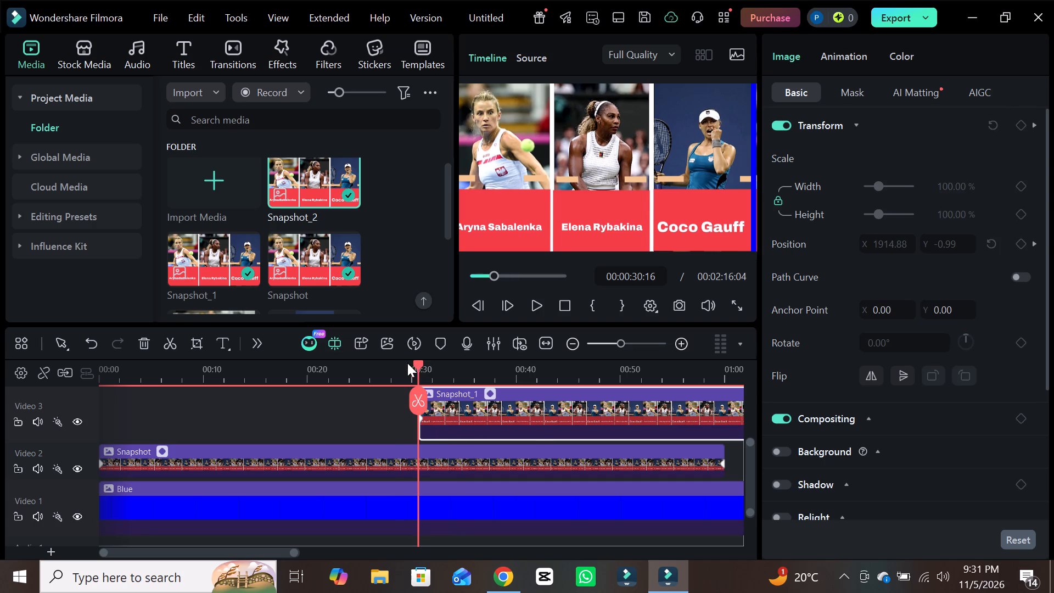
{"action": "left_click_drag", "start_coordinate": [407, 363], "coordinate": [402, 364]}
{"action": "left_click", "coordinate": [531, 306]}
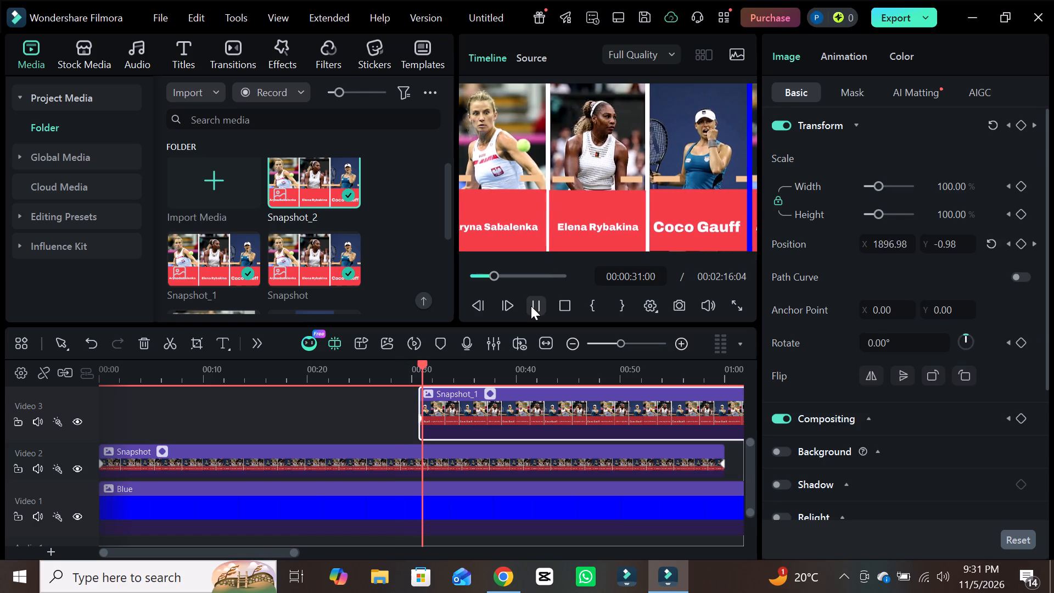
{"action": "left_click", "coordinate": [531, 306]}
Replace the Blue background on Video 1 with the Grey solid colour, starting at 00:00:00:00 and extended to 00:02:08:09.
{"action": "left_click", "coordinate": [534, 514]}
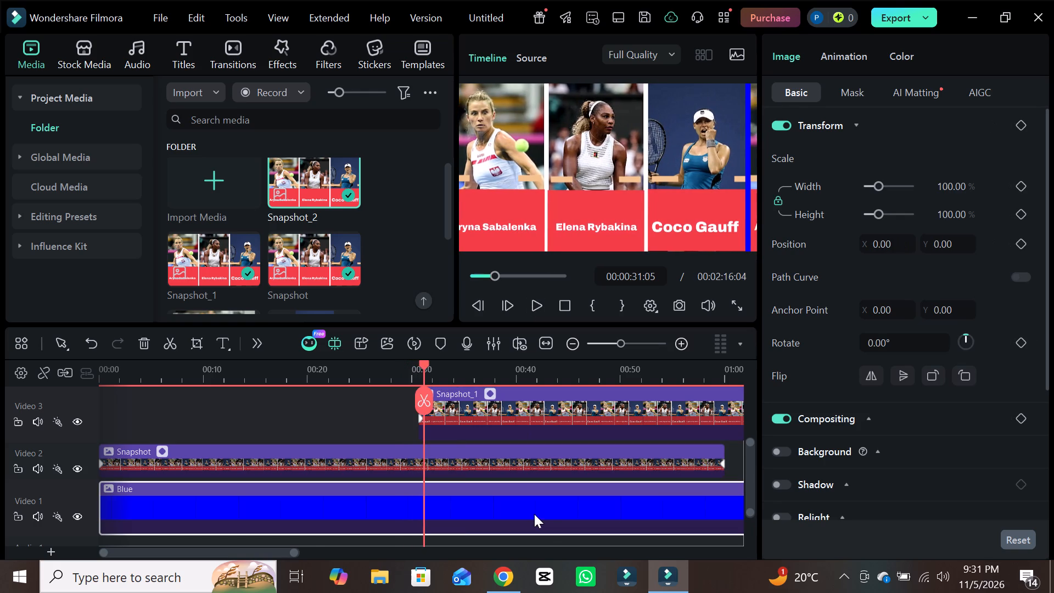
{"action": "key", "text": "Delete"}
{"action": "left_click", "coordinate": [86, 43]}
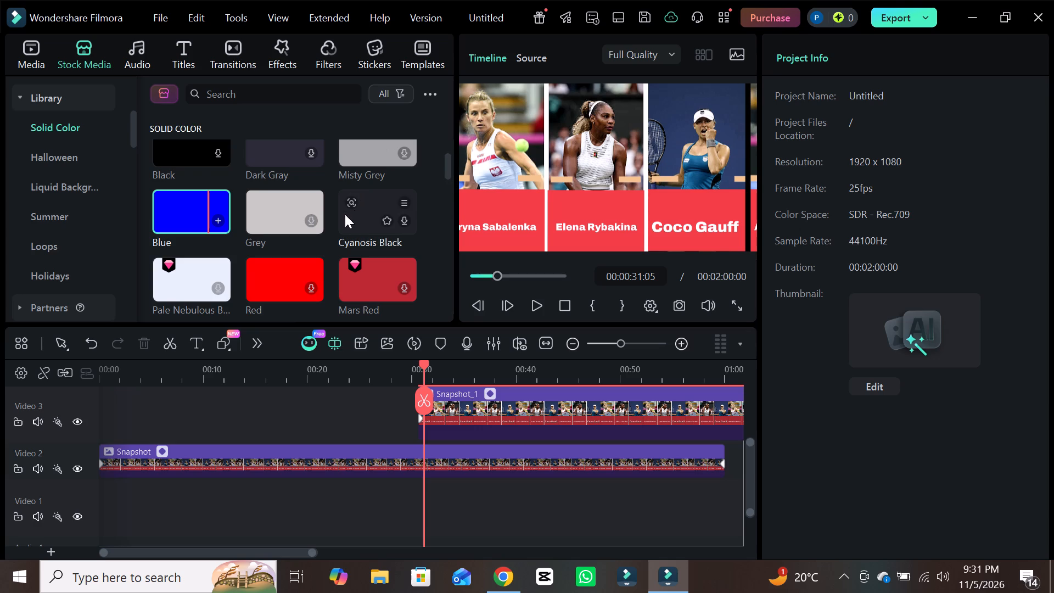
{"action": "left_click", "coordinate": [310, 217]}
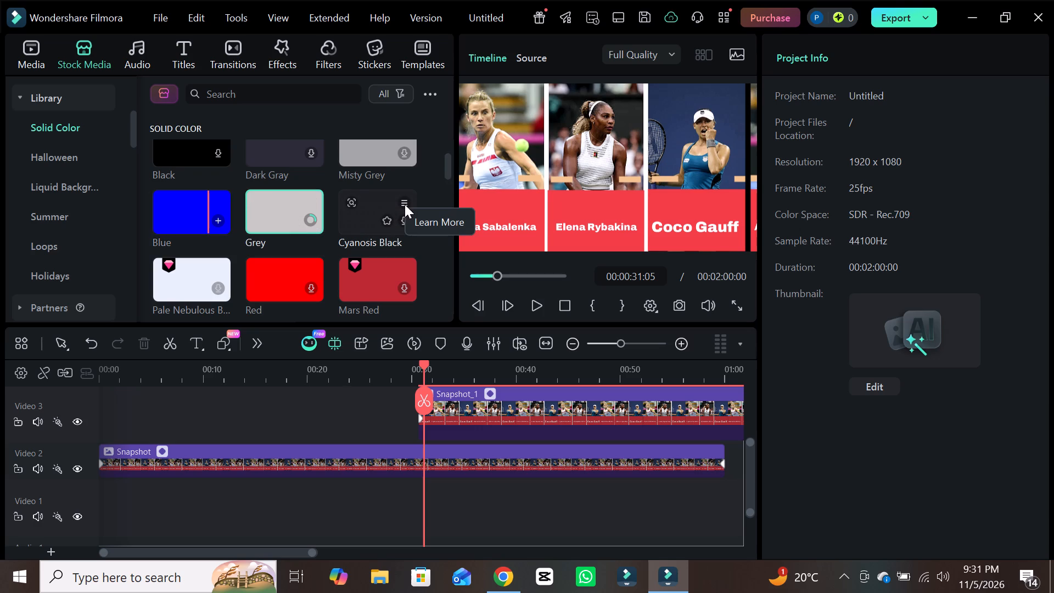
{"action": "left_click_drag", "start_coordinate": [279, 198], "coordinate": [97, 497]}
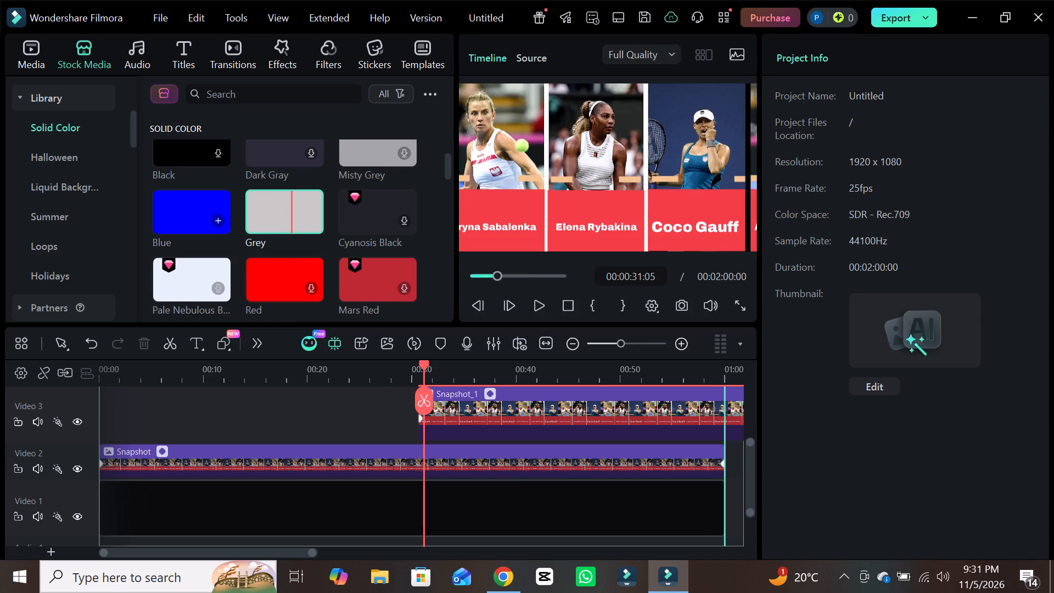
{"action": "left_click_drag", "start_coordinate": [722, 510], "coordinate": [754, 507]}
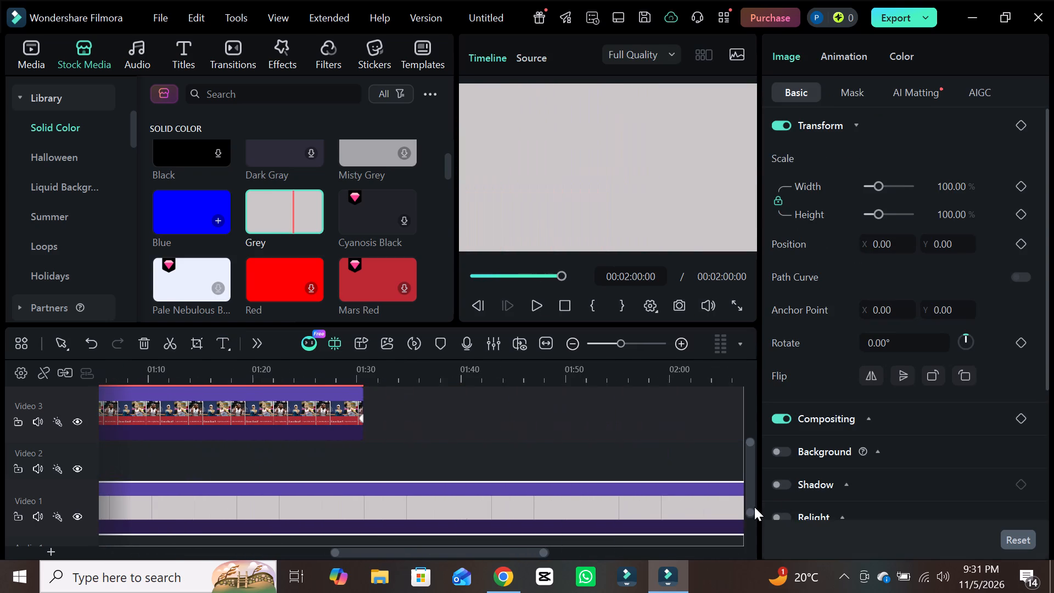
Play the slideshow from the beginning to review it over the grey background.
{"action": "left_click_drag", "start_coordinate": [495, 278], "coordinate": [459, 283]}
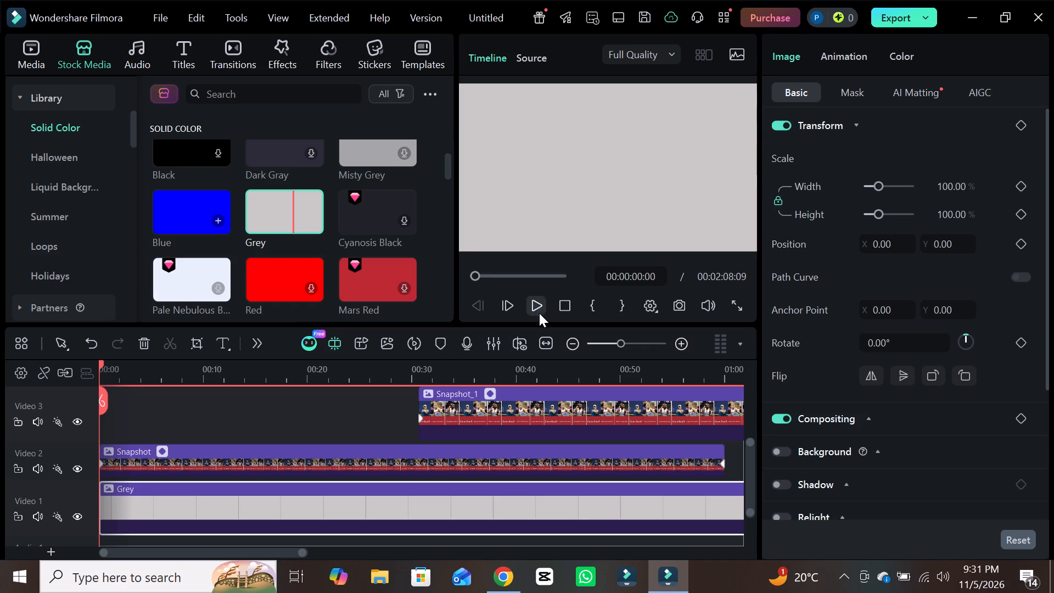
{"action": "left_click", "coordinate": [533, 307]}
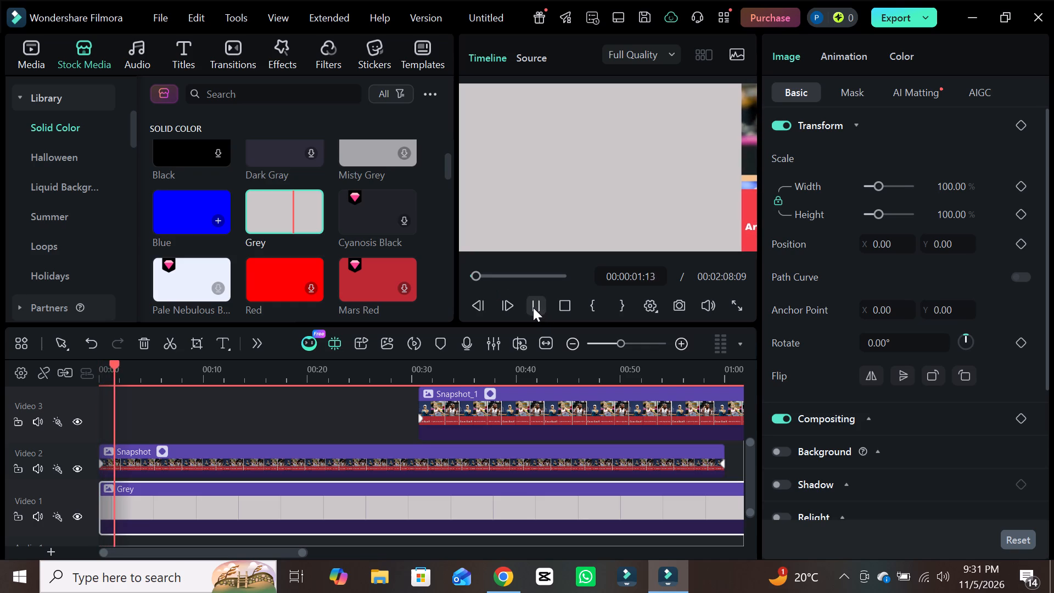
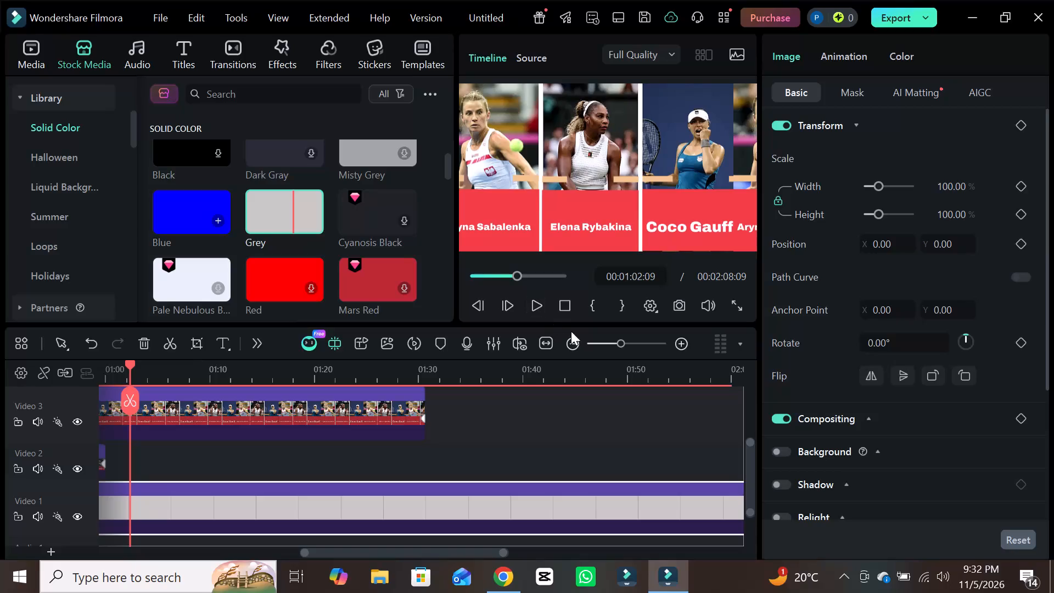
Shift the Snapshot_2 clip on Video 4 slightly later so it starts at 00:01:01:04, leaving a narrow gap after Snapshot_1.
{"action": "left_click_drag", "start_coordinate": [749, 480], "coordinate": [750, 462]}
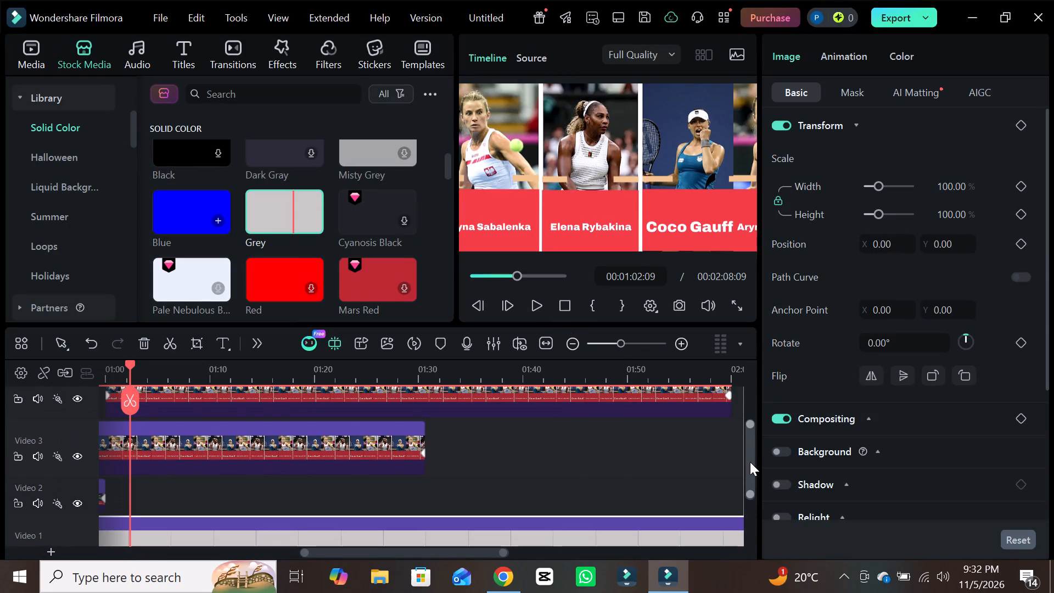
{"action": "left_click_drag", "start_coordinate": [750, 462], "coordinate": [751, 454]}
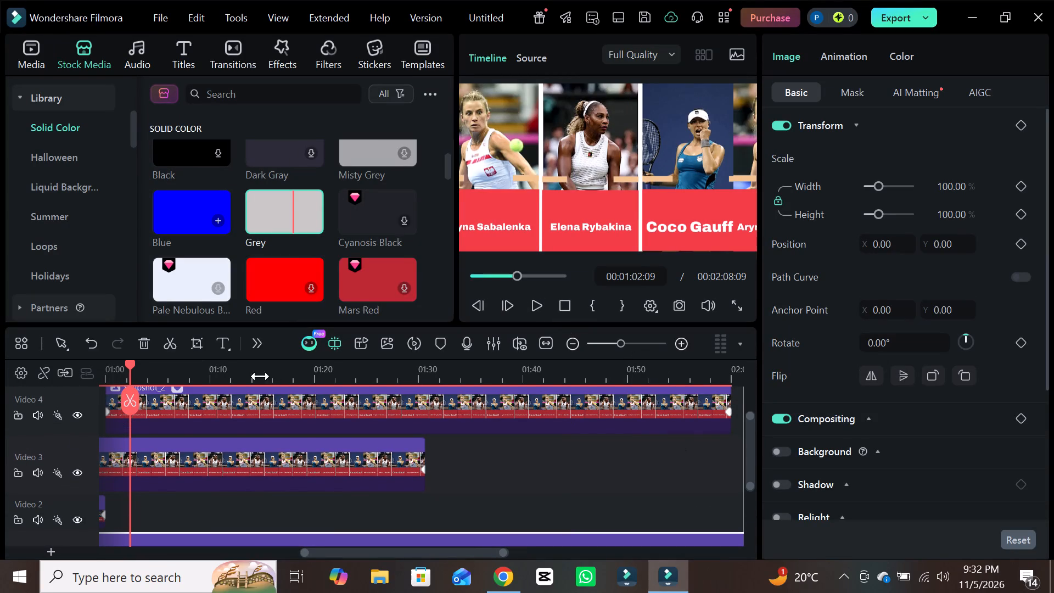
{"action": "left_click_drag", "start_coordinate": [130, 364], "coordinate": [121, 364]}
{"action": "left_click_drag", "start_coordinate": [121, 364], "coordinate": [118, 371]}
{"action": "left_click", "coordinate": [164, 419]}
{"action": "left_click_drag", "start_coordinate": [164, 419], "coordinate": [171, 419]}
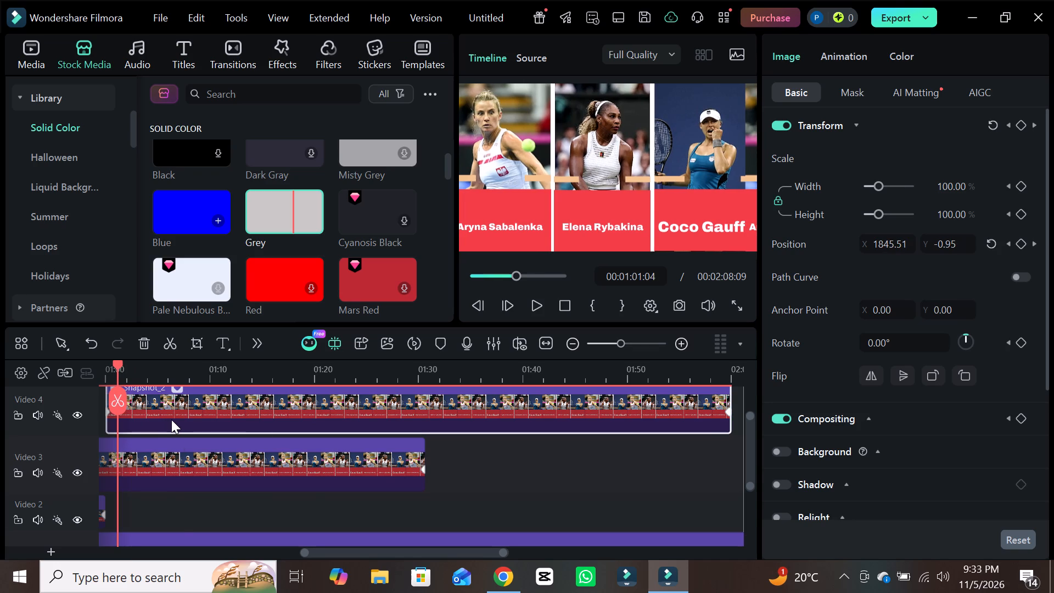
{"action": "left_click_drag", "start_coordinate": [171, 419], "coordinate": [382, 435]}
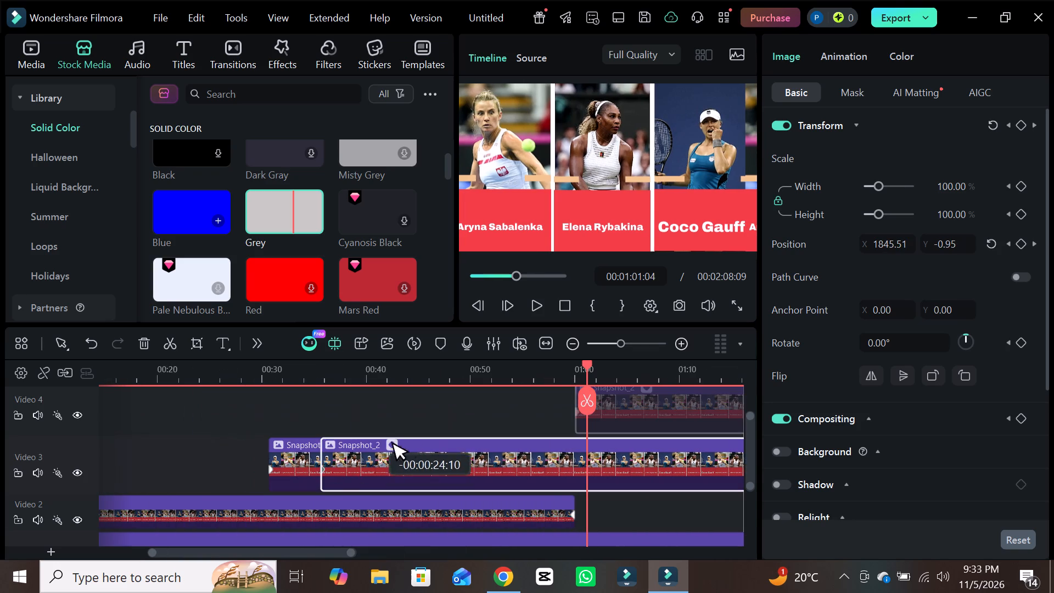
{"action": "left_click_drag", "start_coordinate": [382, 435], "coordinate": [624, 410]}
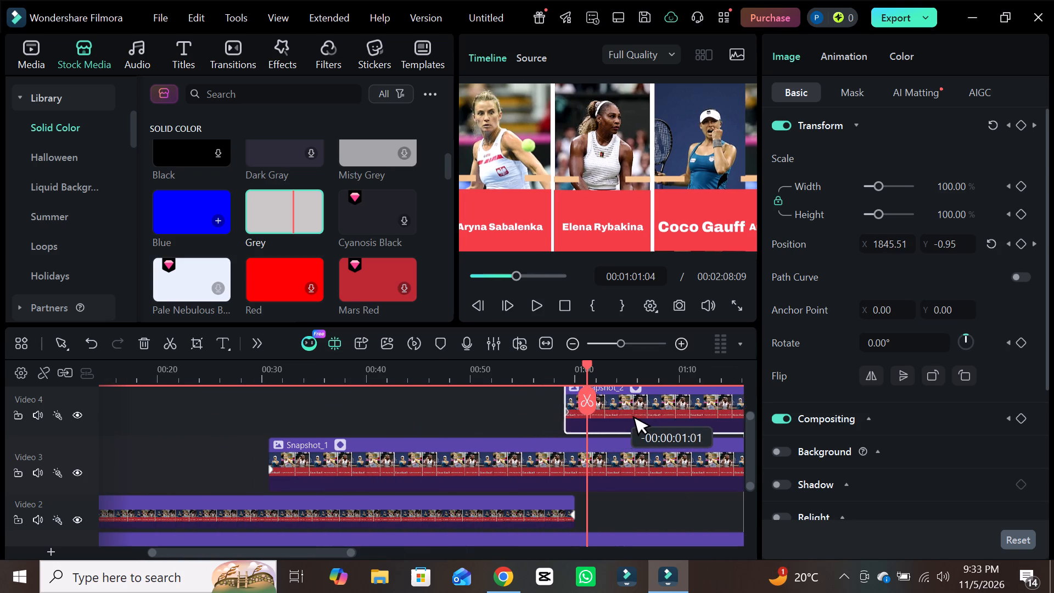
{"action": "left_click_drag", "start_coordinate": [624, 410], "coordinate": [637, 407]}
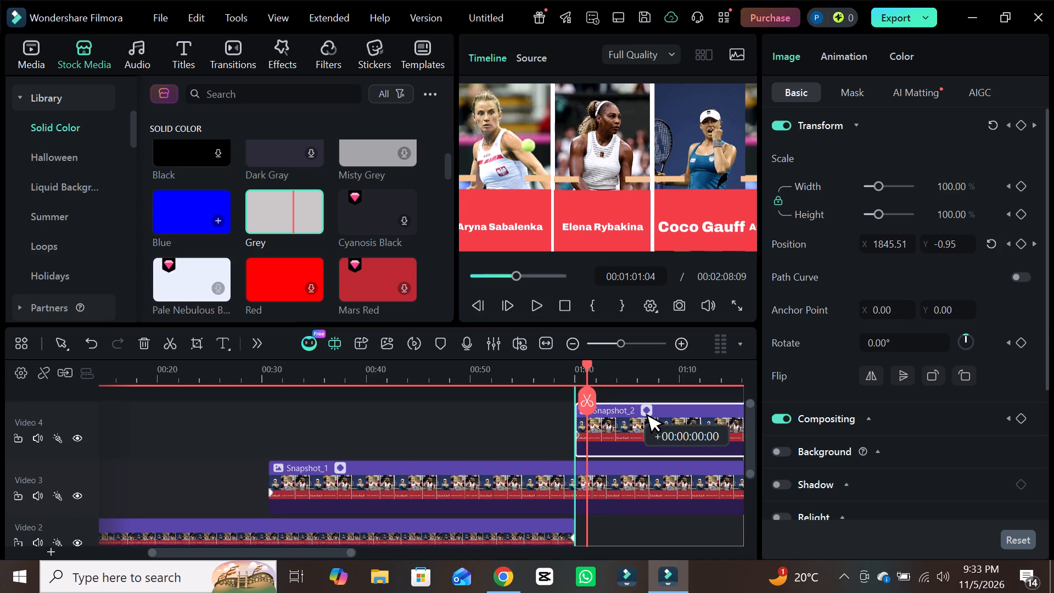
{"action": "left_click_drag", "start_coordinate": [637, 407], "coordinate": [642, 406]}
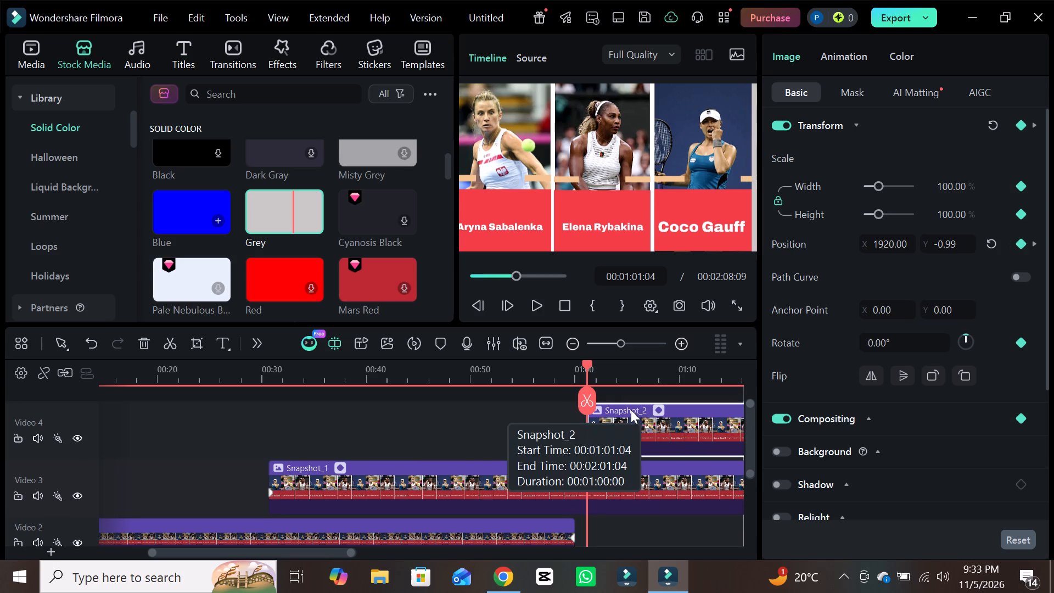
Play the handover from Snapshot_1 to Snapshot_2, starting shortly before 00:01:00:00, and continue through the rest of the slideshow to check the spacing.
{"action": "left_click_drag", "start_coordinate": [589, 364], "coordinate": [494, 367]}
{"action": "left_click", "coordinate": [533, 312]}
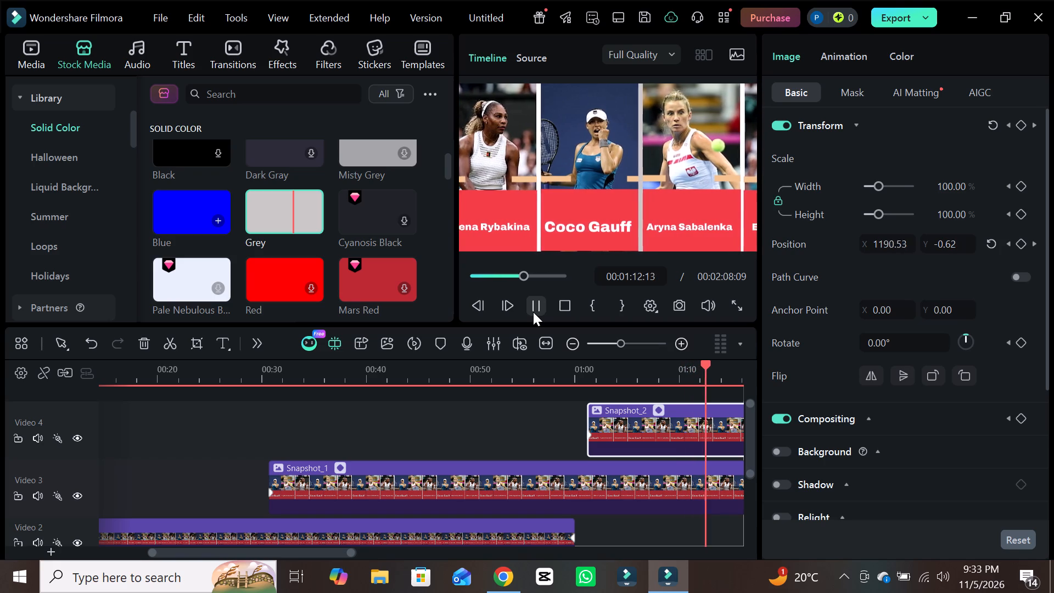
{"action": "key", "text": "space"}
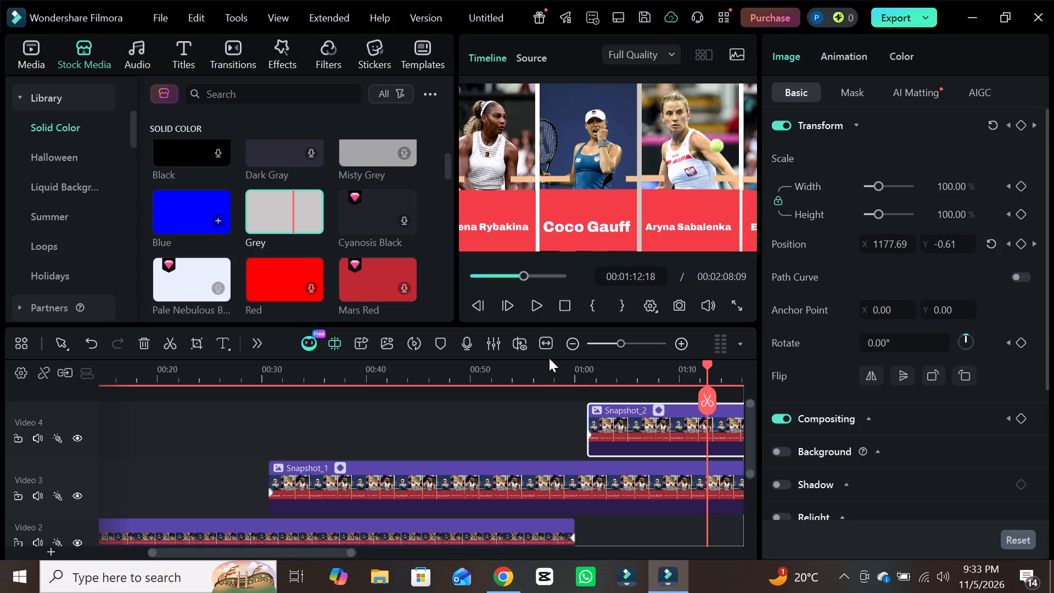
{"action": "key", "text": "space"}
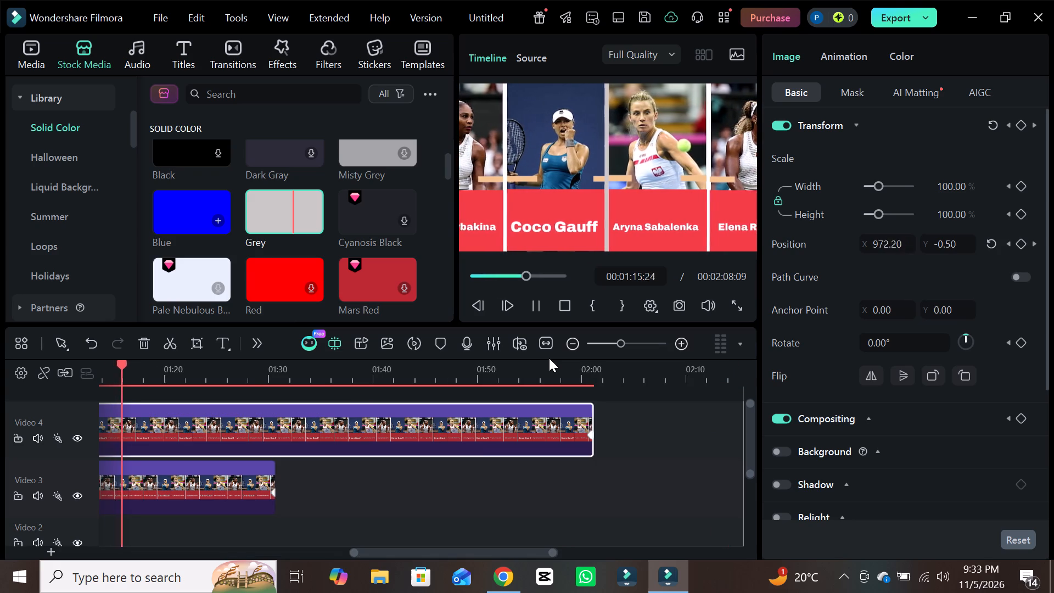
{"action": "key", "text": "space"}
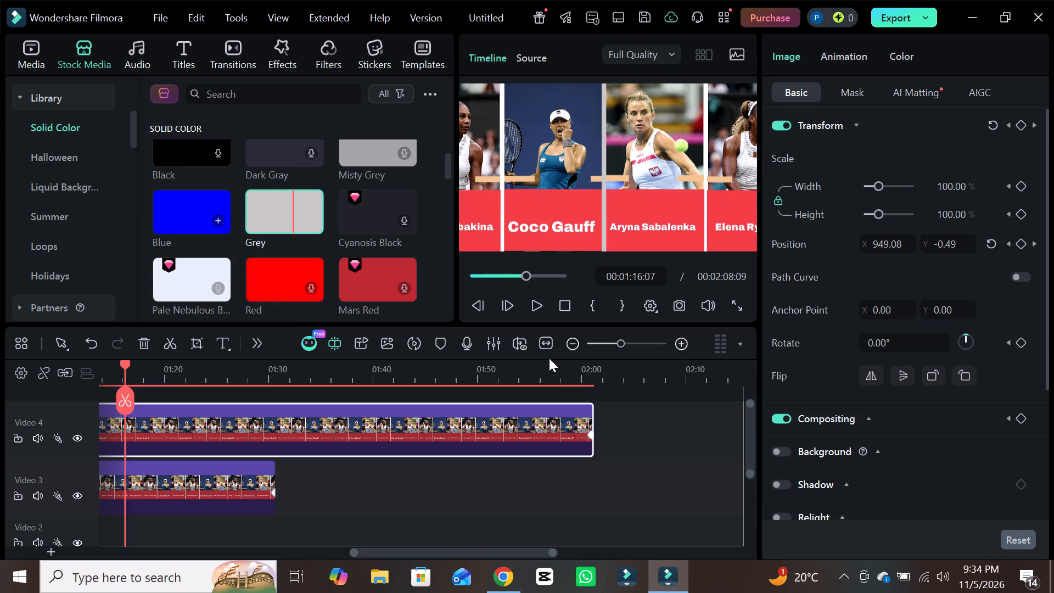
{"action": "key", "text": "space"}
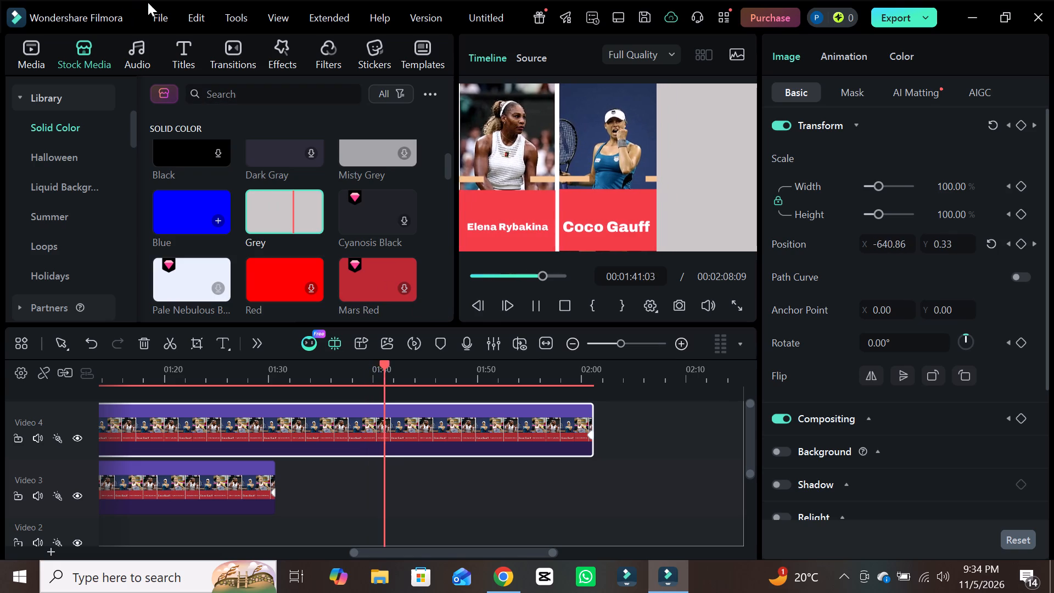
Set the default photo duration to 5 seconds in the editing preferences and apply it.
{"action": "double_click", "coordinate": [158, 14]}
{"action": "left_click", "coordinate": [158, 14]}
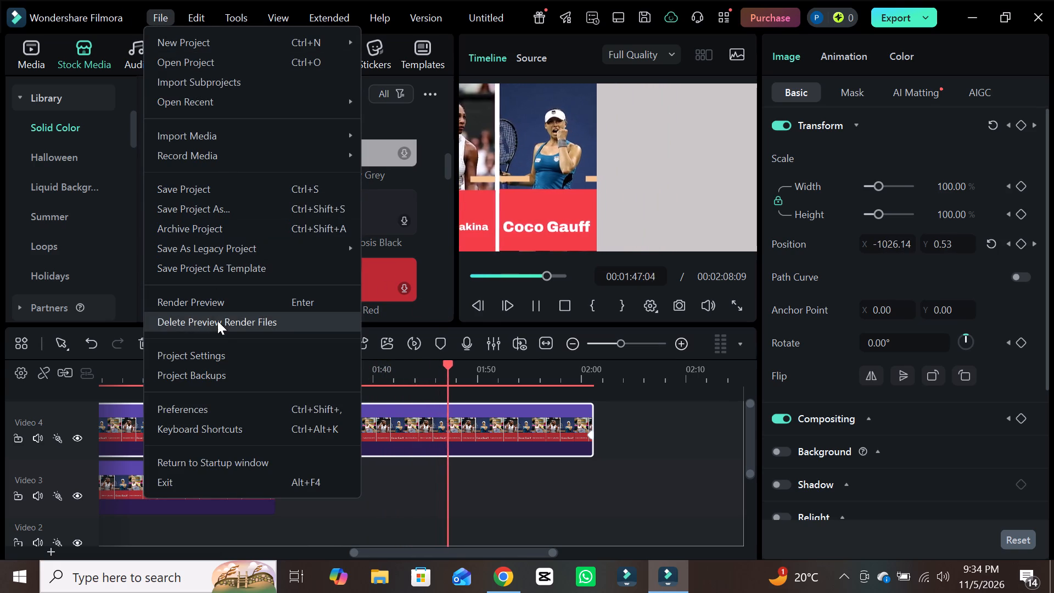
{"action": "double_click", "coordinate": [217, 410]}
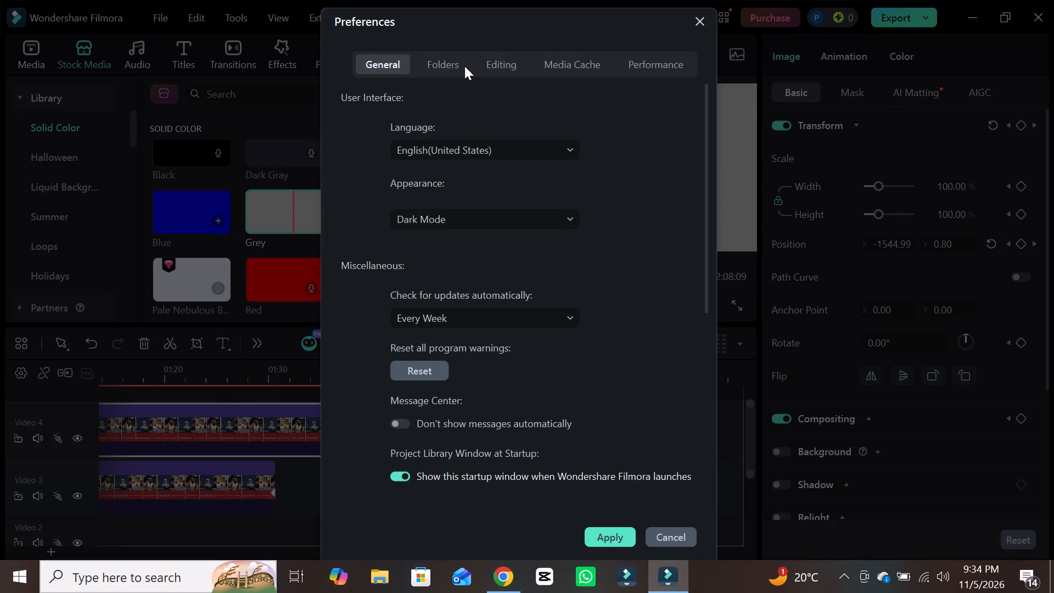
{"action": "double_click", "coordinate": [487, 66]}
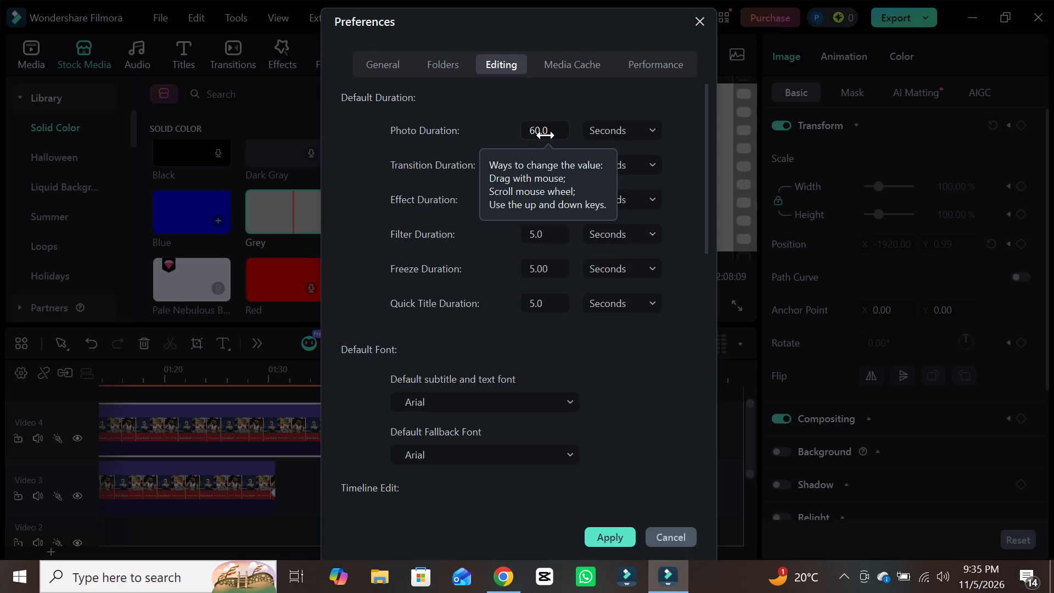
{"action": "left_click", "coordinate": [541, 133]}
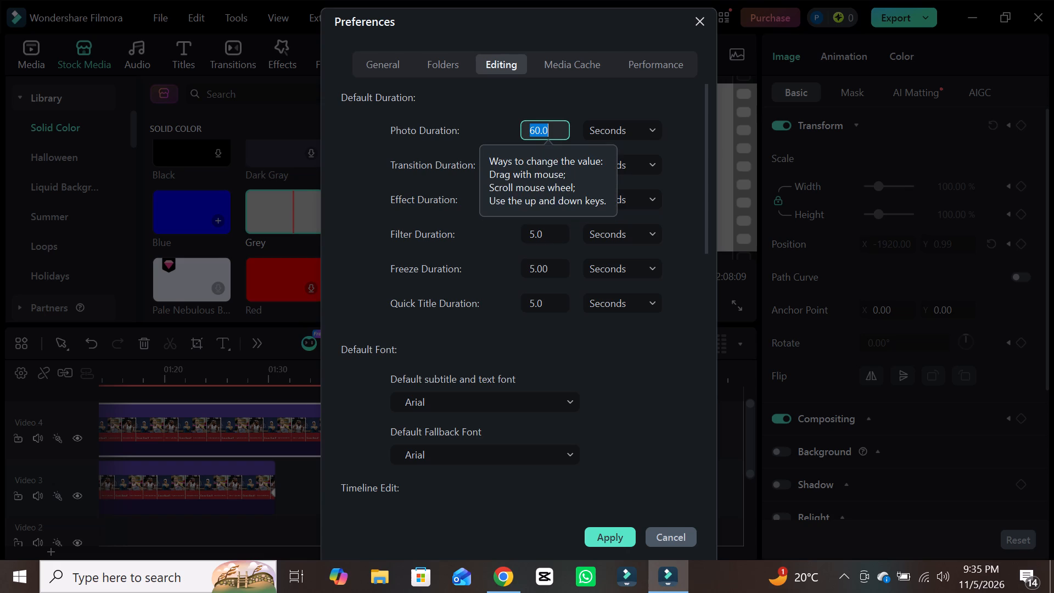
{"action": "key", "text": "BackSpace"}
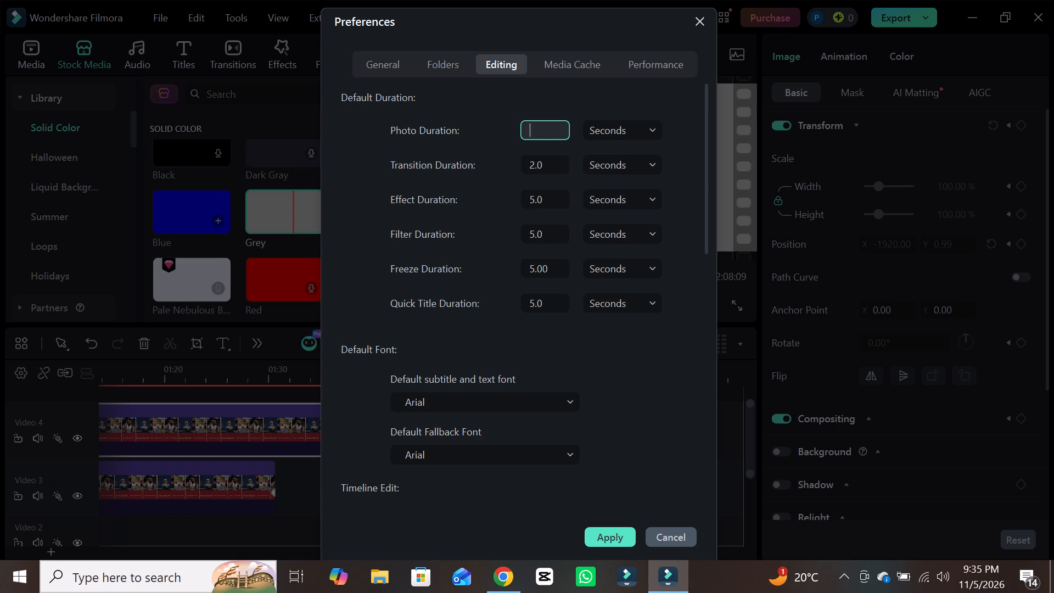
{"action": "key", "text": "BackSpace"}
{"action": "key", "text": "5"}
{"action": "left_click", "coordinate": [592, 209]}
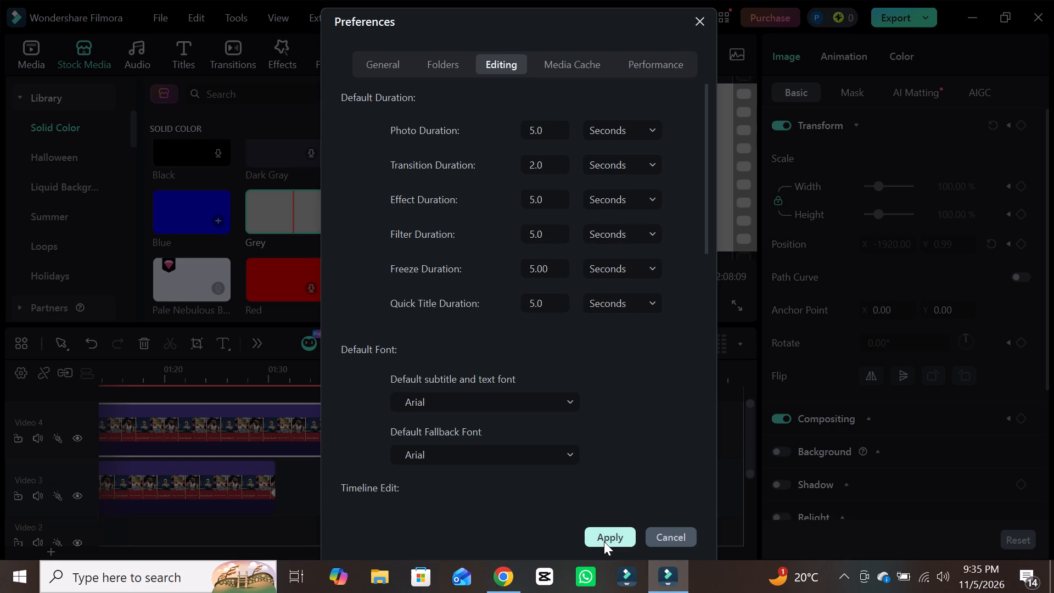
{"action": "left_click", "coordinate": [604, 541]}
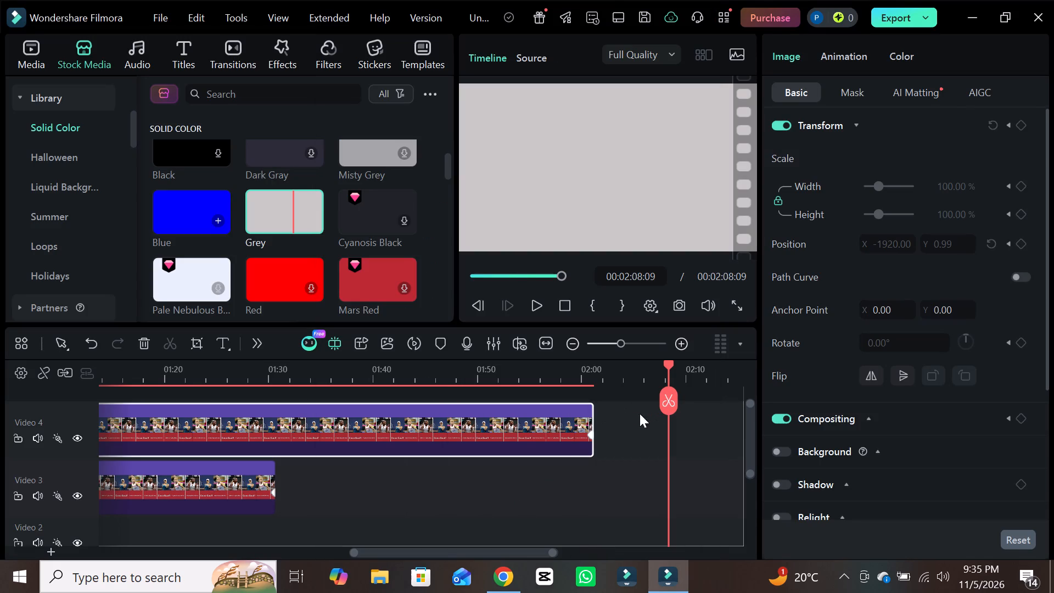
Replay the handover between Snapshot_1 and Snapshot_2 from 00:00:51:12 to recheck the gap.
{"action": "left_click", "coordinate": [668, 410]}
{"action": "left_click_drag", "start_coordinate": [668, 410], "coordinate": [685, 362]}
{"action": "left_click_drag", "start_coordinate": [685, 362], "coordinate": [677, 382]}
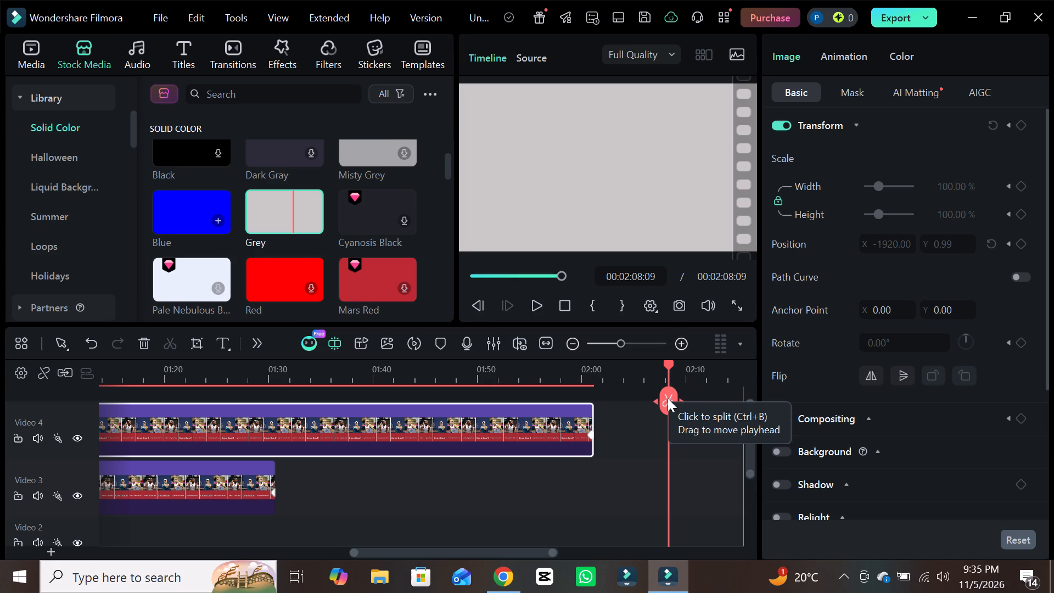
{"action": "left_click_drag", "start_coordinate": [668, 398], "coordinate": [513, 408]}
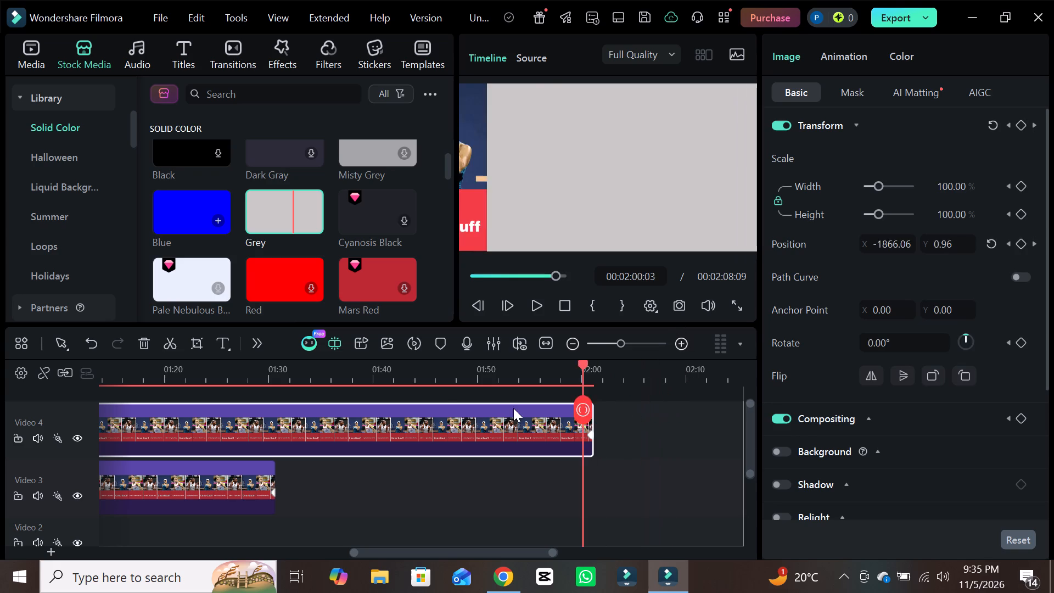
{"action": "left_click_drag", "start_coordinate": [513, 408], "coordinate": [186, 357]}
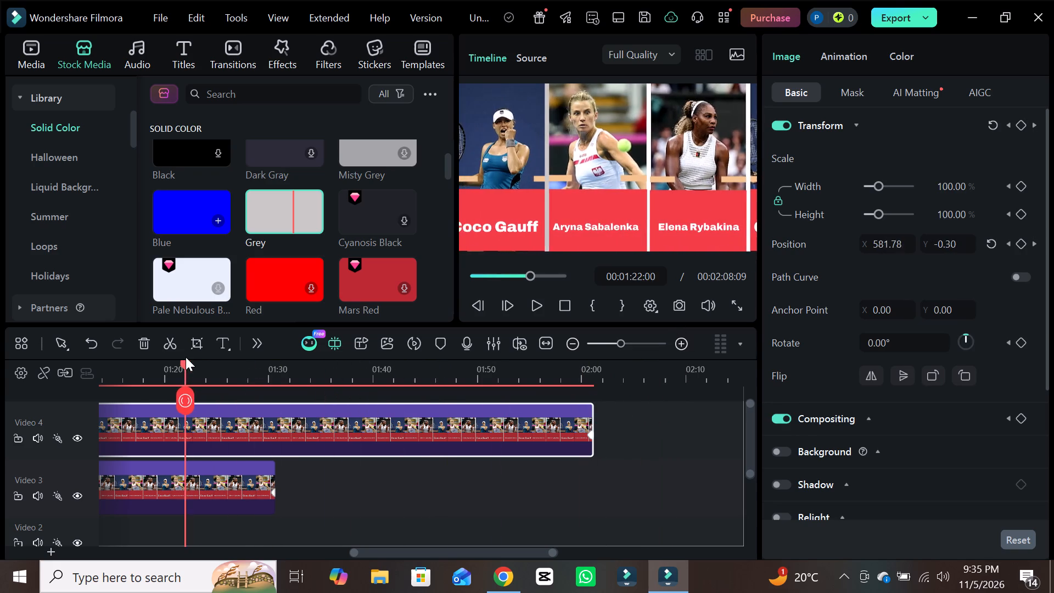
{"action": "left_click_drag", "start_coordinate": [186, 357], "coordinate": [79, 334]}
{"action": "left_click_drag", "start_coordinate": [79, 334], "coordinate": [289, 422]}
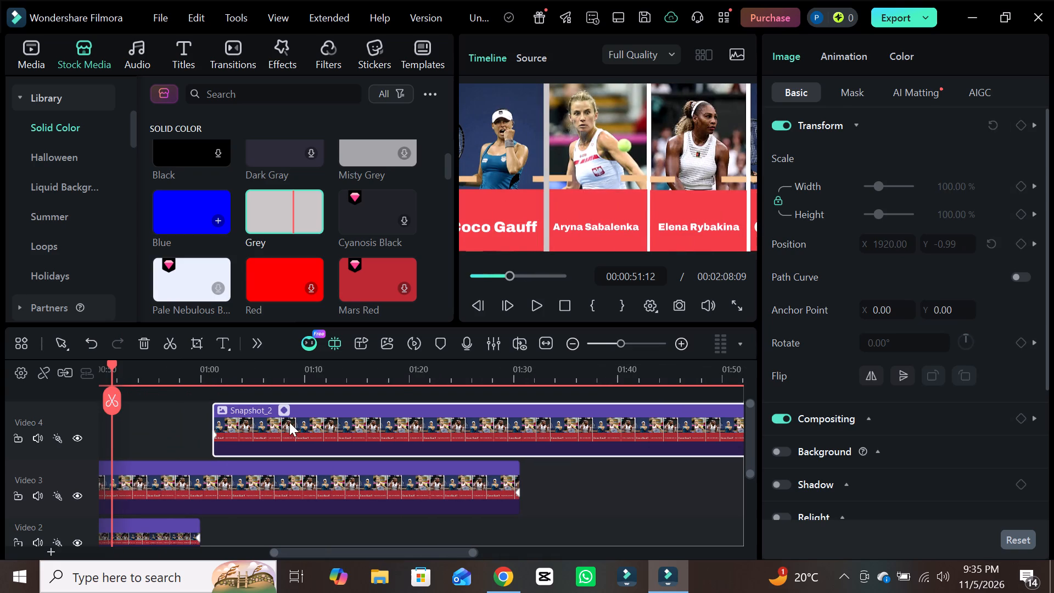
{"action": "left_click", "coordinate": [538, 311]}
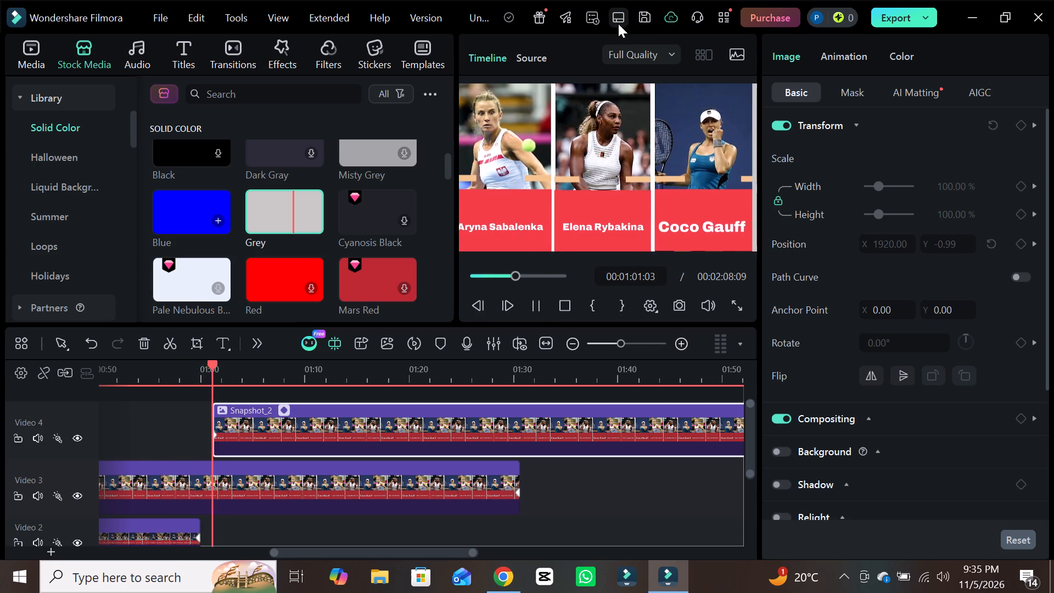
Save the project to the Desktop as a Filmora project file named slideshow.
{"action": "left_click", "coordinate": [651, 18]}
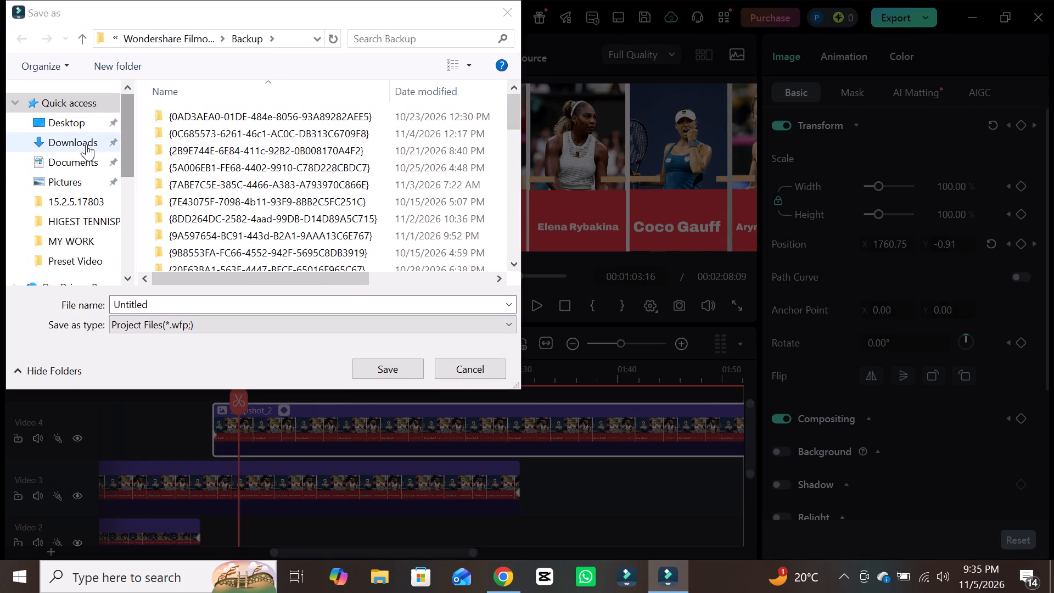
{"action": "left_click", "coordinate": [78, 119]}
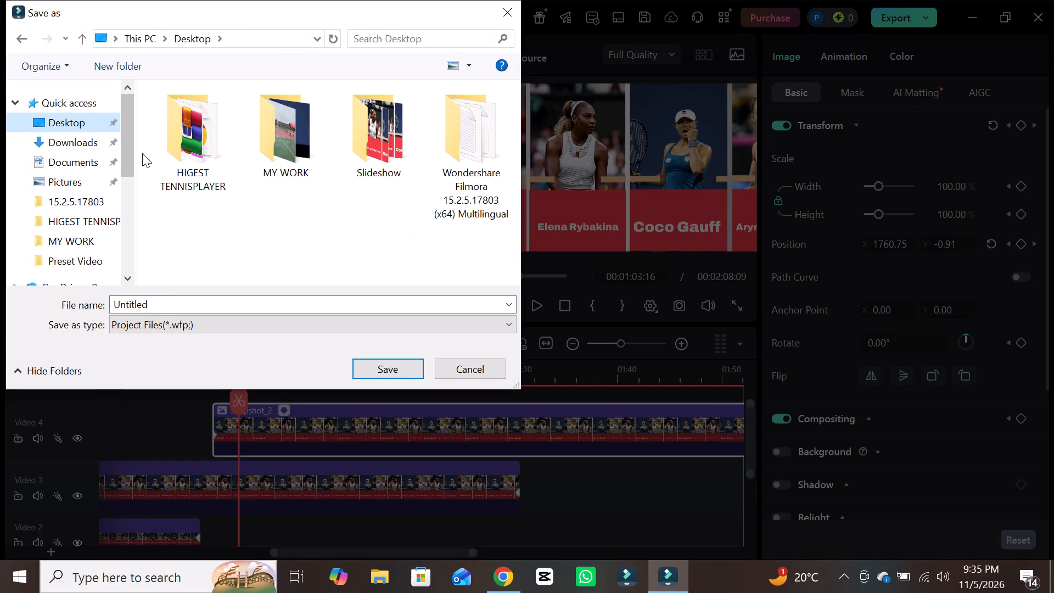
{"action": "left_click", "coordinate": [166, 304]}
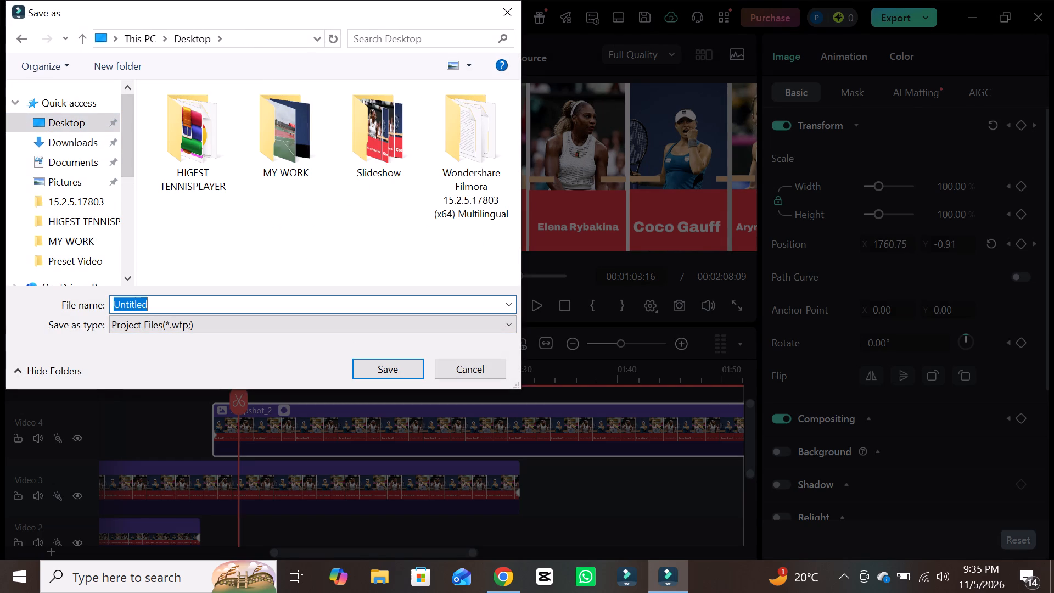
{"action": "key", "text": "BackSpace"}
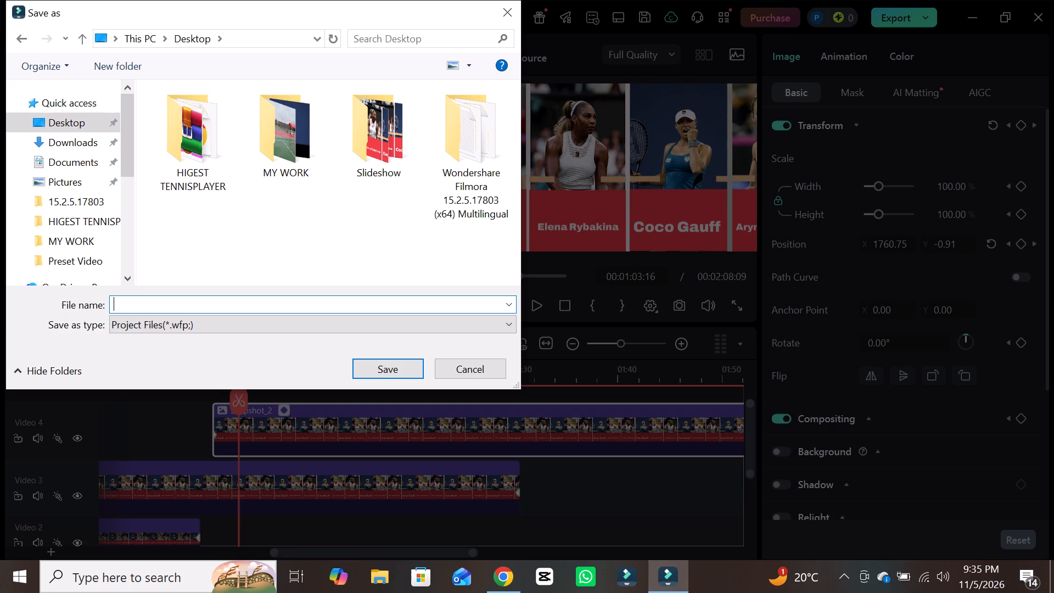
{"action": "key", "text": "s"}
{"action": "type", "text": "lide"}
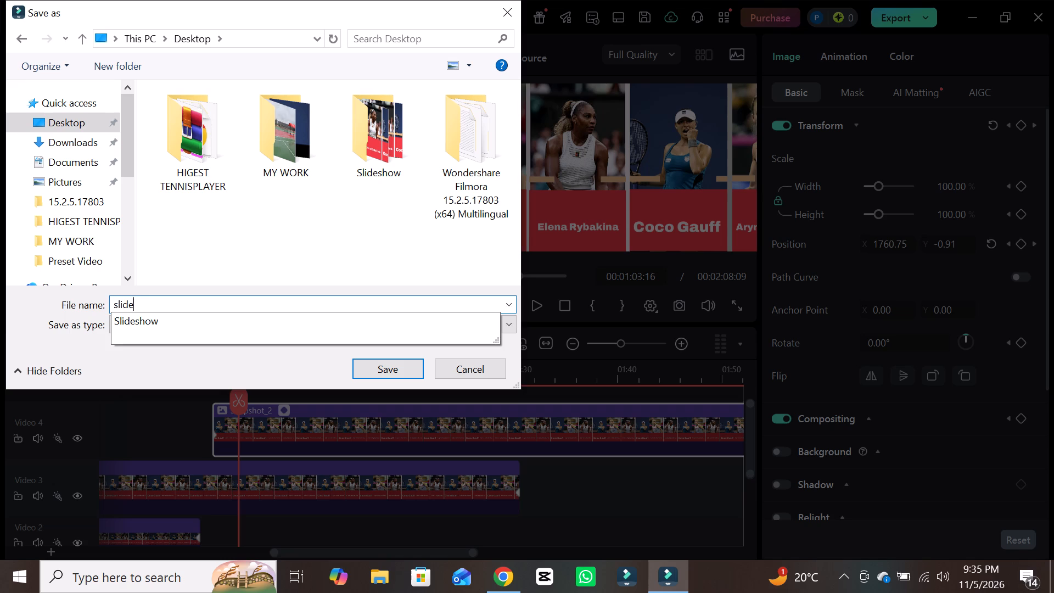
{"action": "key", "text": "s"}
{"action": "key", "text": "h"}
{"action": "key", "text": "o"}
{"action": "key", "text": "e"}
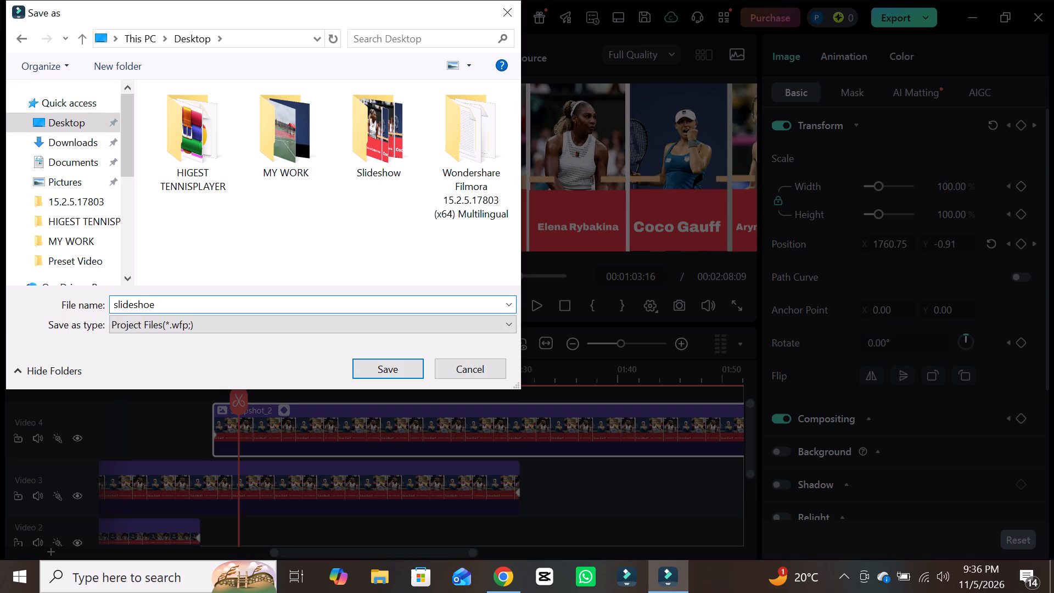
{"action": "key", "text": "BackSpace"}
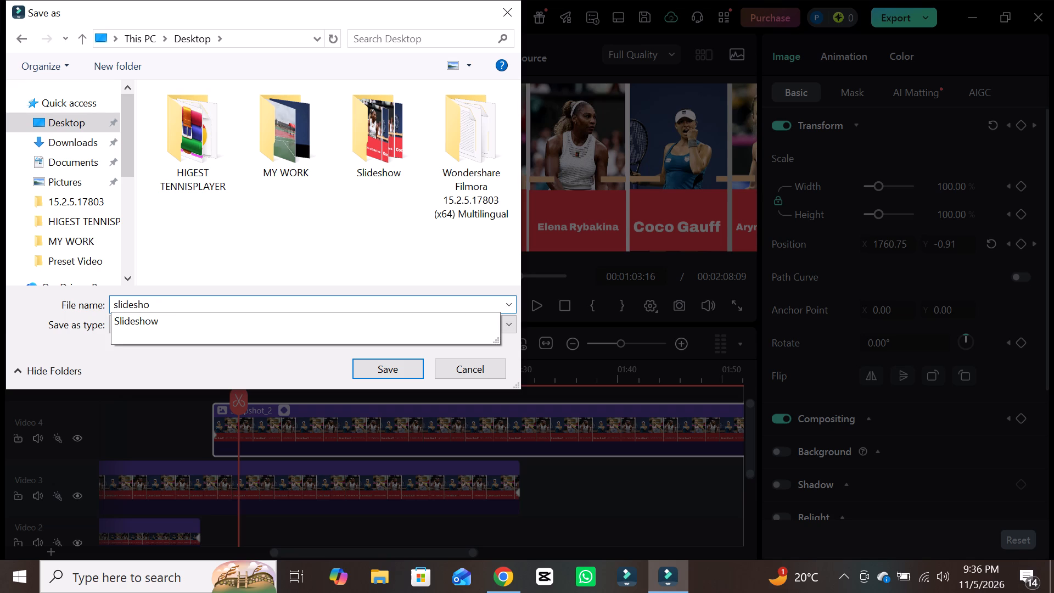
{"action": "key", "text": "w"}
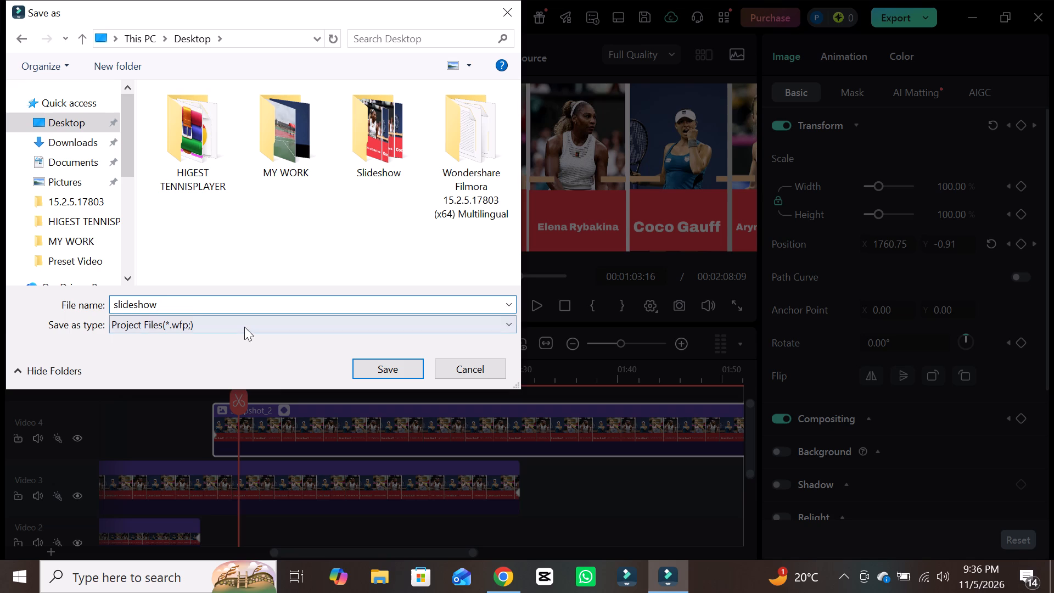
{"action": "triple_click", "coordinate": [390, 374]}
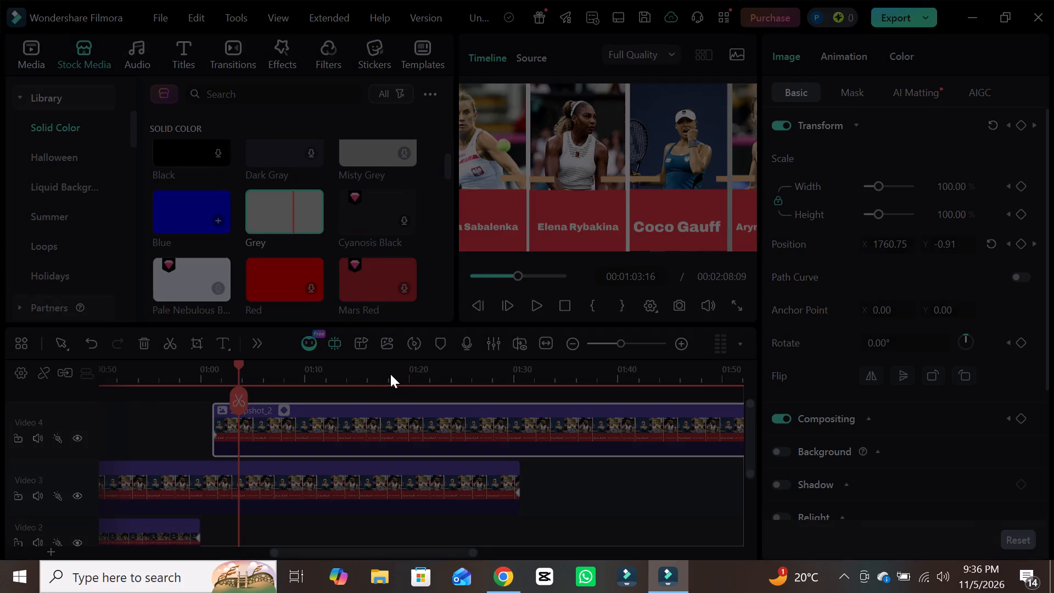
{"action": "left_click", "coordinate": [390, 374]}
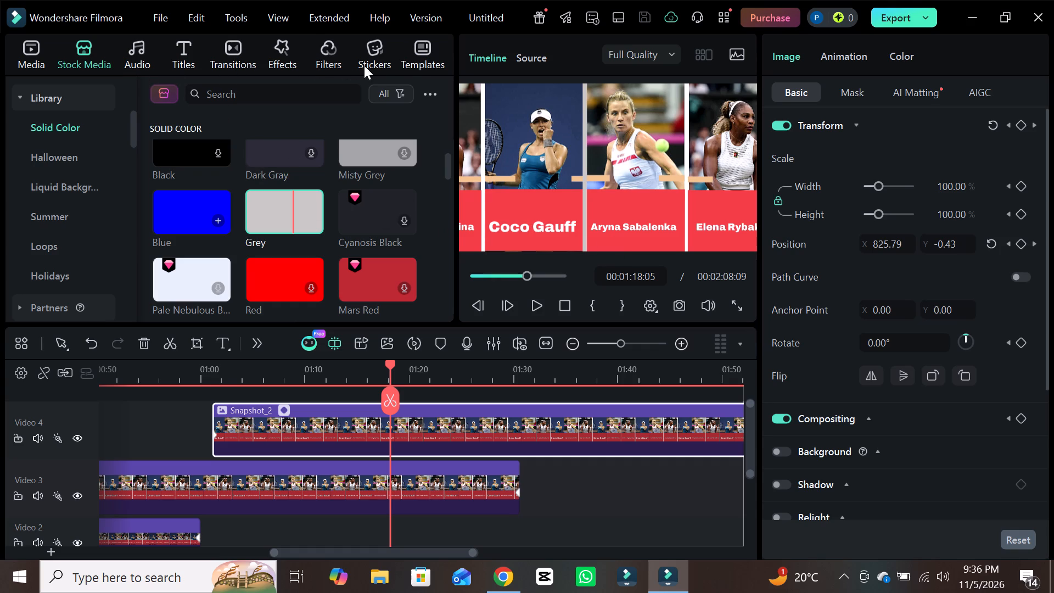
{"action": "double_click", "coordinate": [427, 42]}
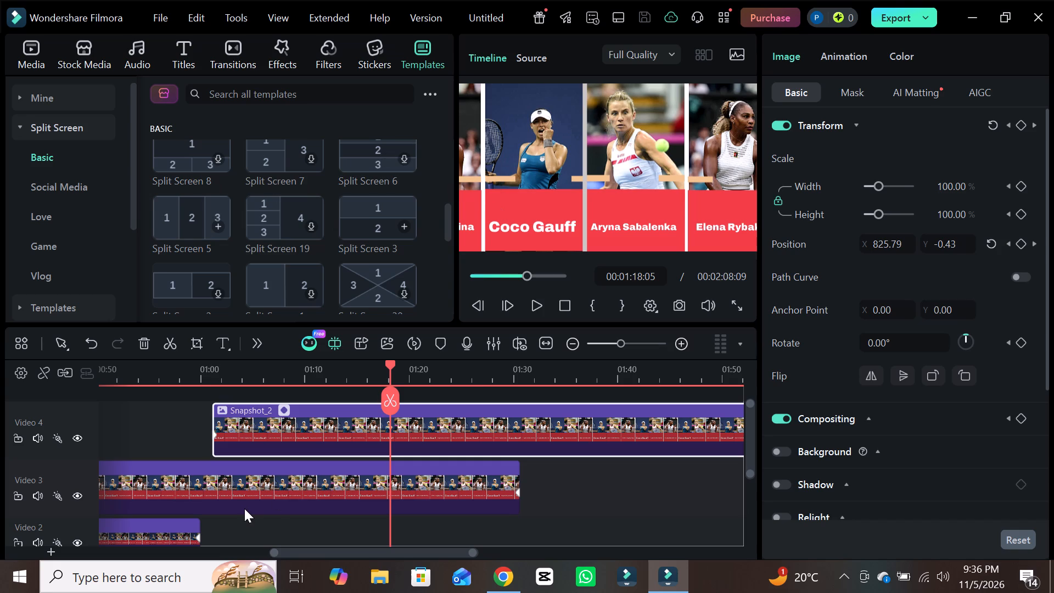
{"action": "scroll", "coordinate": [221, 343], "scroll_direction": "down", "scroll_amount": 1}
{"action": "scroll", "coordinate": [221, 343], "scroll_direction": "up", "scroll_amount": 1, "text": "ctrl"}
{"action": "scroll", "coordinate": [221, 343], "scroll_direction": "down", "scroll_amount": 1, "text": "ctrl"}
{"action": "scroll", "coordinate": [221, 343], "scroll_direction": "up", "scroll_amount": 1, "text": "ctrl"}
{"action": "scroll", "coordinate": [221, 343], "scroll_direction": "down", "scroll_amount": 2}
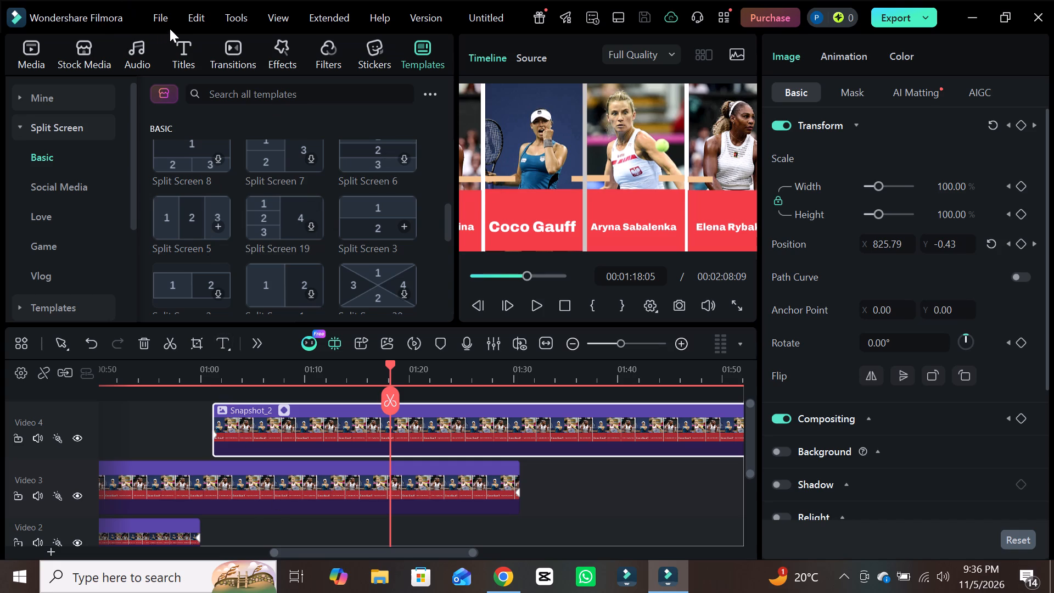
Create a new project in the 16:9 widescreen format.
{"action": "left_click", "coordinate": [164, 19]}
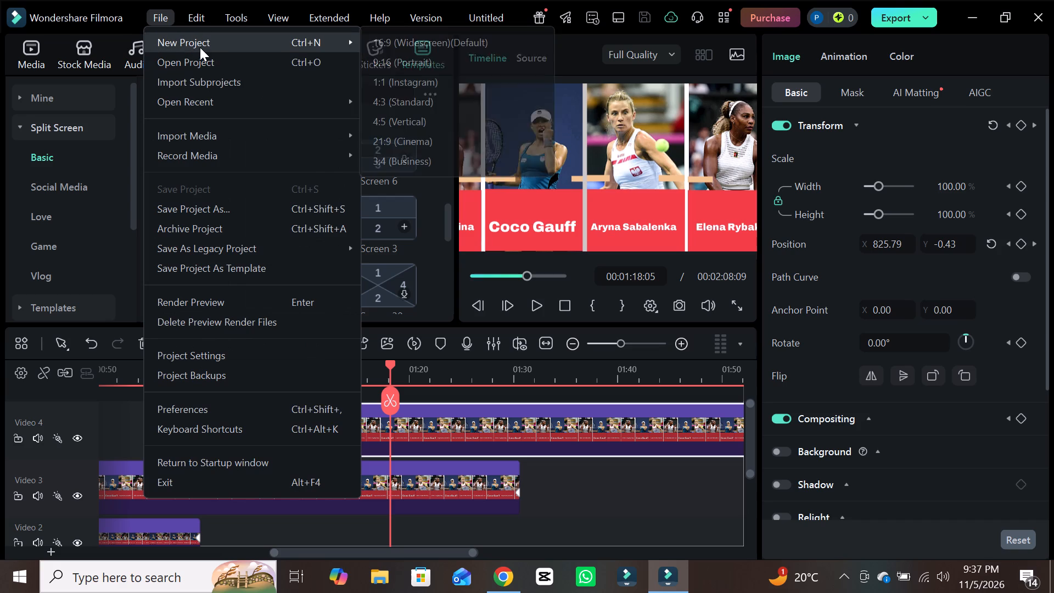
{"action": "left_click", "coordinate": [418, 44]}
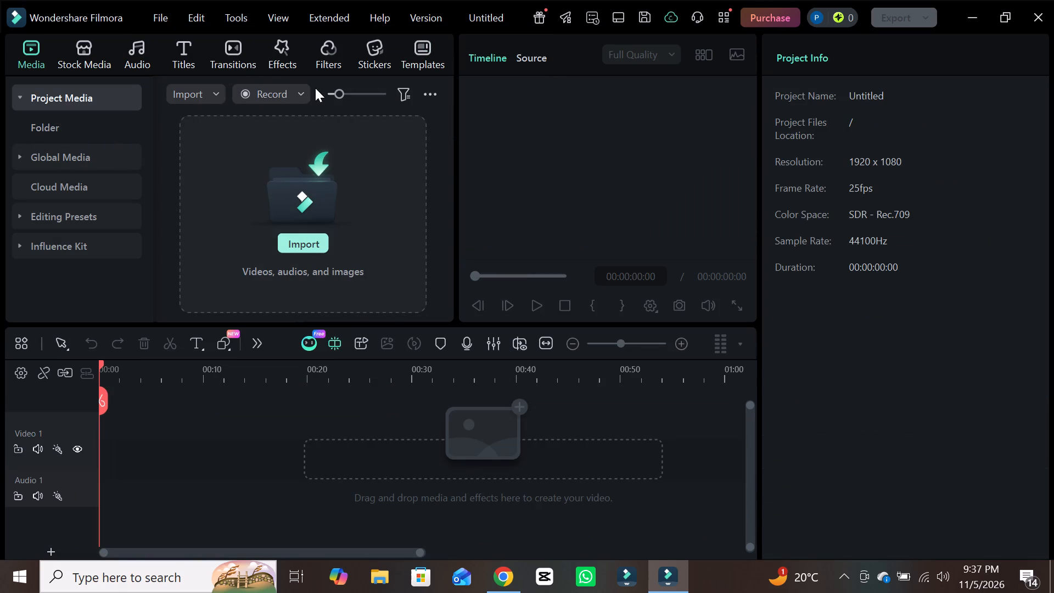
Import tennis player photos from the Documents folder into the project media one by one, starting with ALICJA ROSOLSKA and DARIJA JURAK.
{"action": "double_click", "coordinate": [305, 241]}
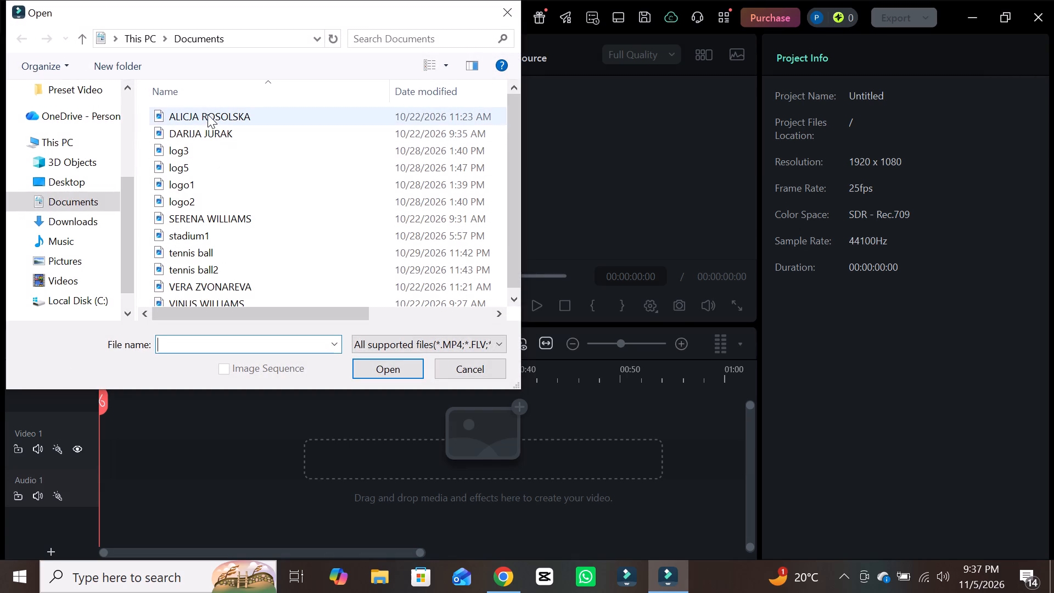
{"action": "double_click", "coordinate": [208, 114]}
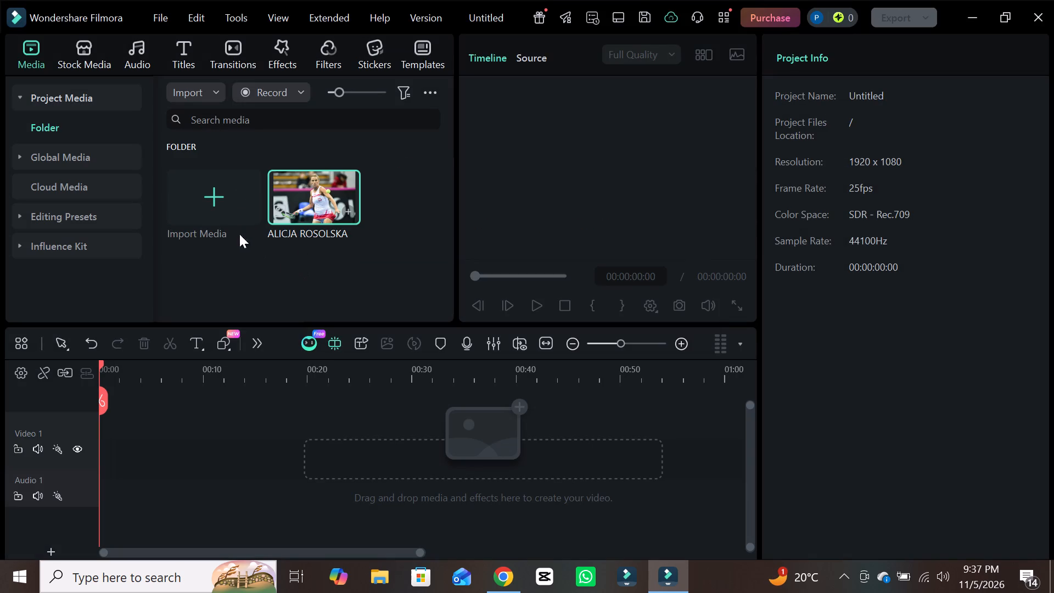
{"action": "double_click", "coordinate": [222, 212]}
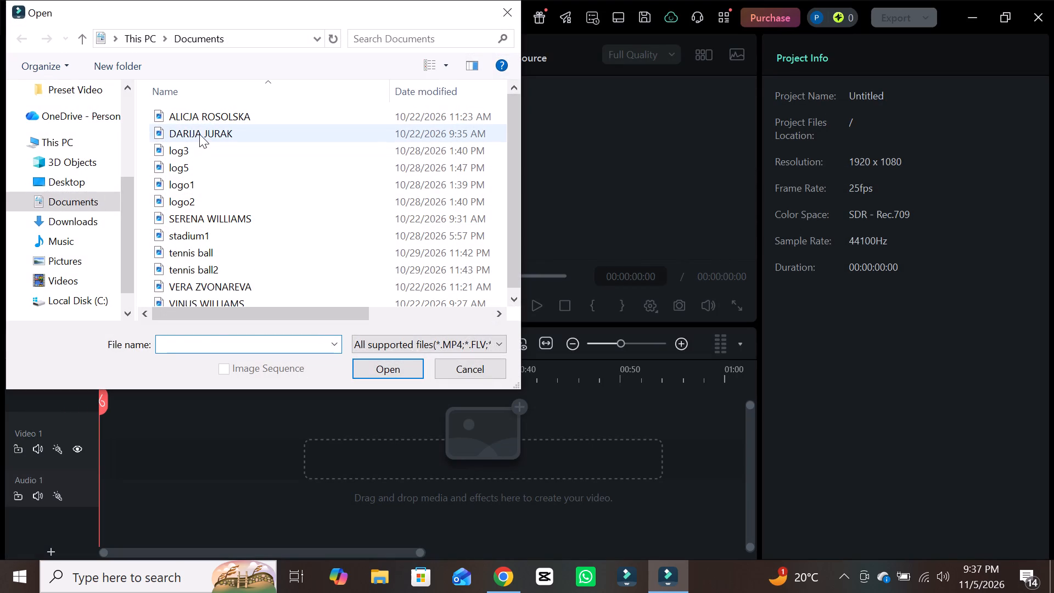
{"action": "double_click", "coordinate": [199, 134]}
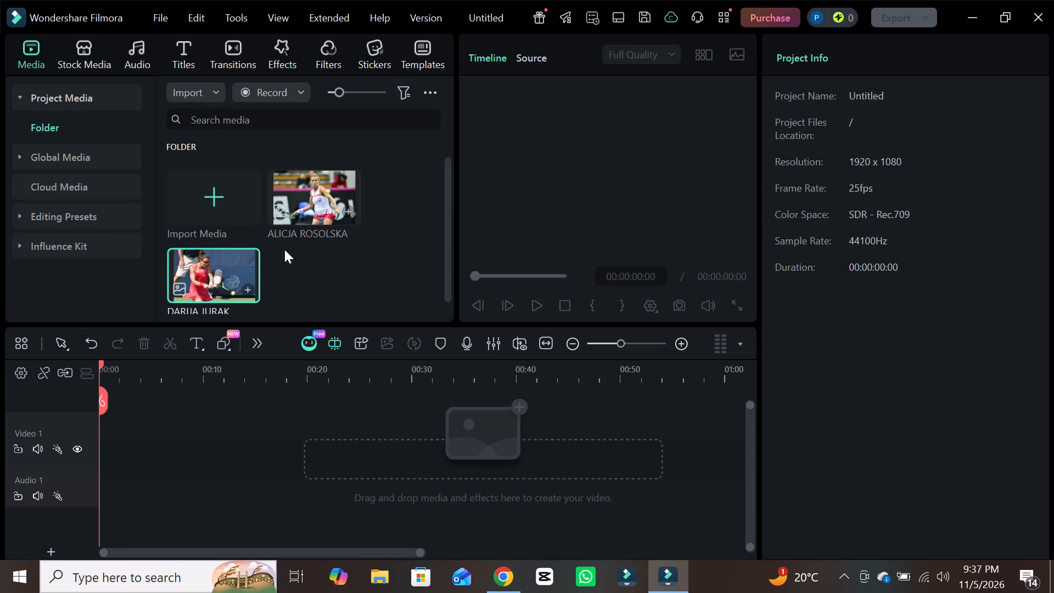
{"action": "double_click", "coordinate": [243, 215]}
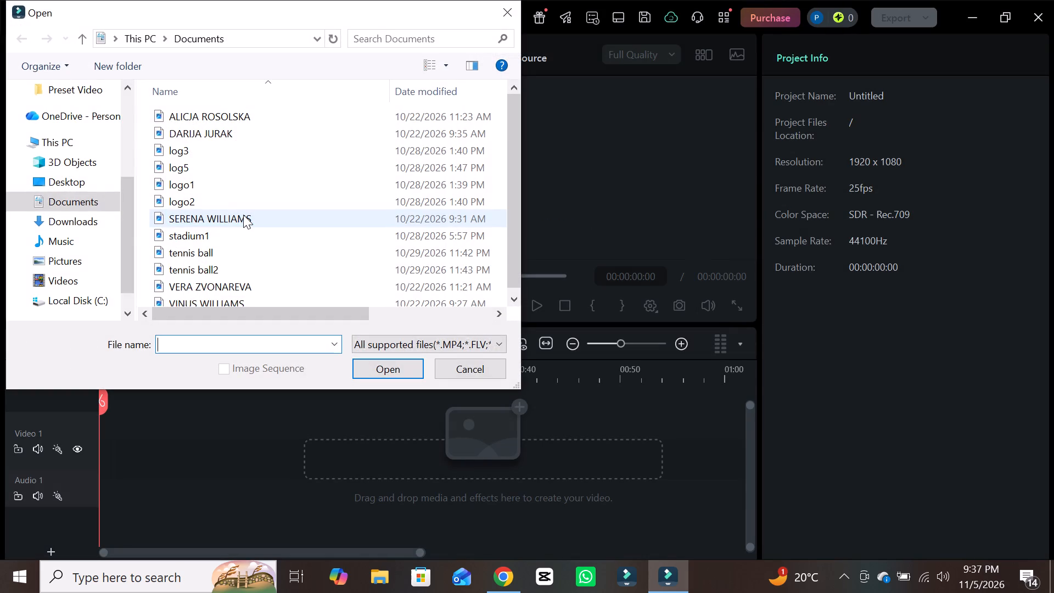
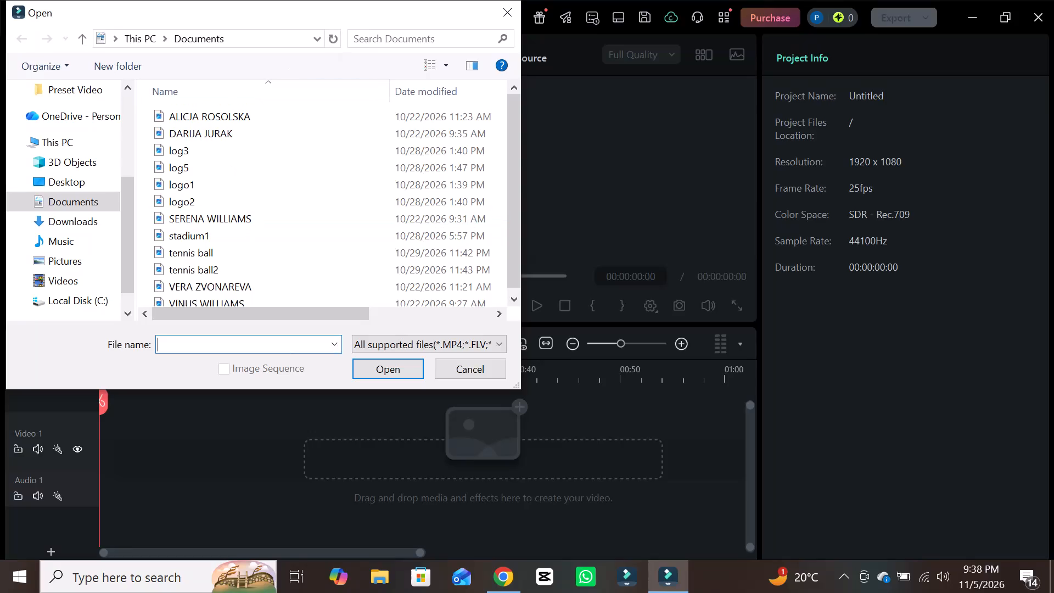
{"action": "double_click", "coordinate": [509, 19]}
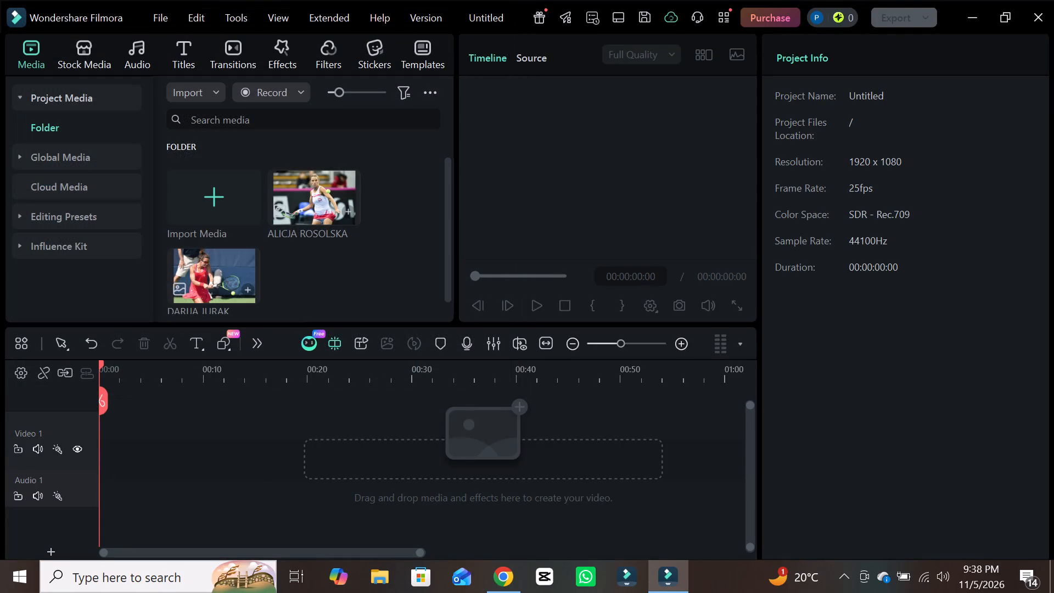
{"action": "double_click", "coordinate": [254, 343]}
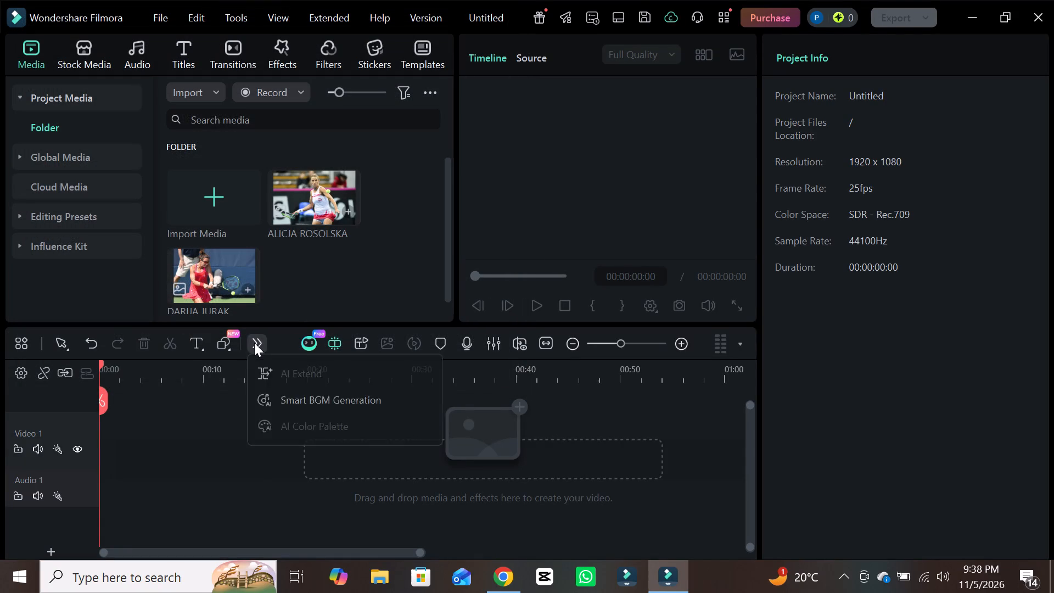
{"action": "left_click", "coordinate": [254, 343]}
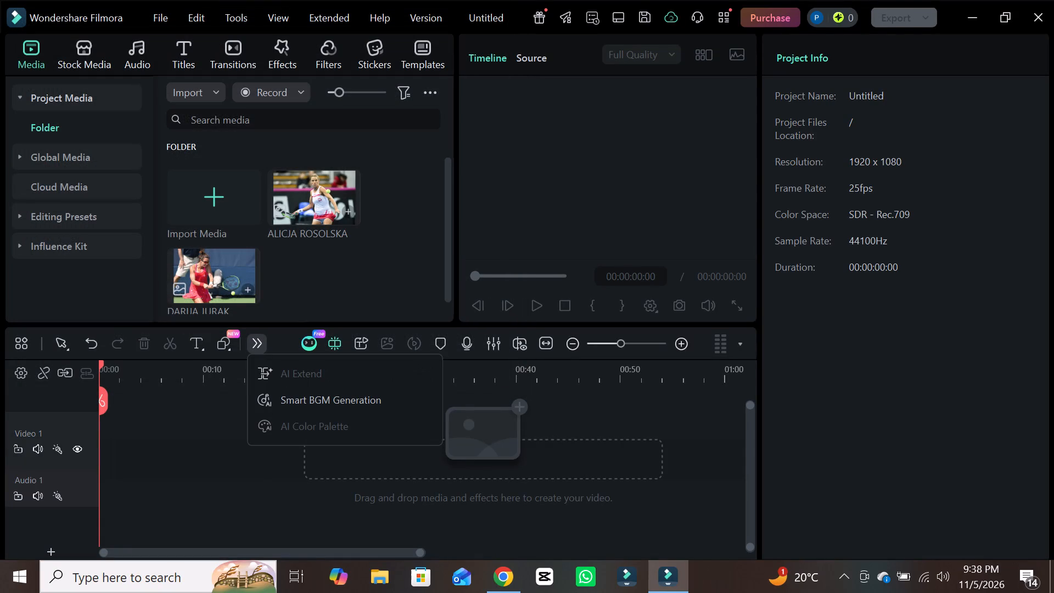
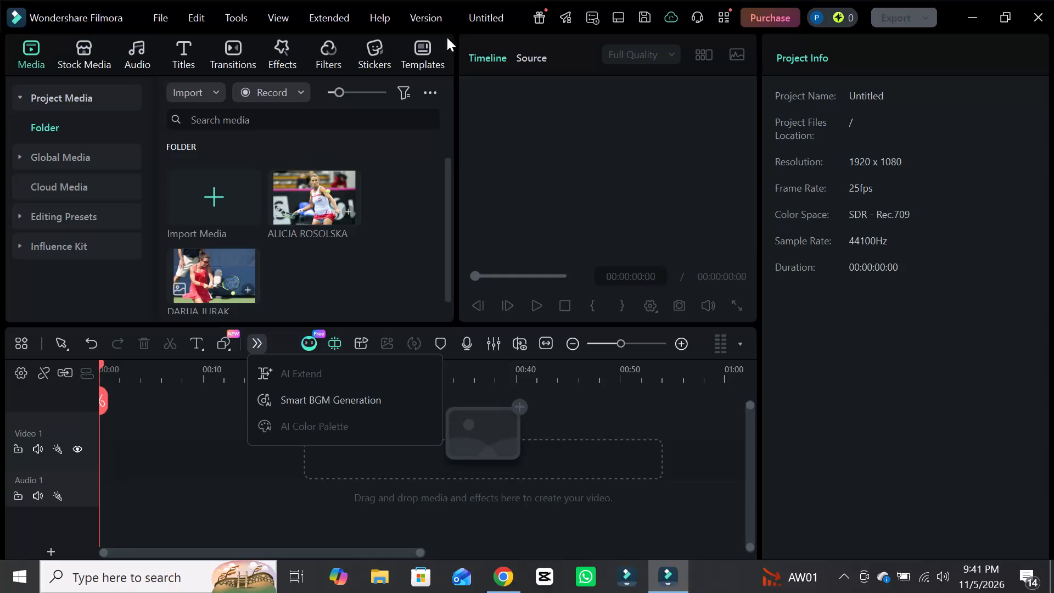
Browse the Basic split-screen templates and download the two-panel Split Screen 1 layout, previewing it.
{"action": "left_click", "coordinate": [414, 43]}
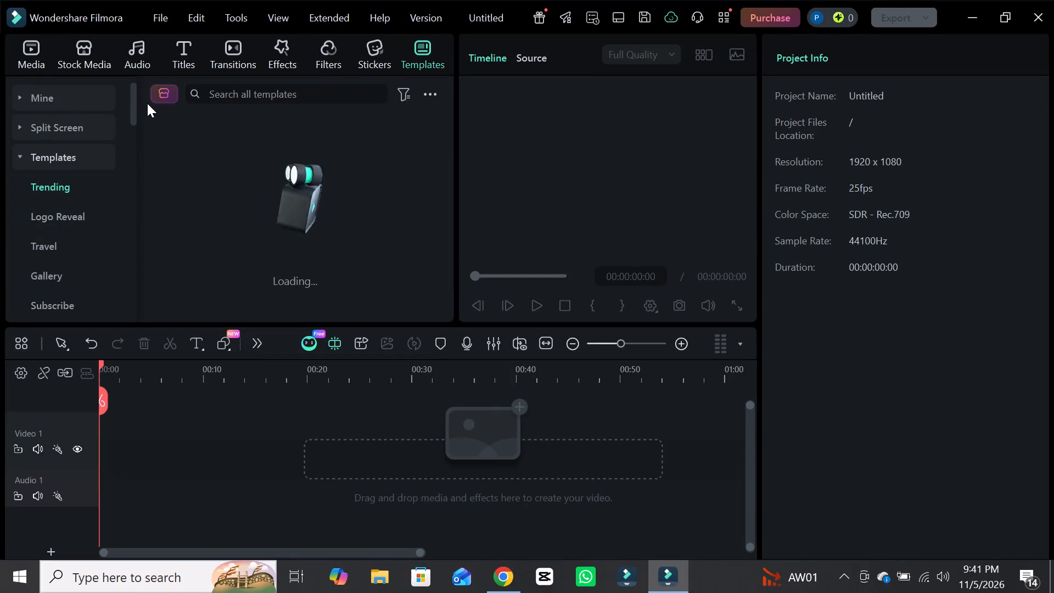
{"action": "double_click", "coordinate": [63, 126]}
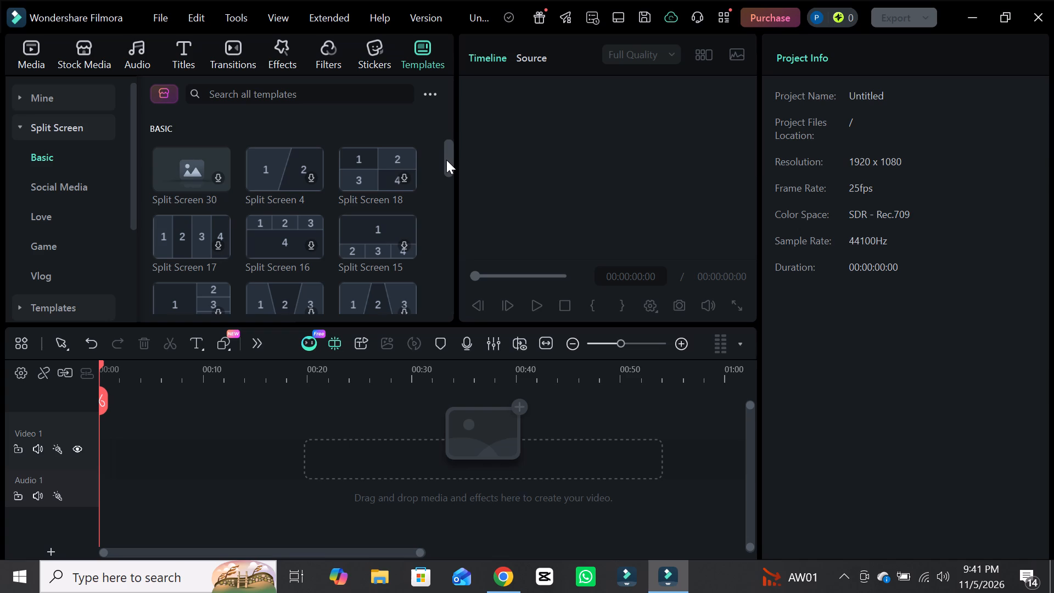
{"action": "left_click_drag", "start_coordinate": [446, 160], "coordinate": [440, 169]}
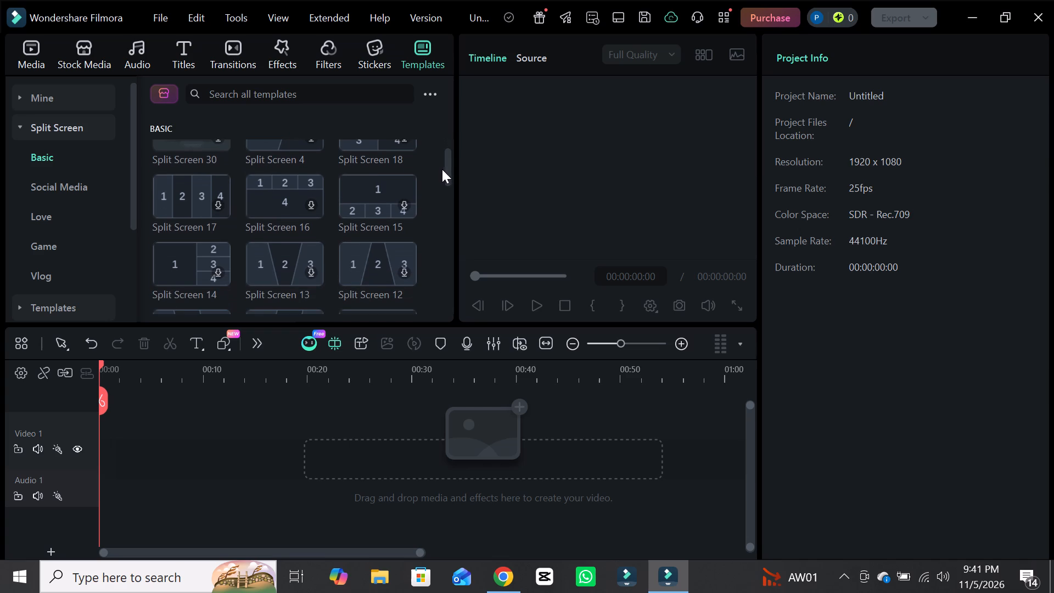
{"action": "left_click_drag", "start_coordinate": [445, 169], "coordinate": [436, 189]}
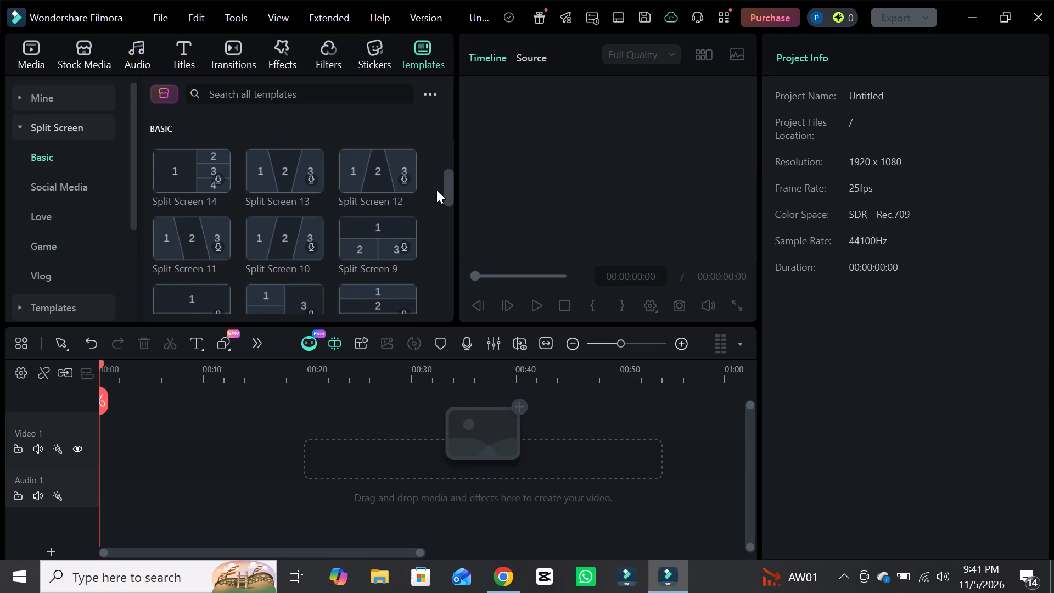
{"action": "left_click_drag", "start_coordinate": [436, 189], "coordinate": [434, 207]}
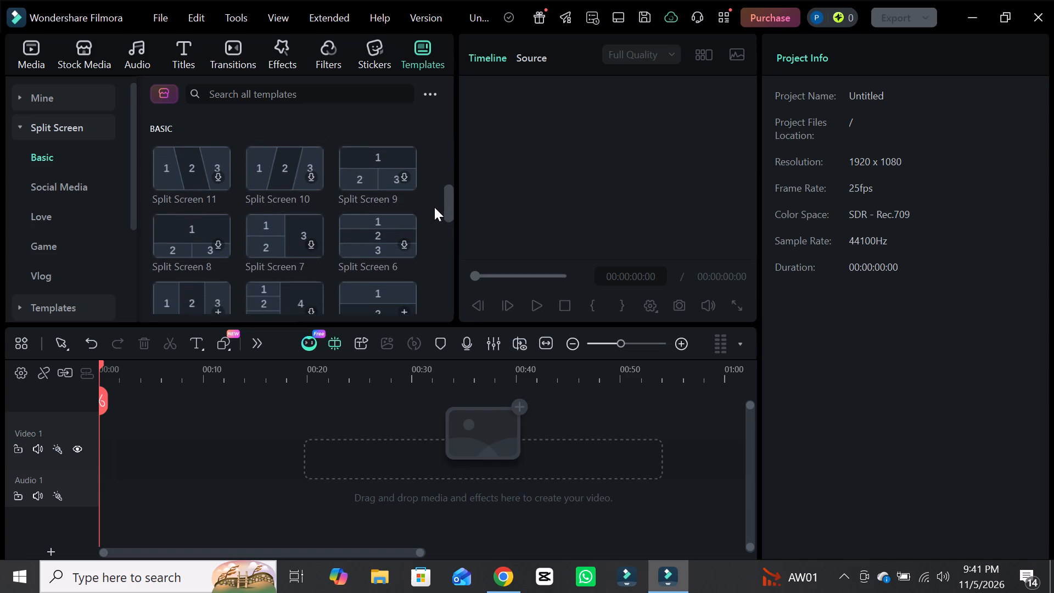
{"action": "left_click_drag", "start_coordinate": [434, 207], "coordinate": [434, 233]}
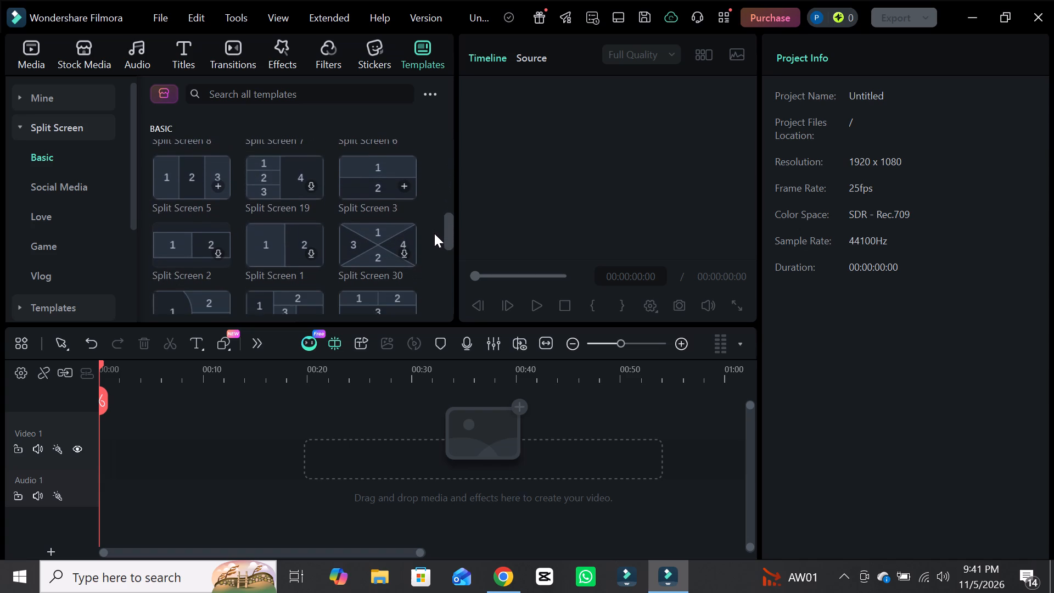
{"action": "left_click_drag", "start_coordinate": [434, 233], "coordinate": [428, 268]}
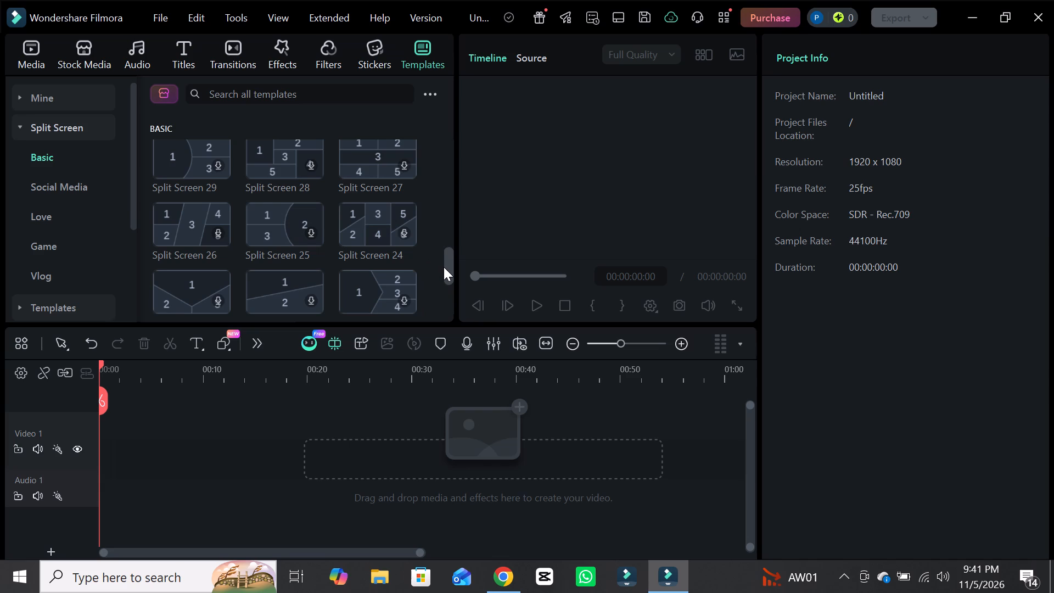
{"action": "left_click_drag", "start_coordinate": [444, 267], "coordinate": [431, 296]}
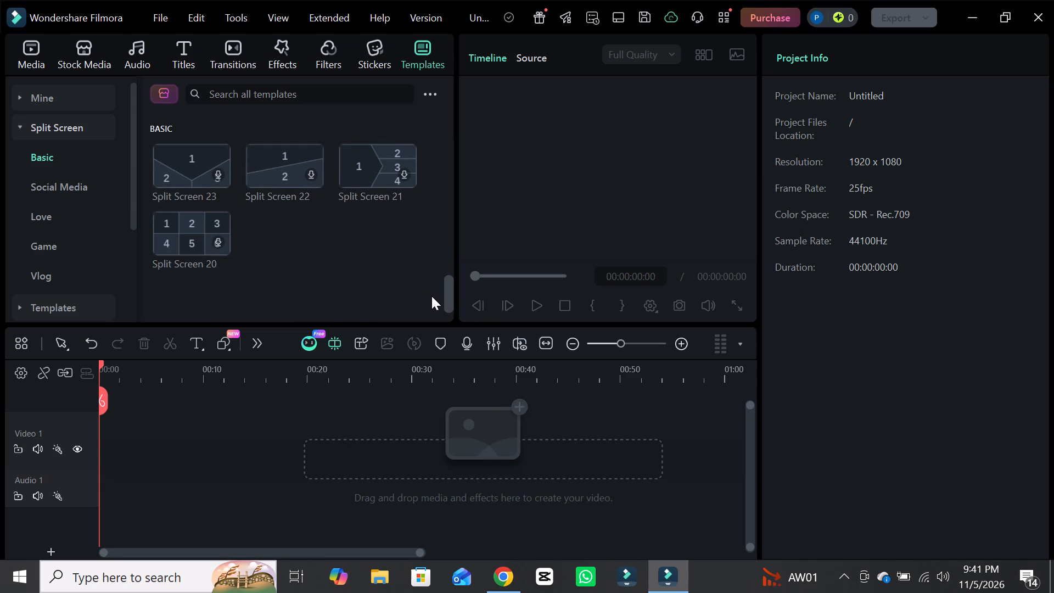
{"action": "left_click_drag", "start_coordinate": [431, 296], "coordinate": [432, 142]}
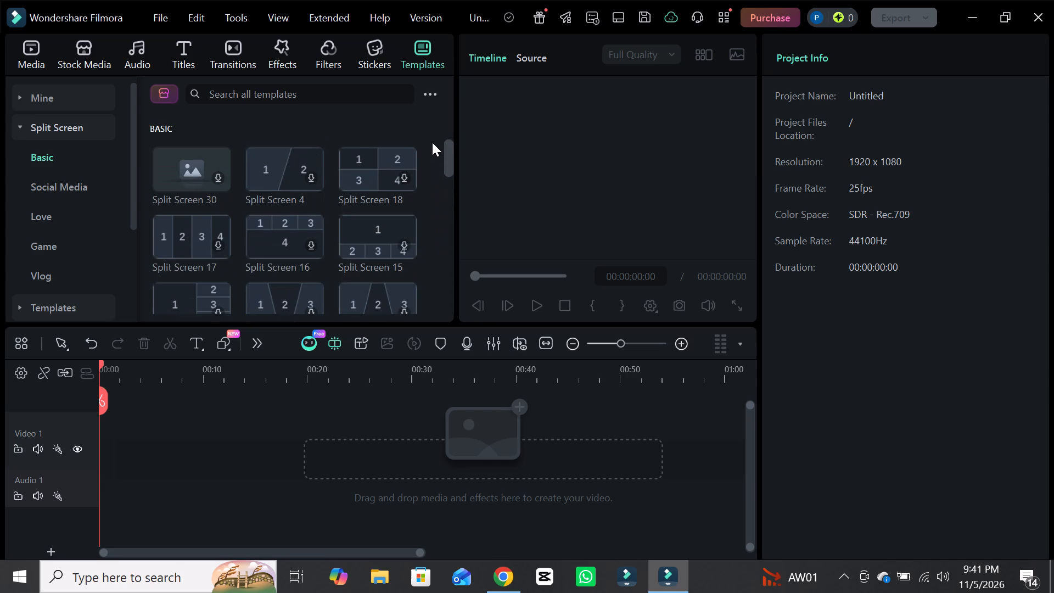
{"action": "left_click_drag", "start_coordinate": [432, 142], "coordinate": [424, 166]}
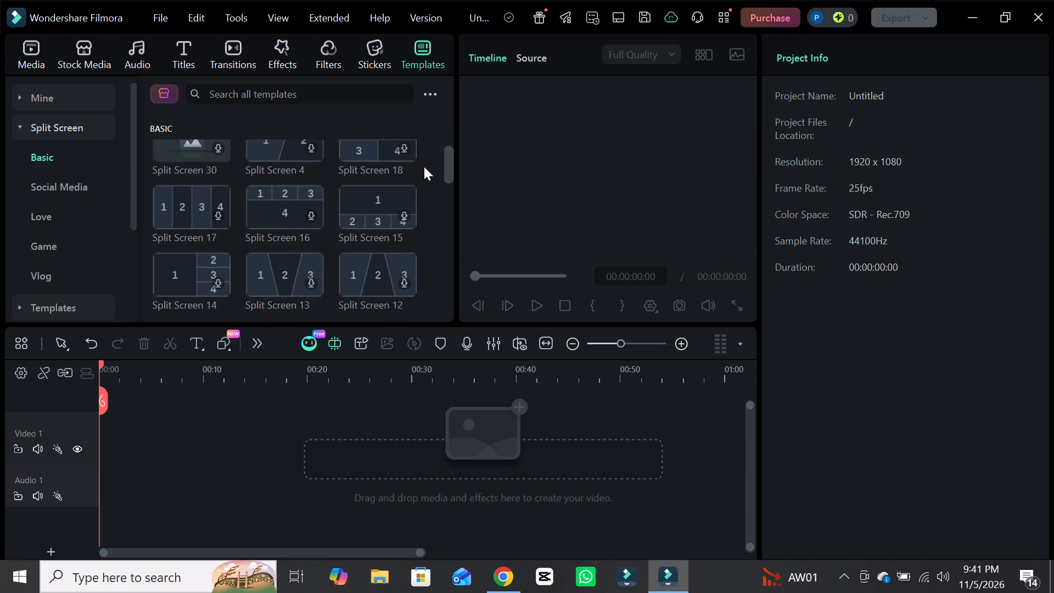
{"action": "left_click_drag", "start_coordinate": [424, 166], "coordinate": [424, 172]}
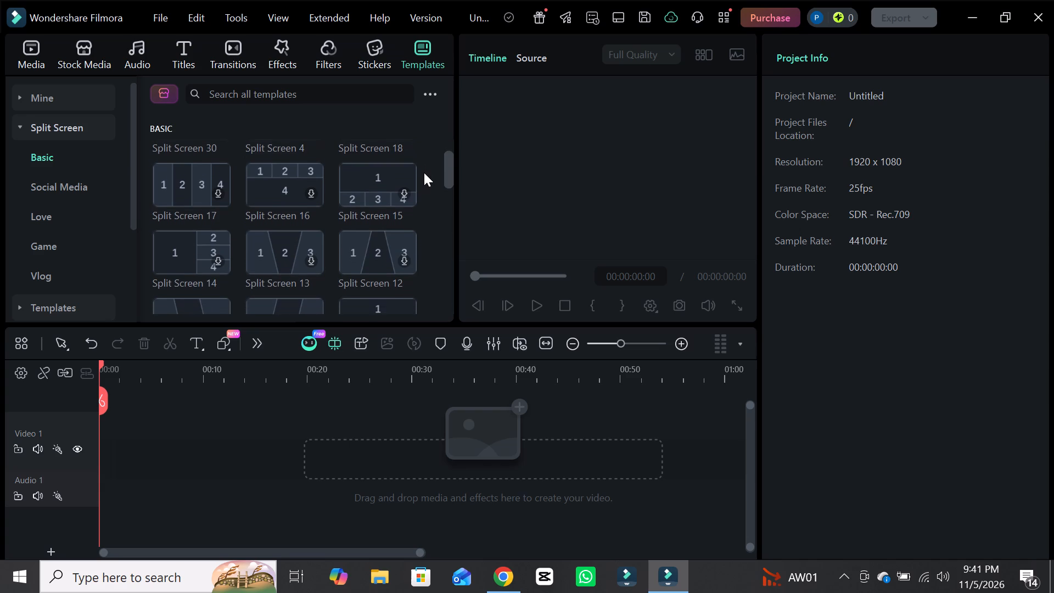
{"action": "left_click_drag", "start_coordinate": [424, 172], "coordinate": [417, 203]}
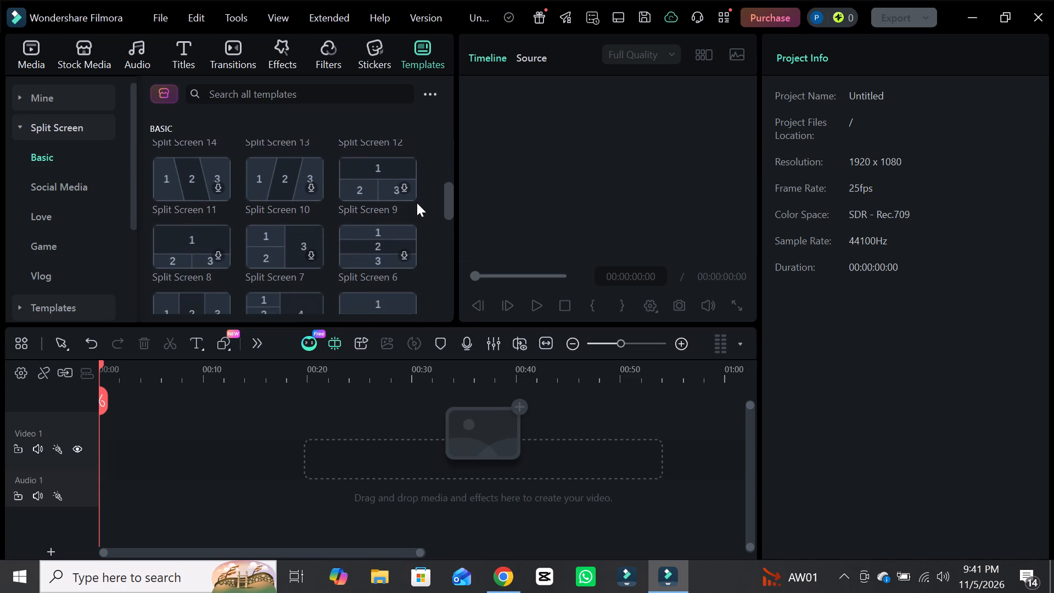
{"action": "left_click_drag", "start_coordinate": [417, 203], "coordinate": [417, 215]}
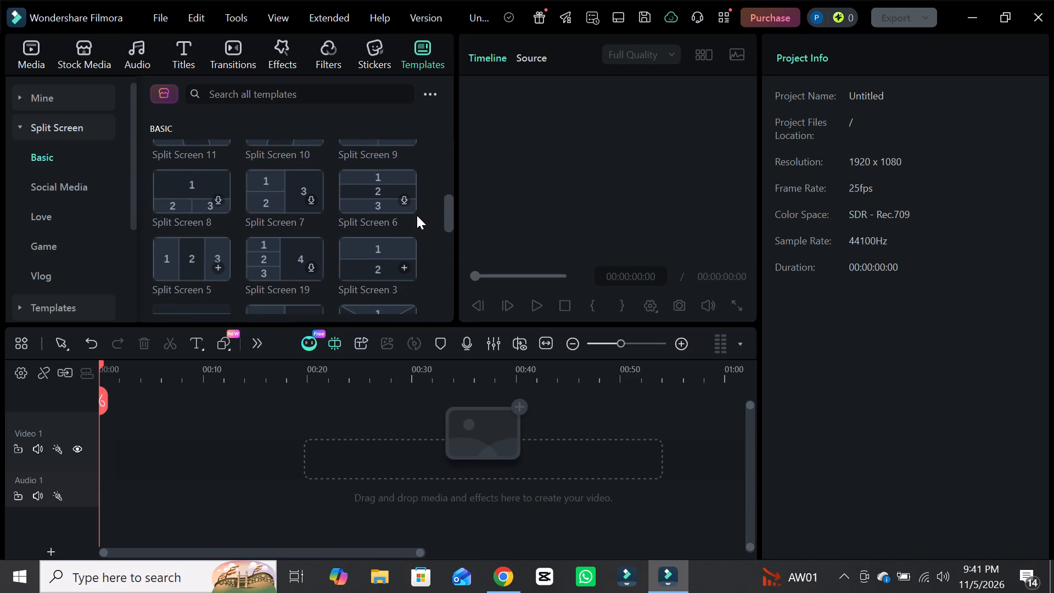
{"action": "left_click_drag", "start_coordinate": [417, 215], "coordinate": [415, 231]}
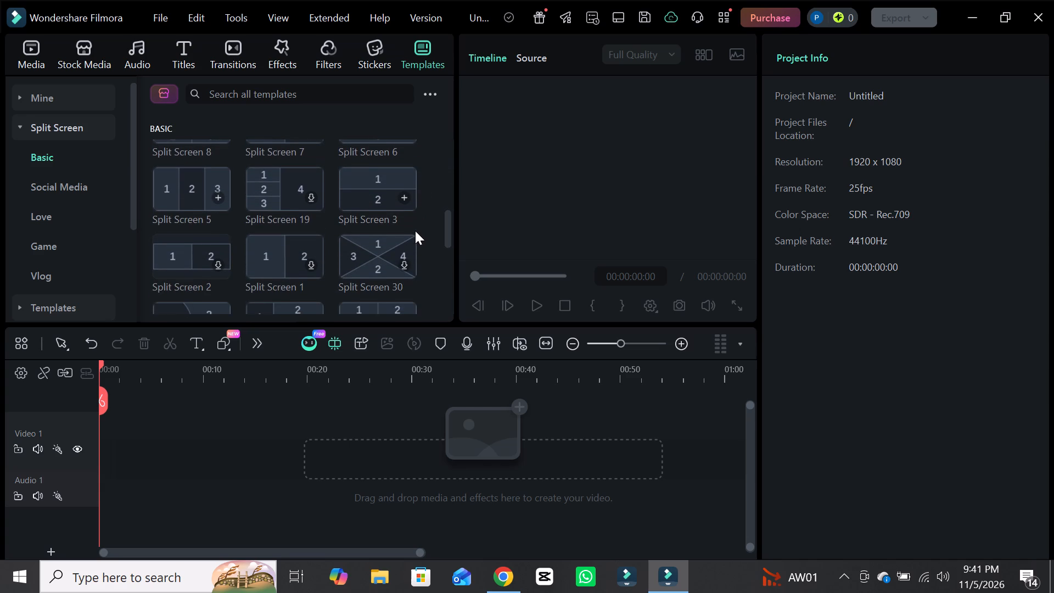
{"action": "left_click", "coordinate": [313, 267]}
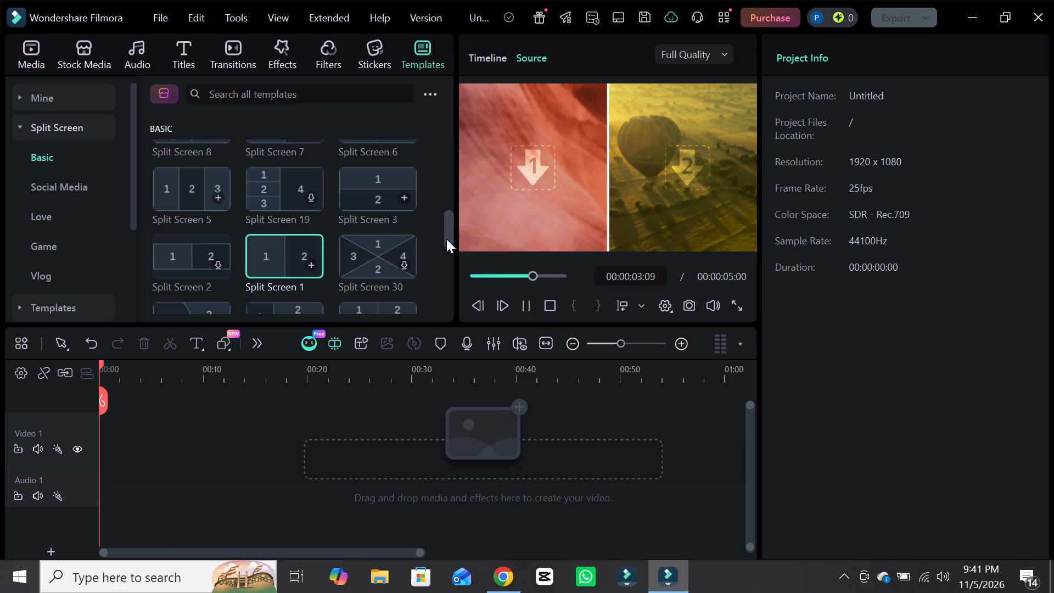
Download the four-column Split Screen 17 layout from the Basic split-screen templates.
{"action": "left_click_drag", "start_coordinate": [450, 237], "coordinate": [441, 174]}
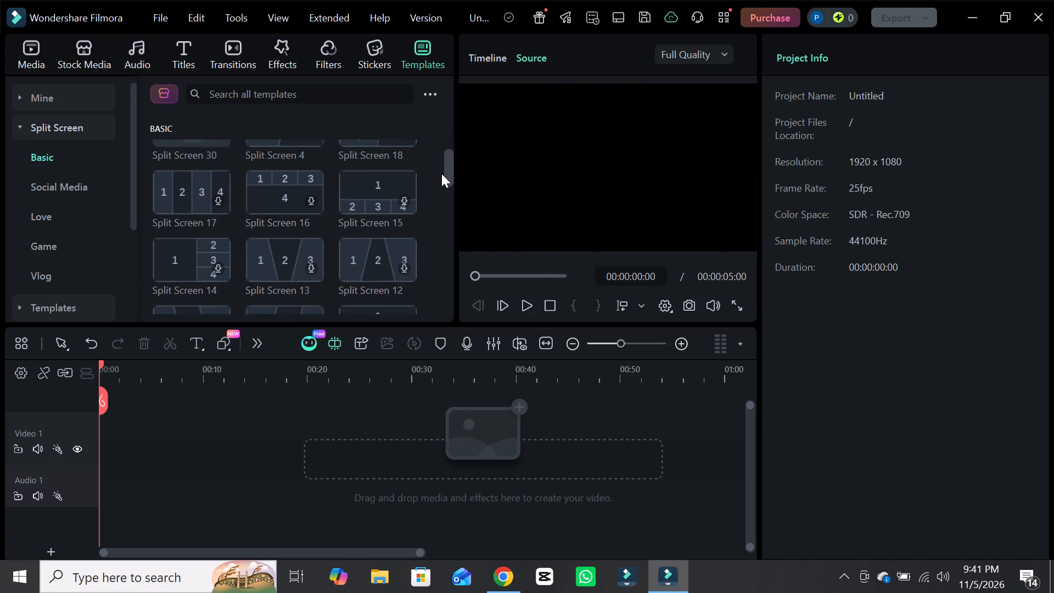
{"action": "left_click_drag", "start_coordinate": [441, 174], "coordinate": [440, 155]}
{"action": "left_click", "coordinate": [216, 244]}
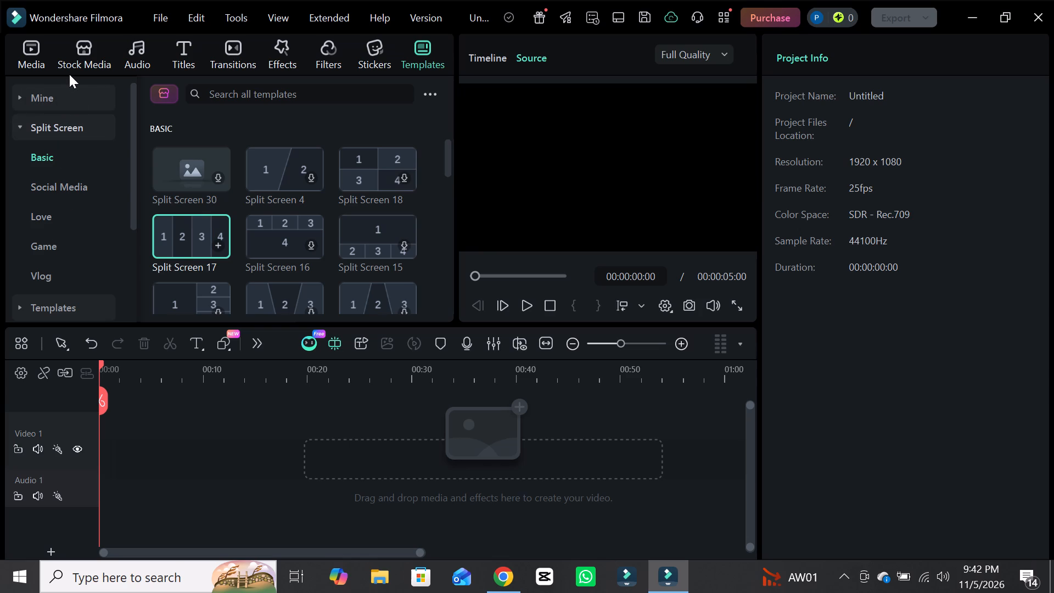
Examine the Solid Color backgrounds in the stock media library for a suitable colour.
{"action": "double_click", "coordinate": [94, 47]}
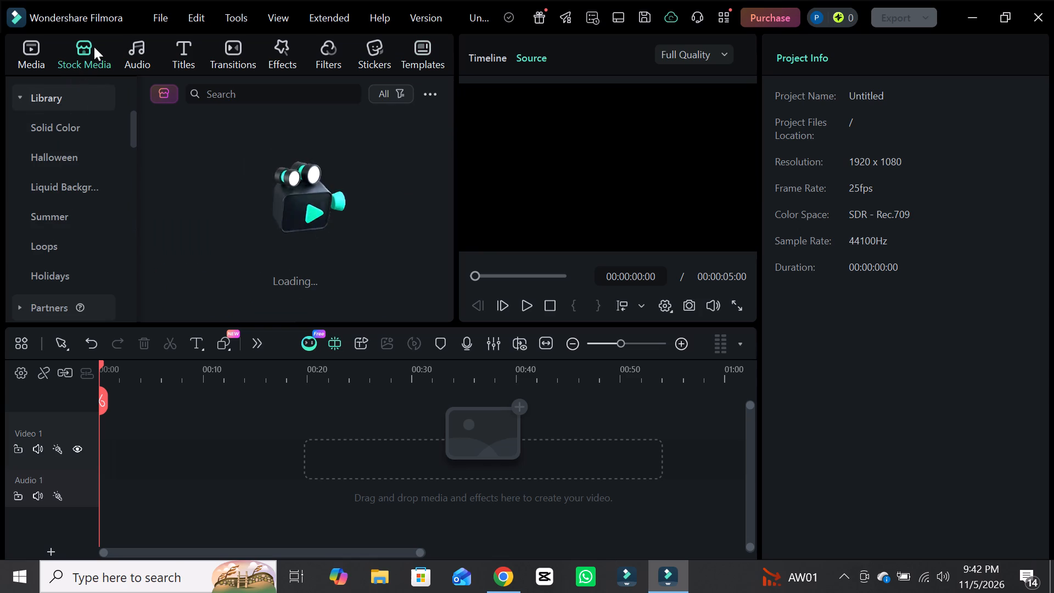
{"action": "double_click", "coordinate": [83, 133]}
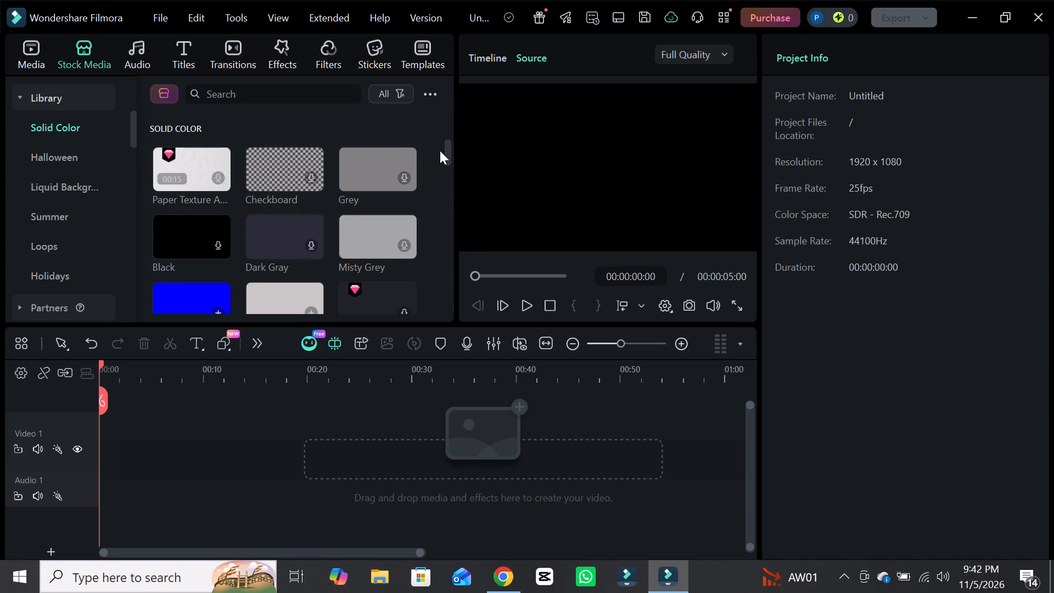
{"action": "left_click_drag", "start_coordinate": [447, 153], "coordinate": [451, 176]}
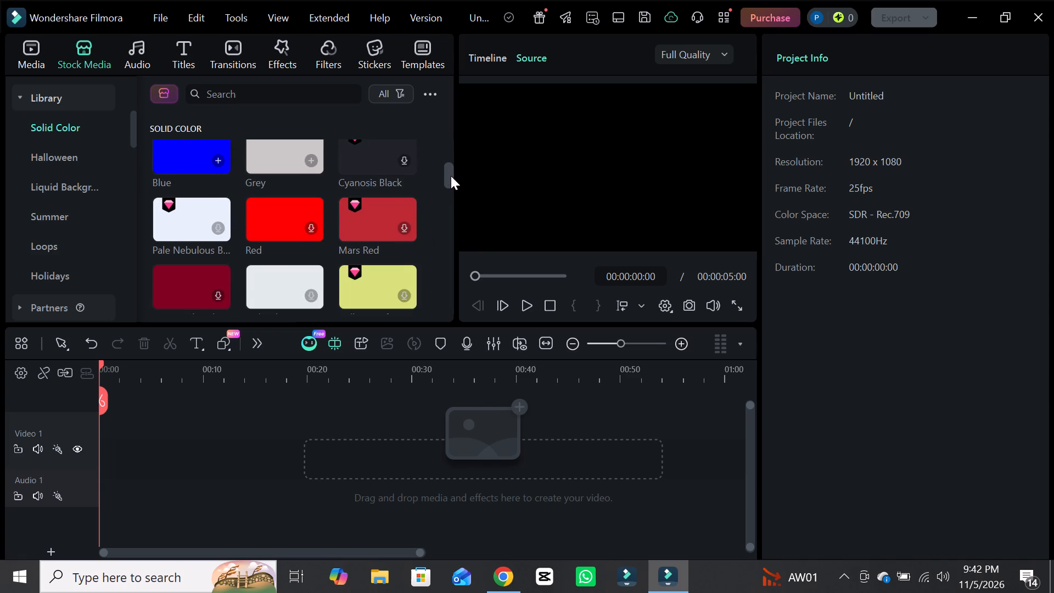
{"action": "left_click_drag", "start_coordinate": [451, 176], "coordinate": [451, 179]}
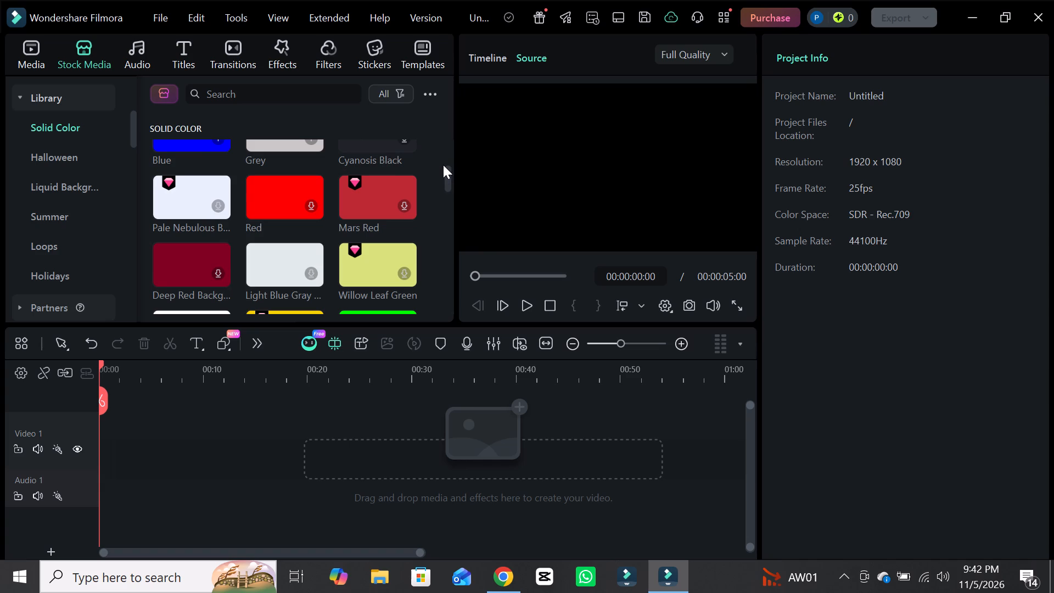
{"action": "left_click_drag", "start_coordinate": [448, 184], "coordinate": [442, 239]}
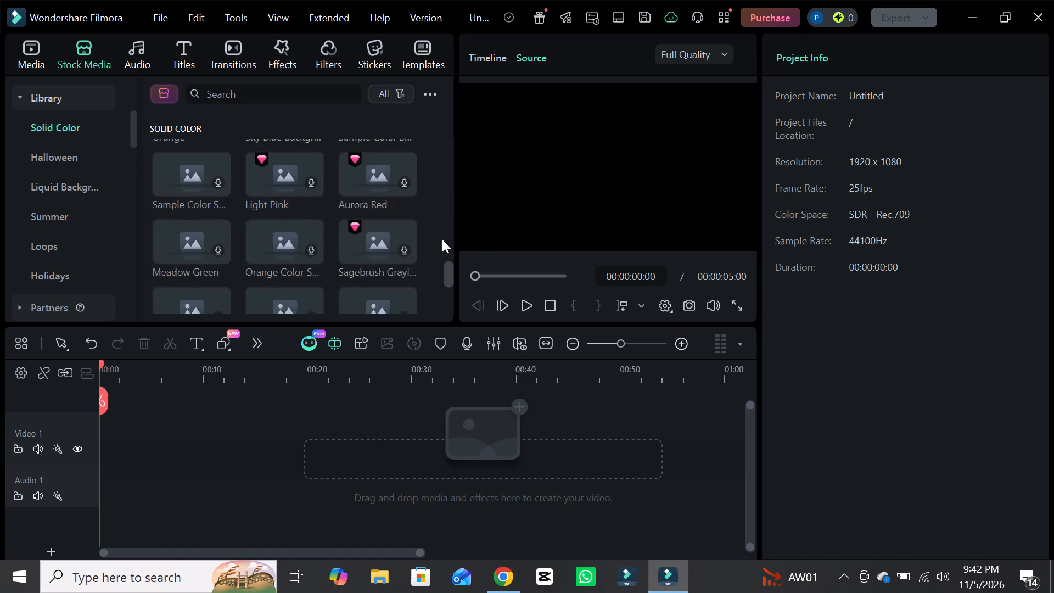
{"action": "left_click_drag", "start_coordinate": [442, 239], "coordinate": [439, 195]}
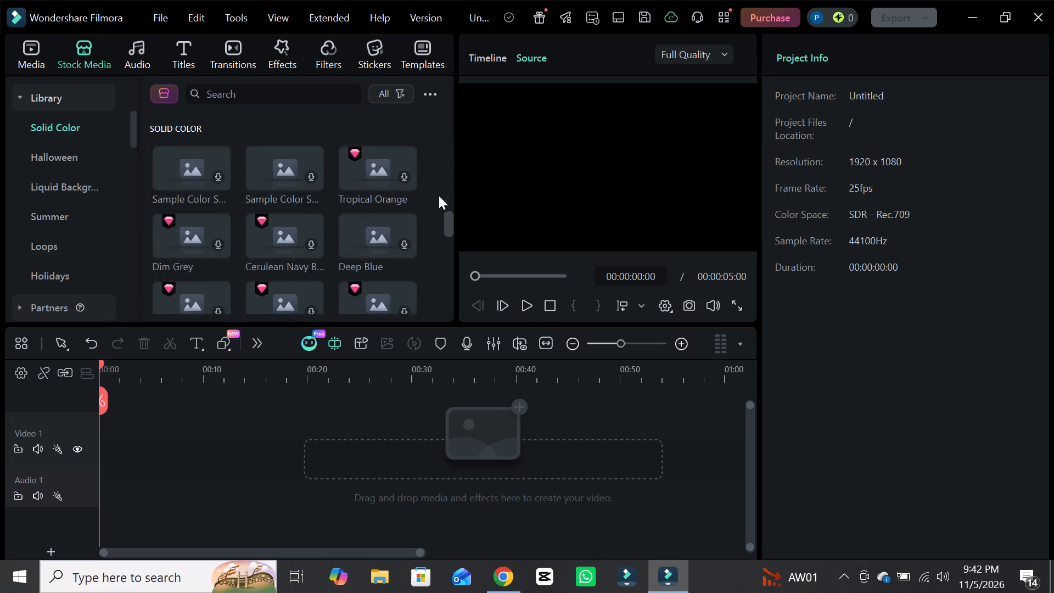
{"action": "left_click_drag", "start_coordinate": [439, 195], "coordinate": [421, 202]}
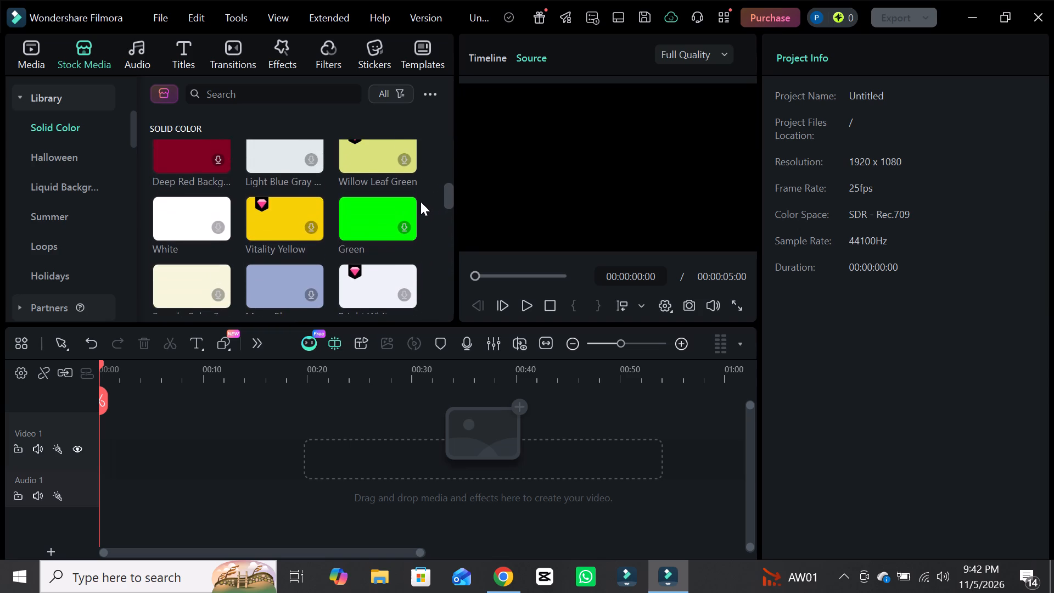
{"action": "left_click_drag", "start_coordinate": [421, 202], "coordinate": [431, 192]}
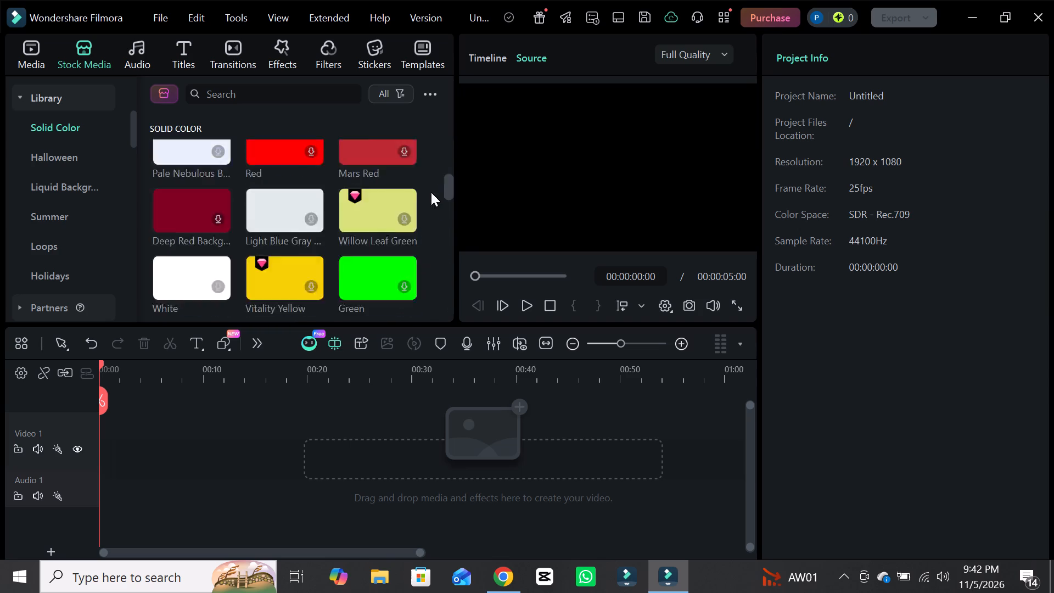
{"action": "left_click_drag", "start_coordinate": [431, 192], "coordinate": [440, 242]}
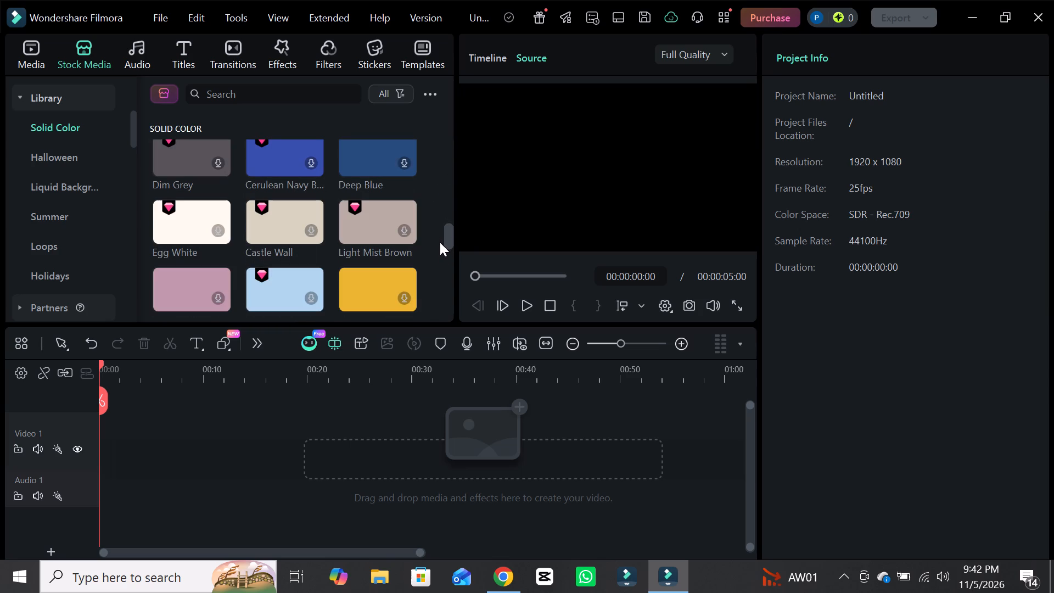
{"action": "left_click_drag", "start_coordinate": [440, 242], "coordinate": [438, 242]}
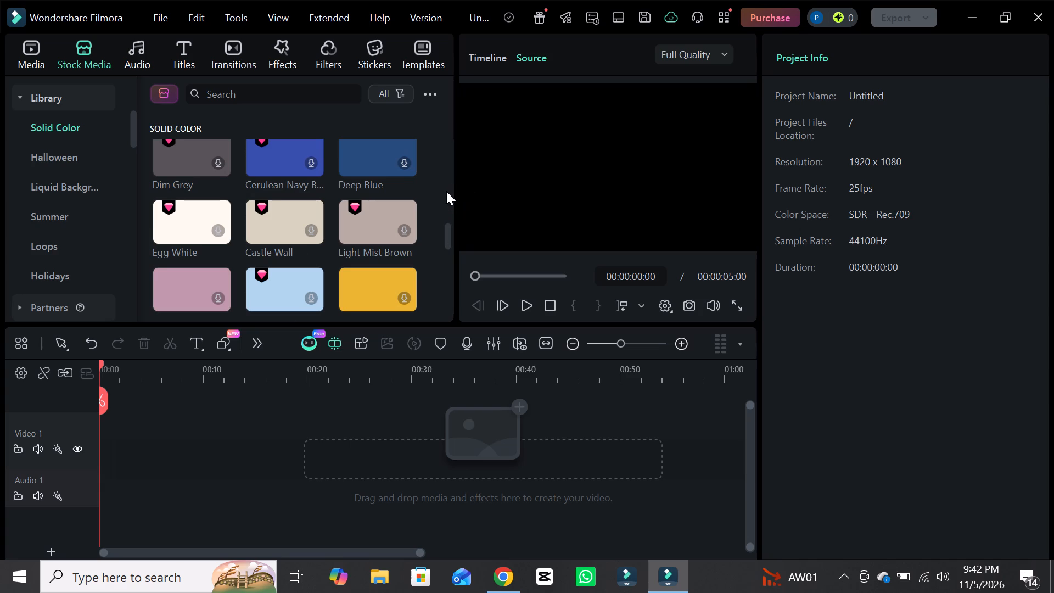